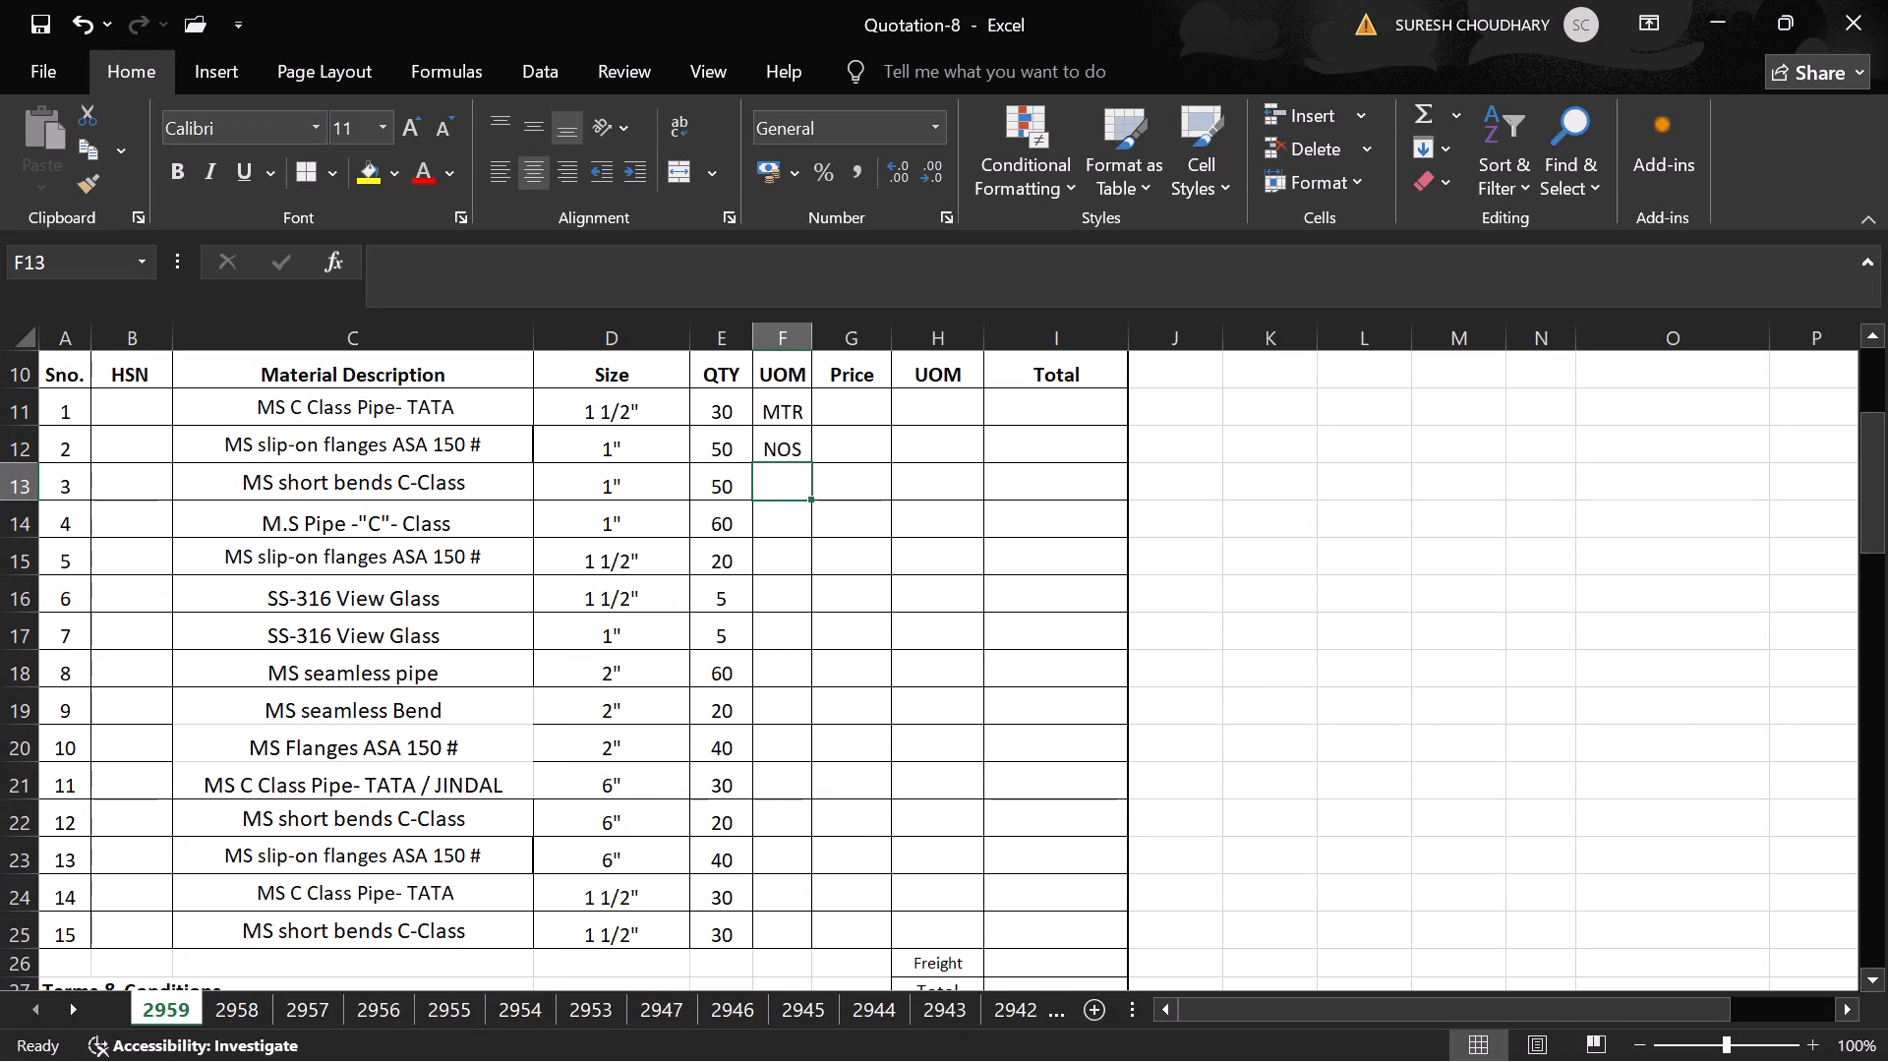
Apply all borders to the Material Description column cells from C16 down to C26.
left_click_drag(445, 711, 445, 724)
left_click_drag(445, 733, 437, 796)
left_click(437, 796)
left_click_drag(421, 599, 419, 754)
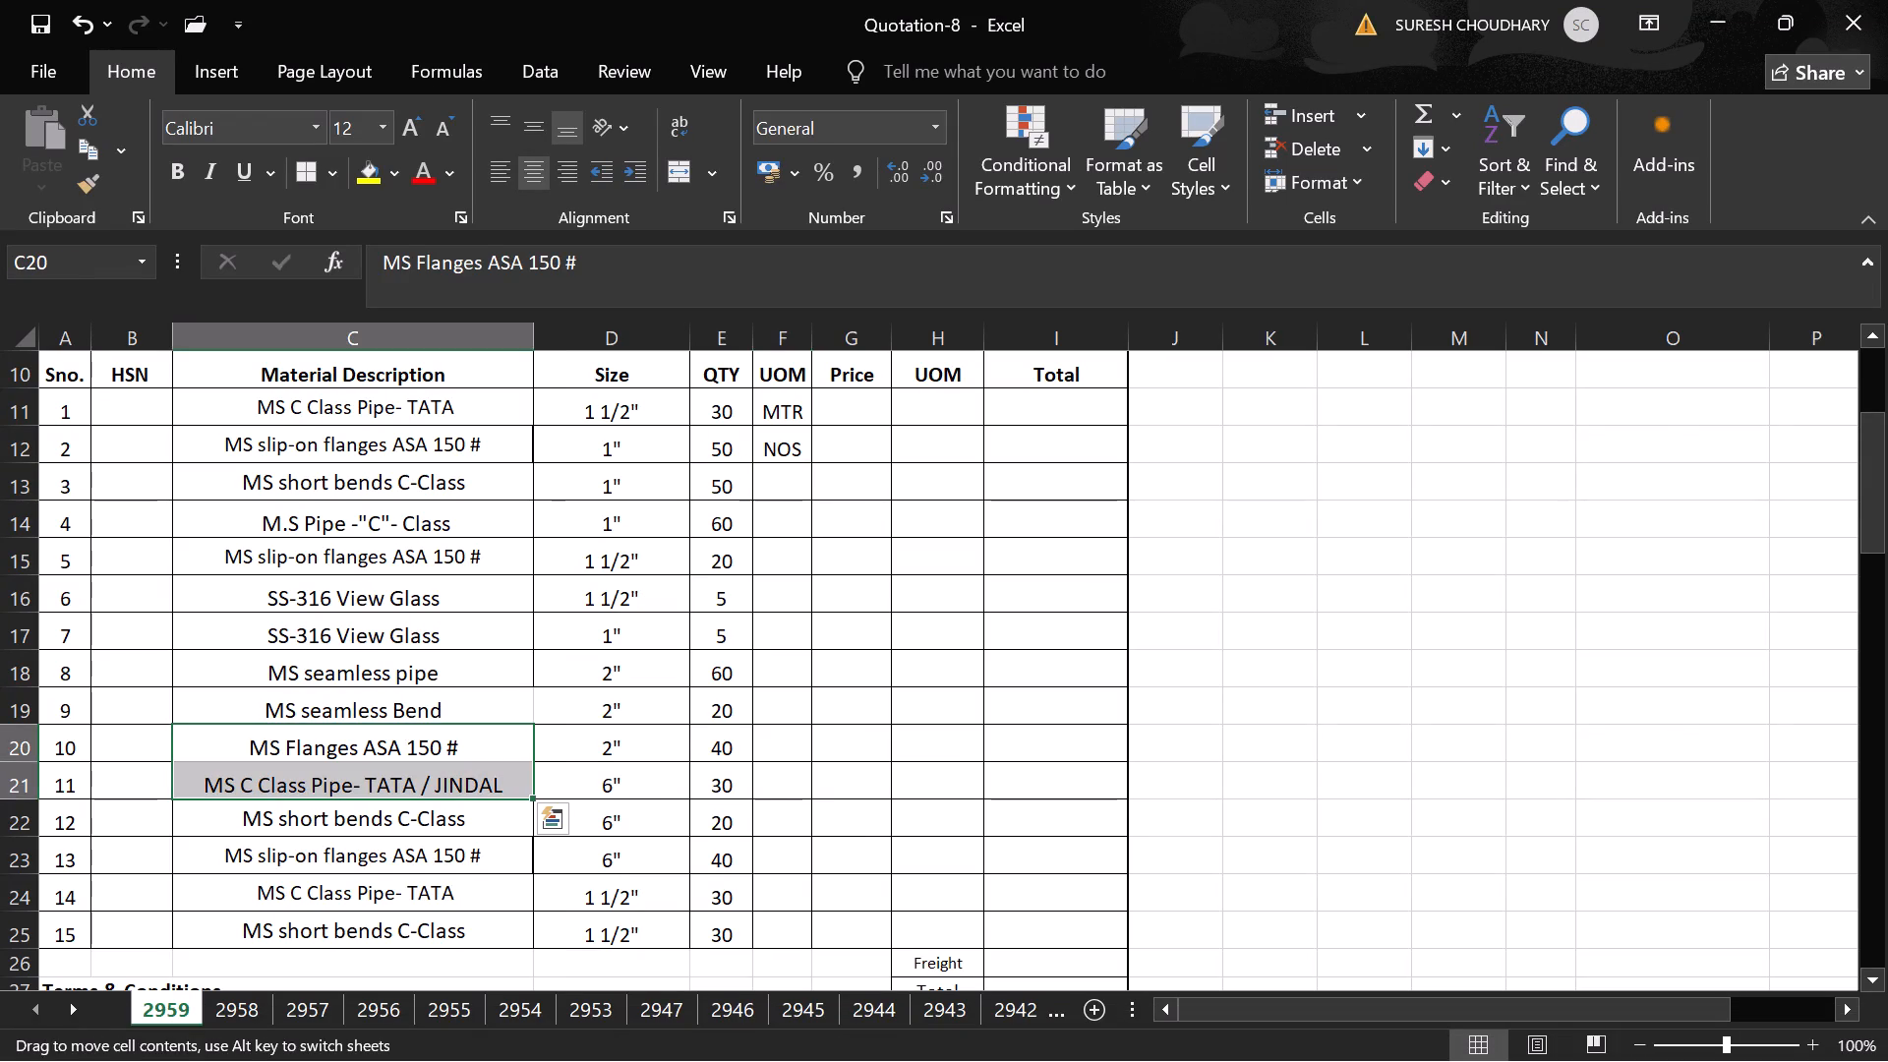
left_click_drag(419, 754, 350, 1002)
left_click(328, 165)
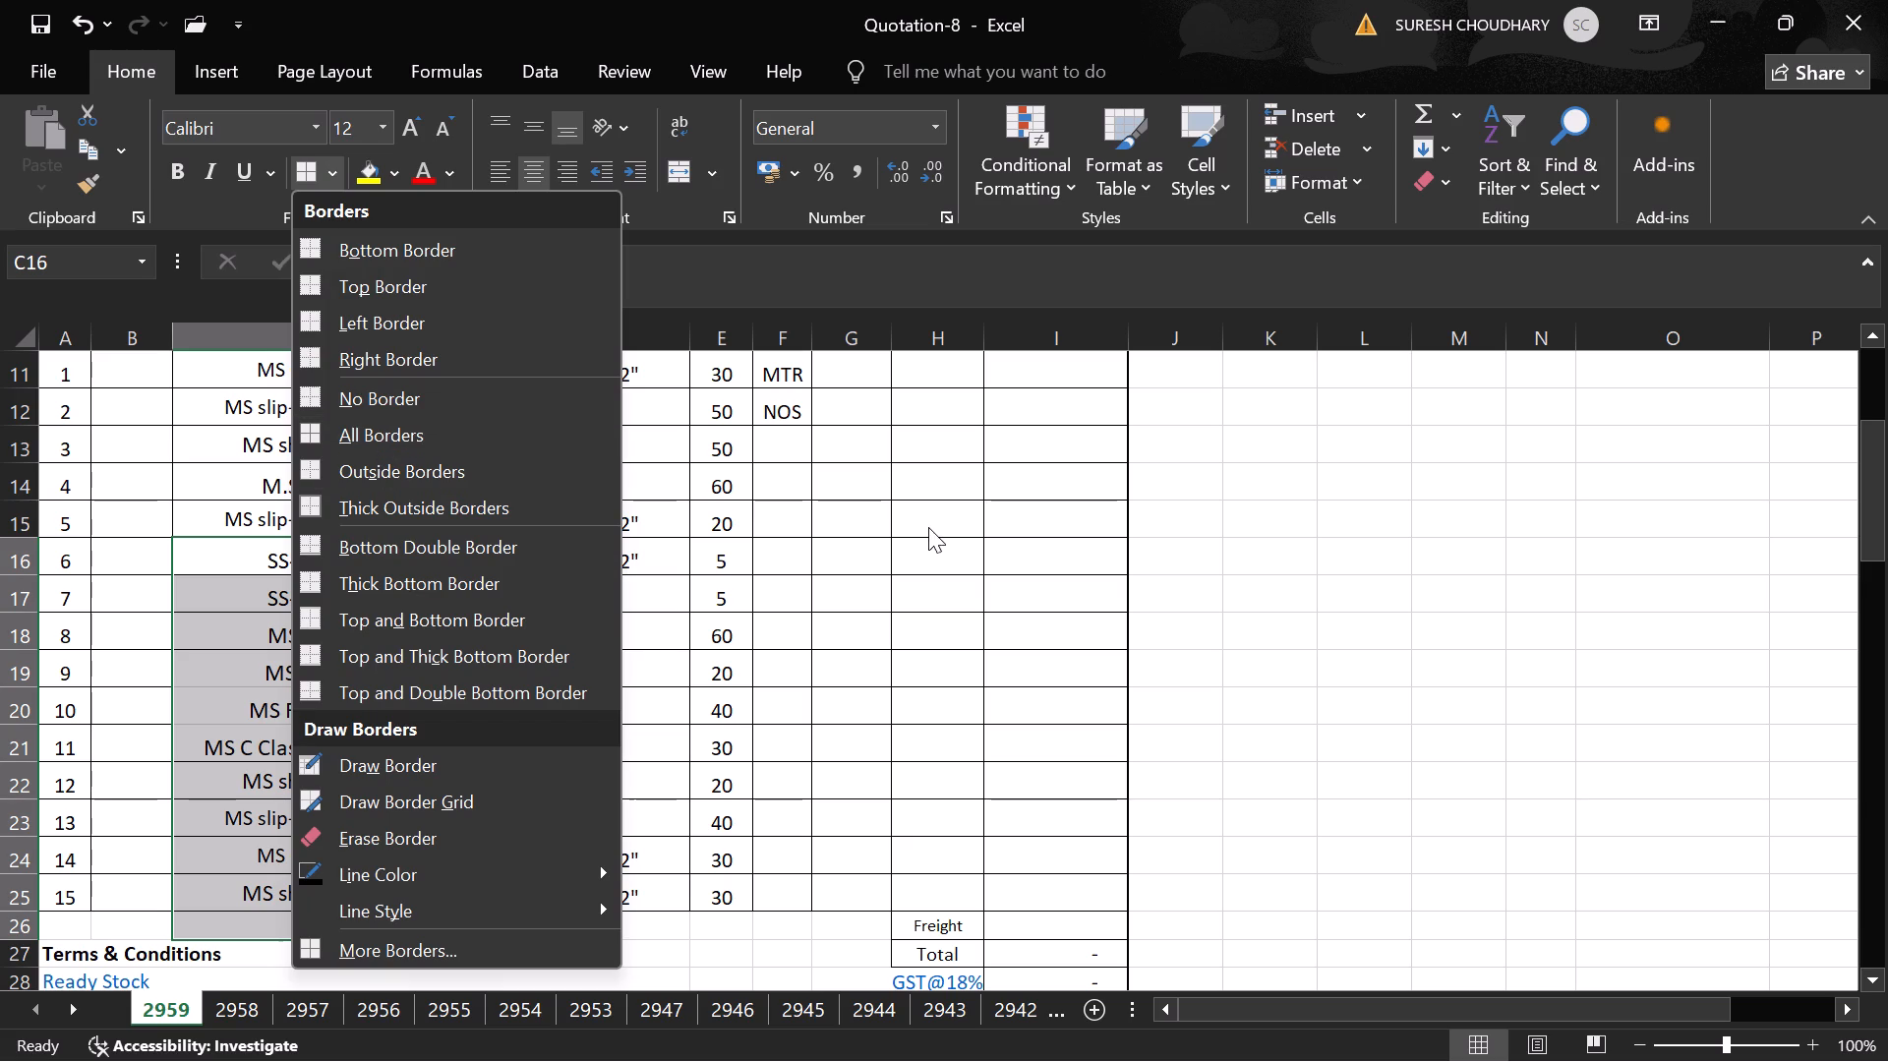
triple_click(499, 440)
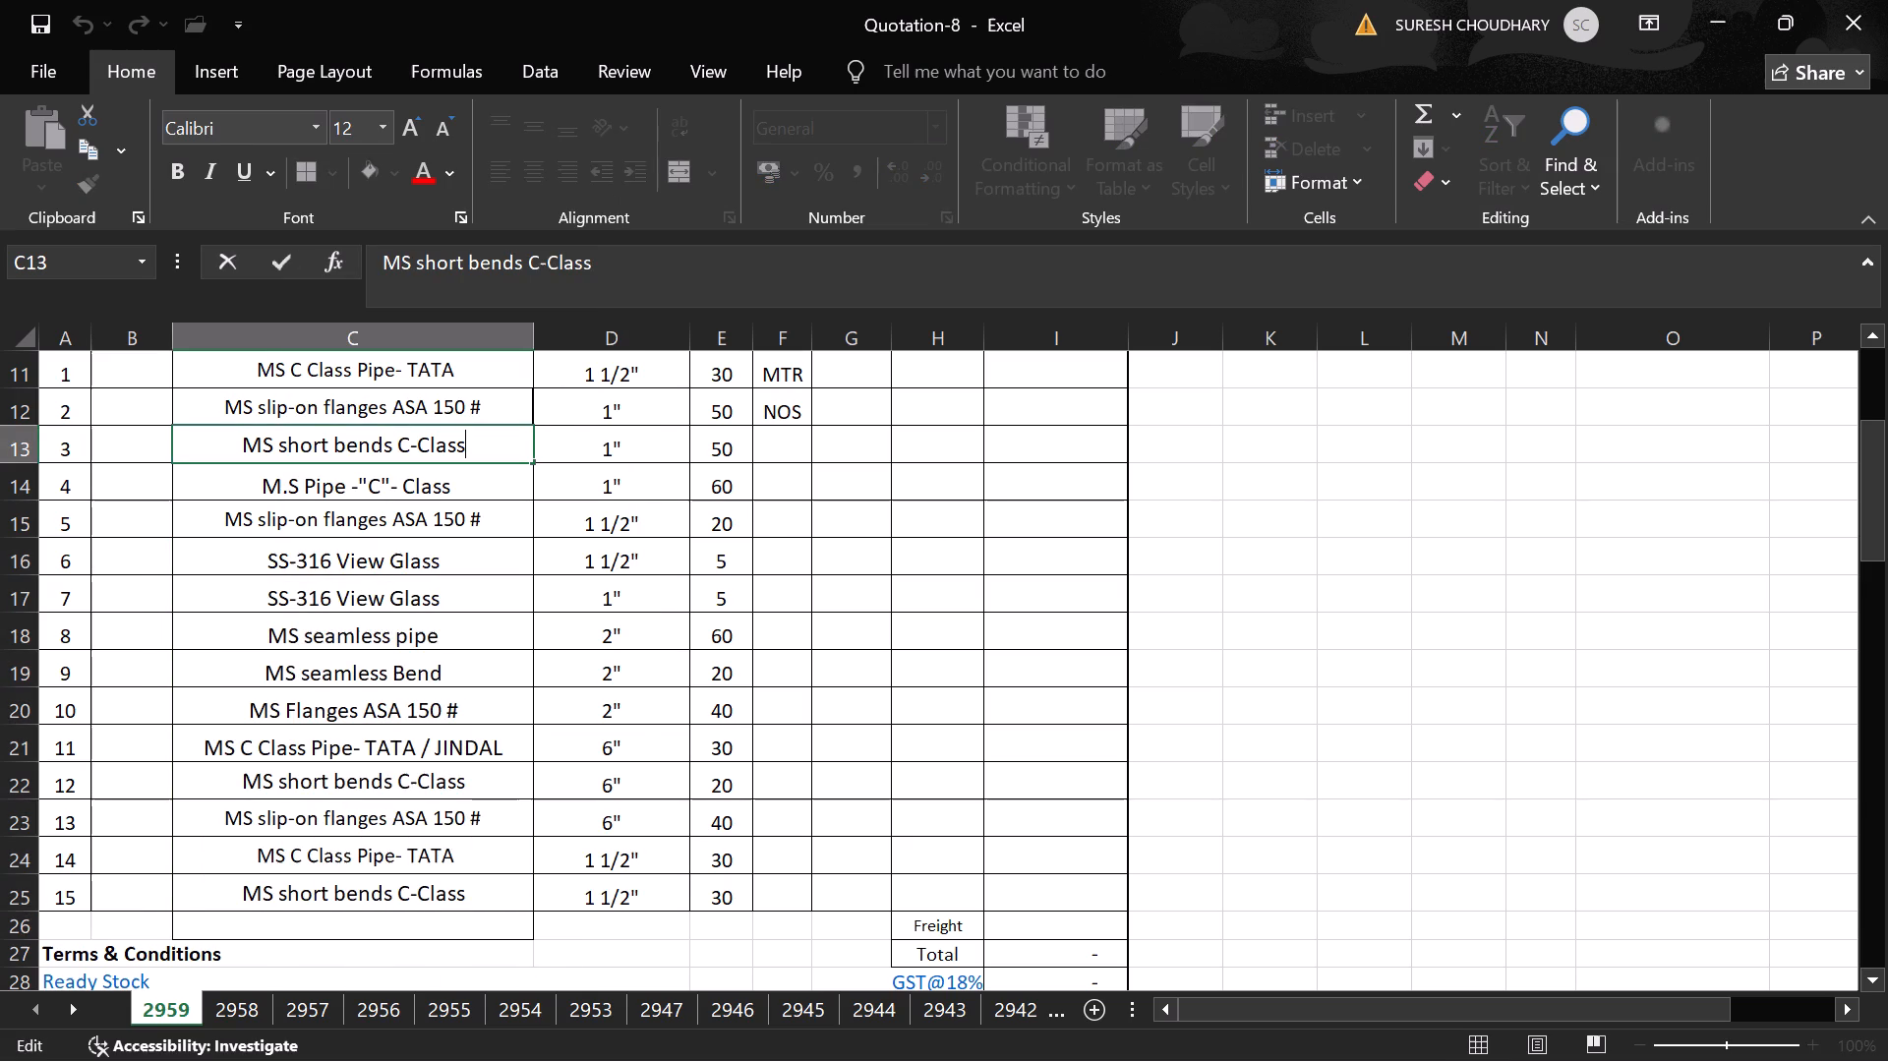
Remove the borders from the empty cell C26 below the last item.
scroll(459, 740, "down", 1)
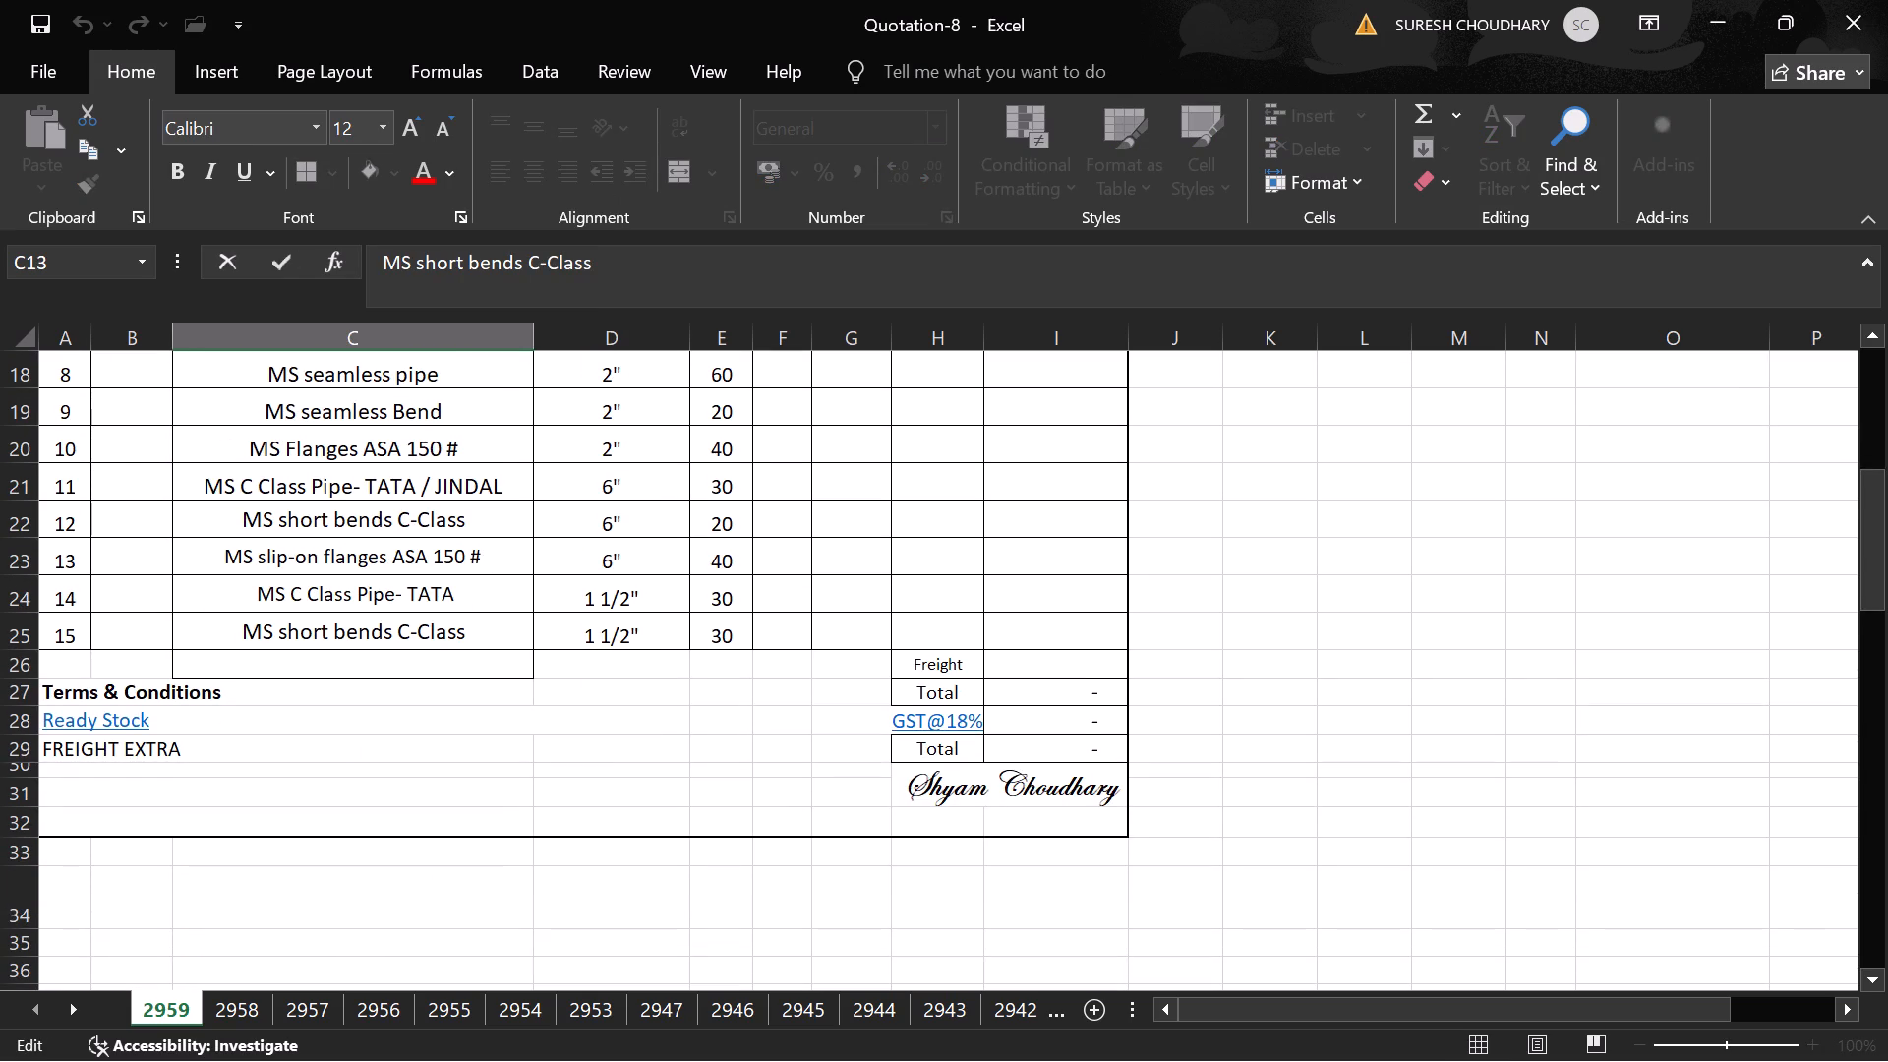
left_click(436, 670)
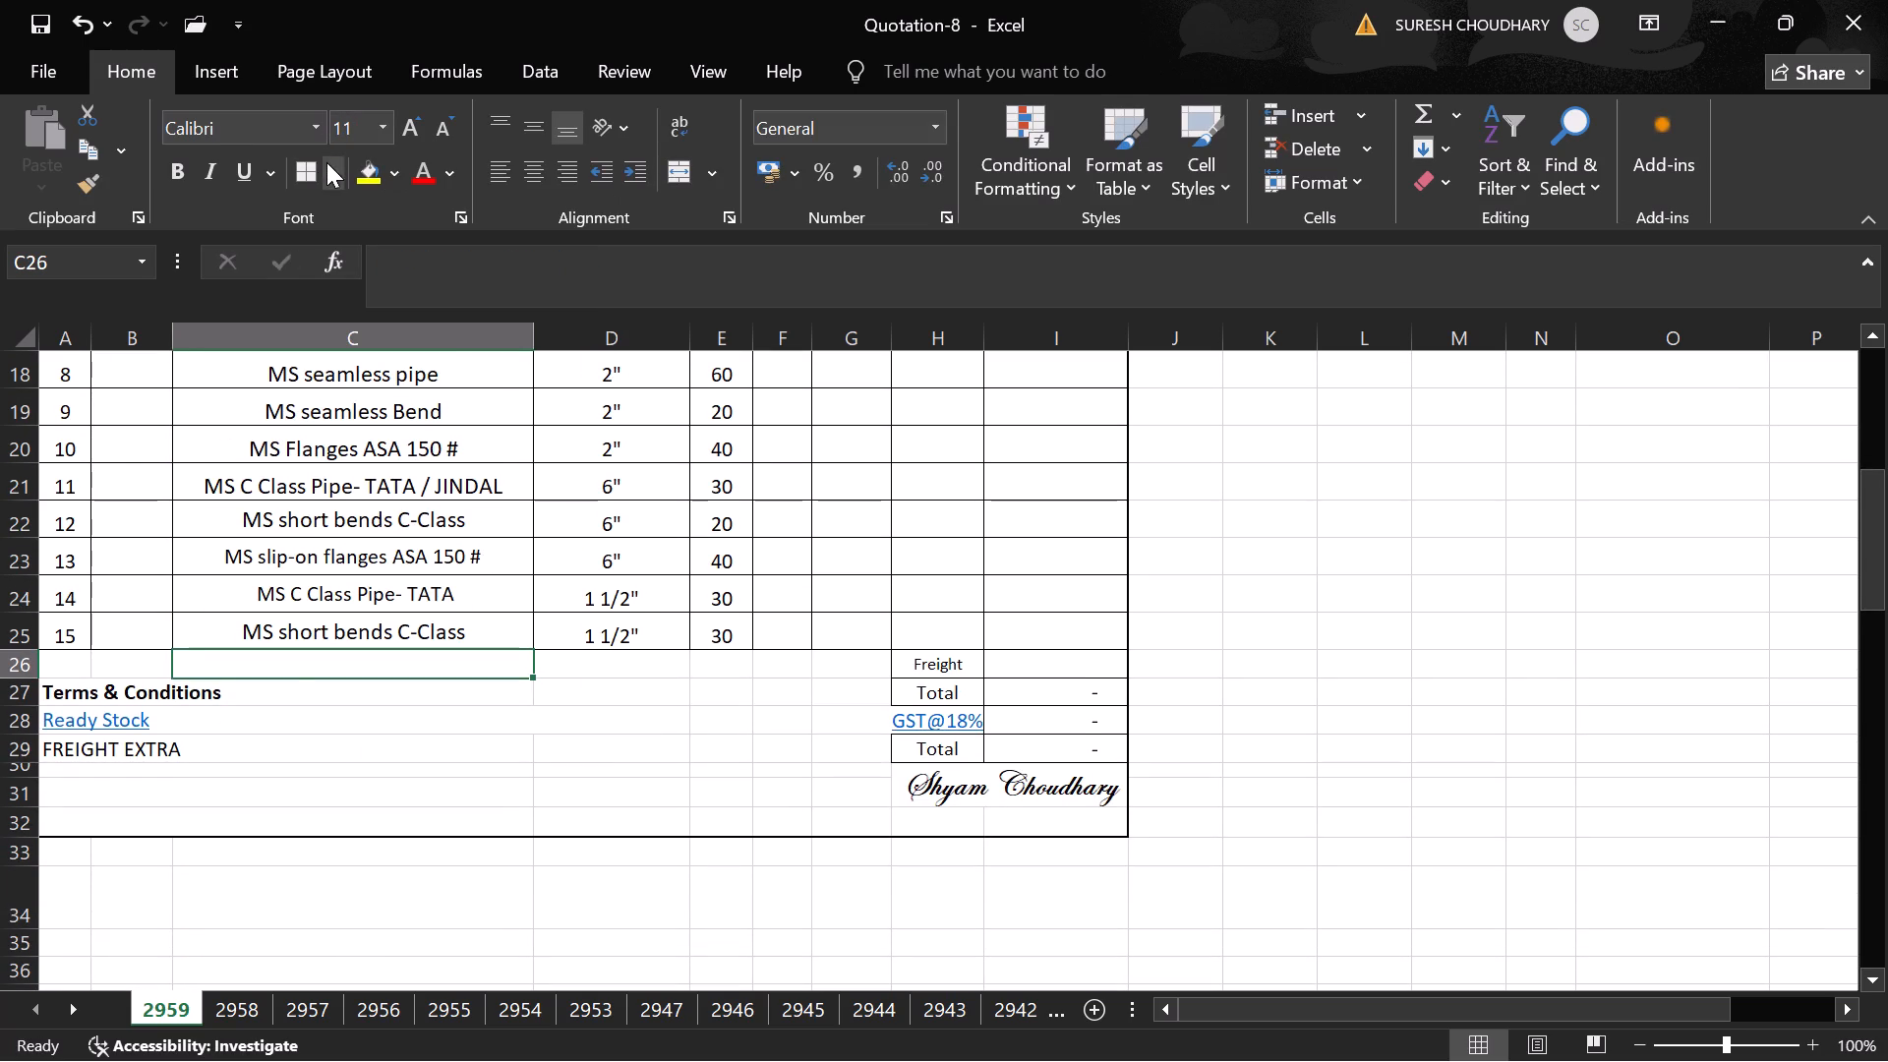
triple_click(326, 162)
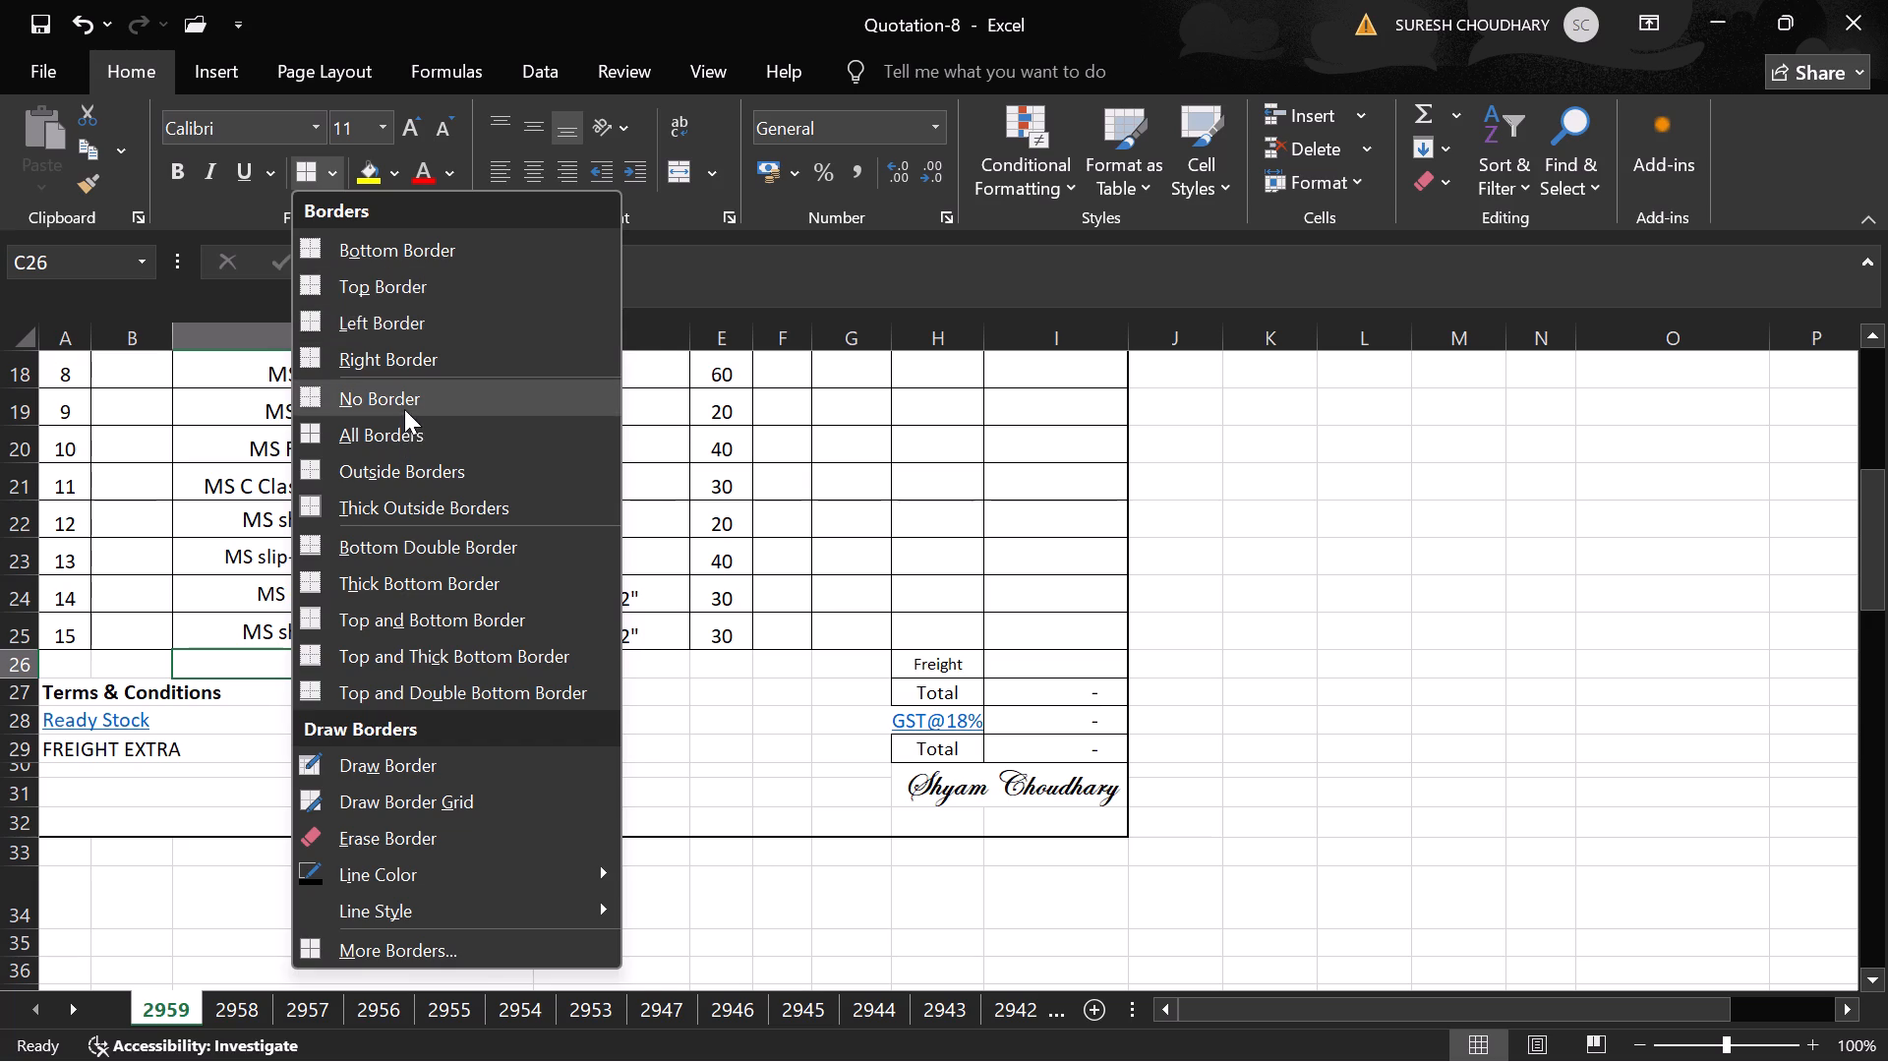
left_click(404, 409)
Apply all borders to cell C25, the description of item 15.
left_click(304, 642)
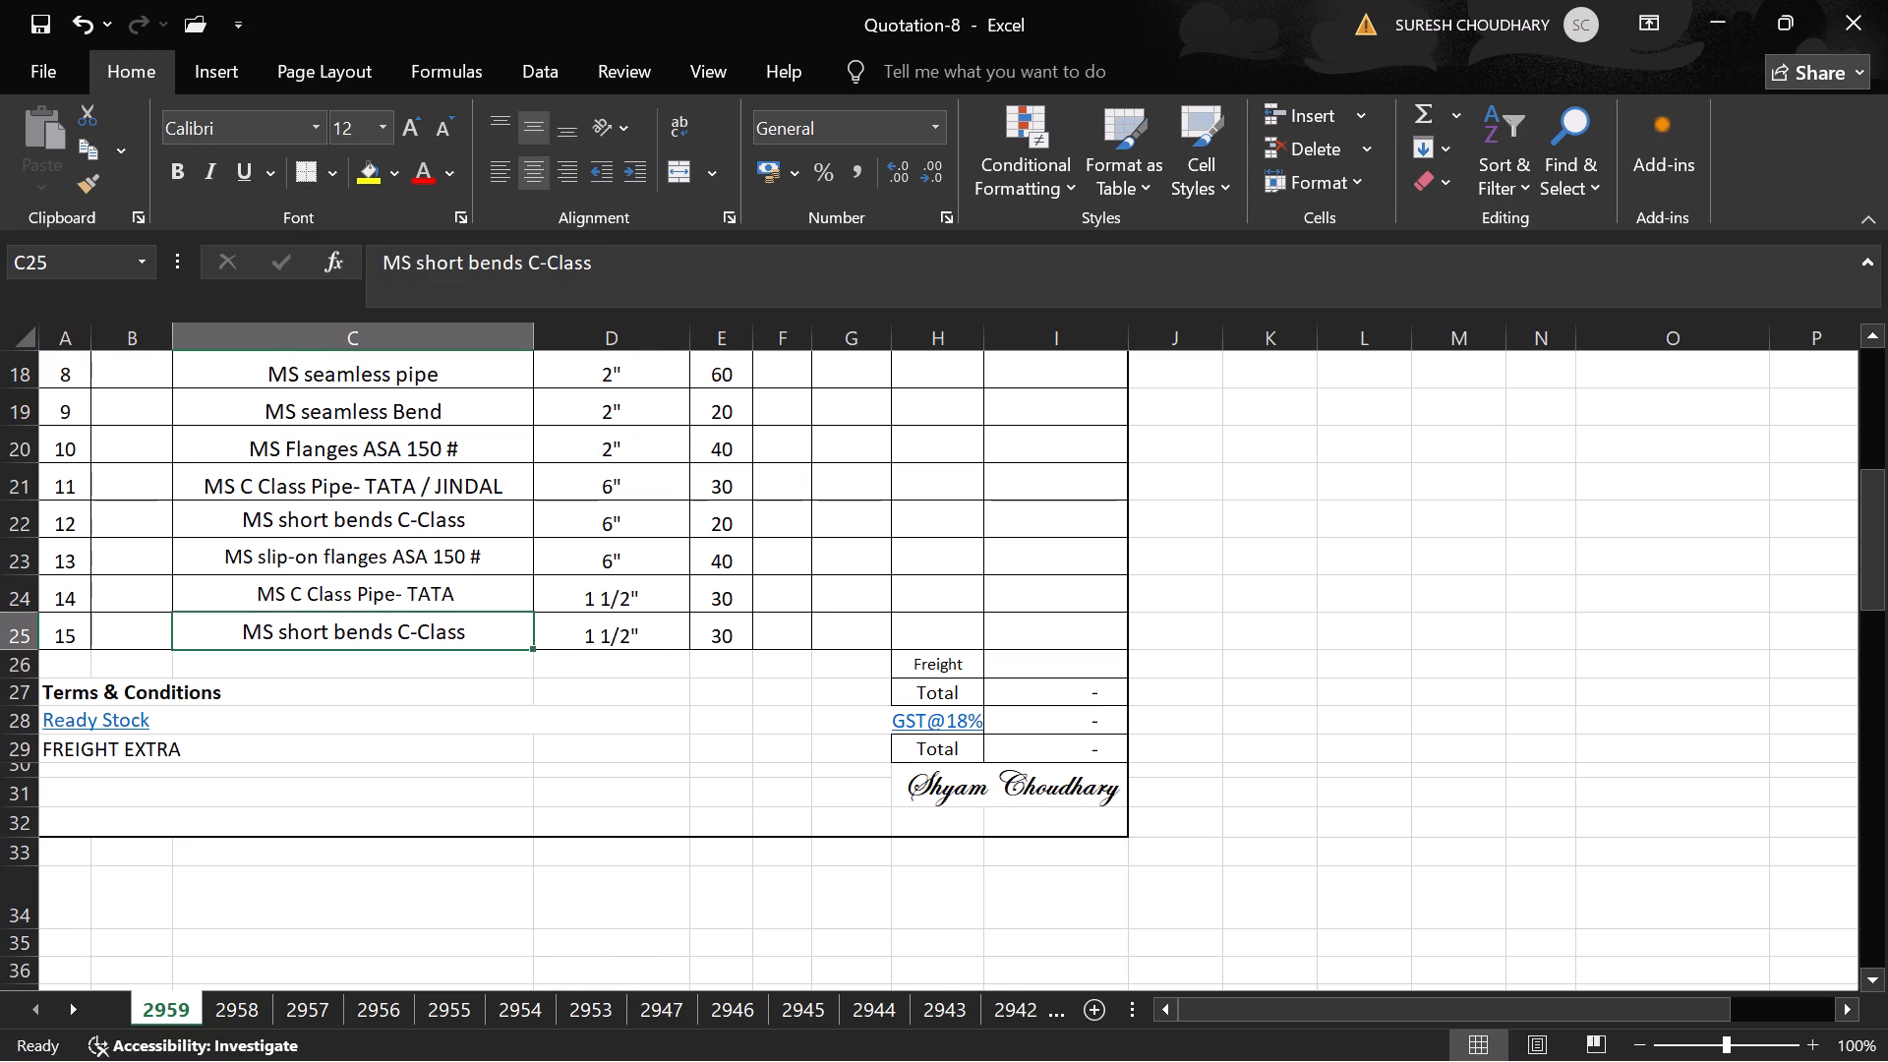
left_click(382, 543)
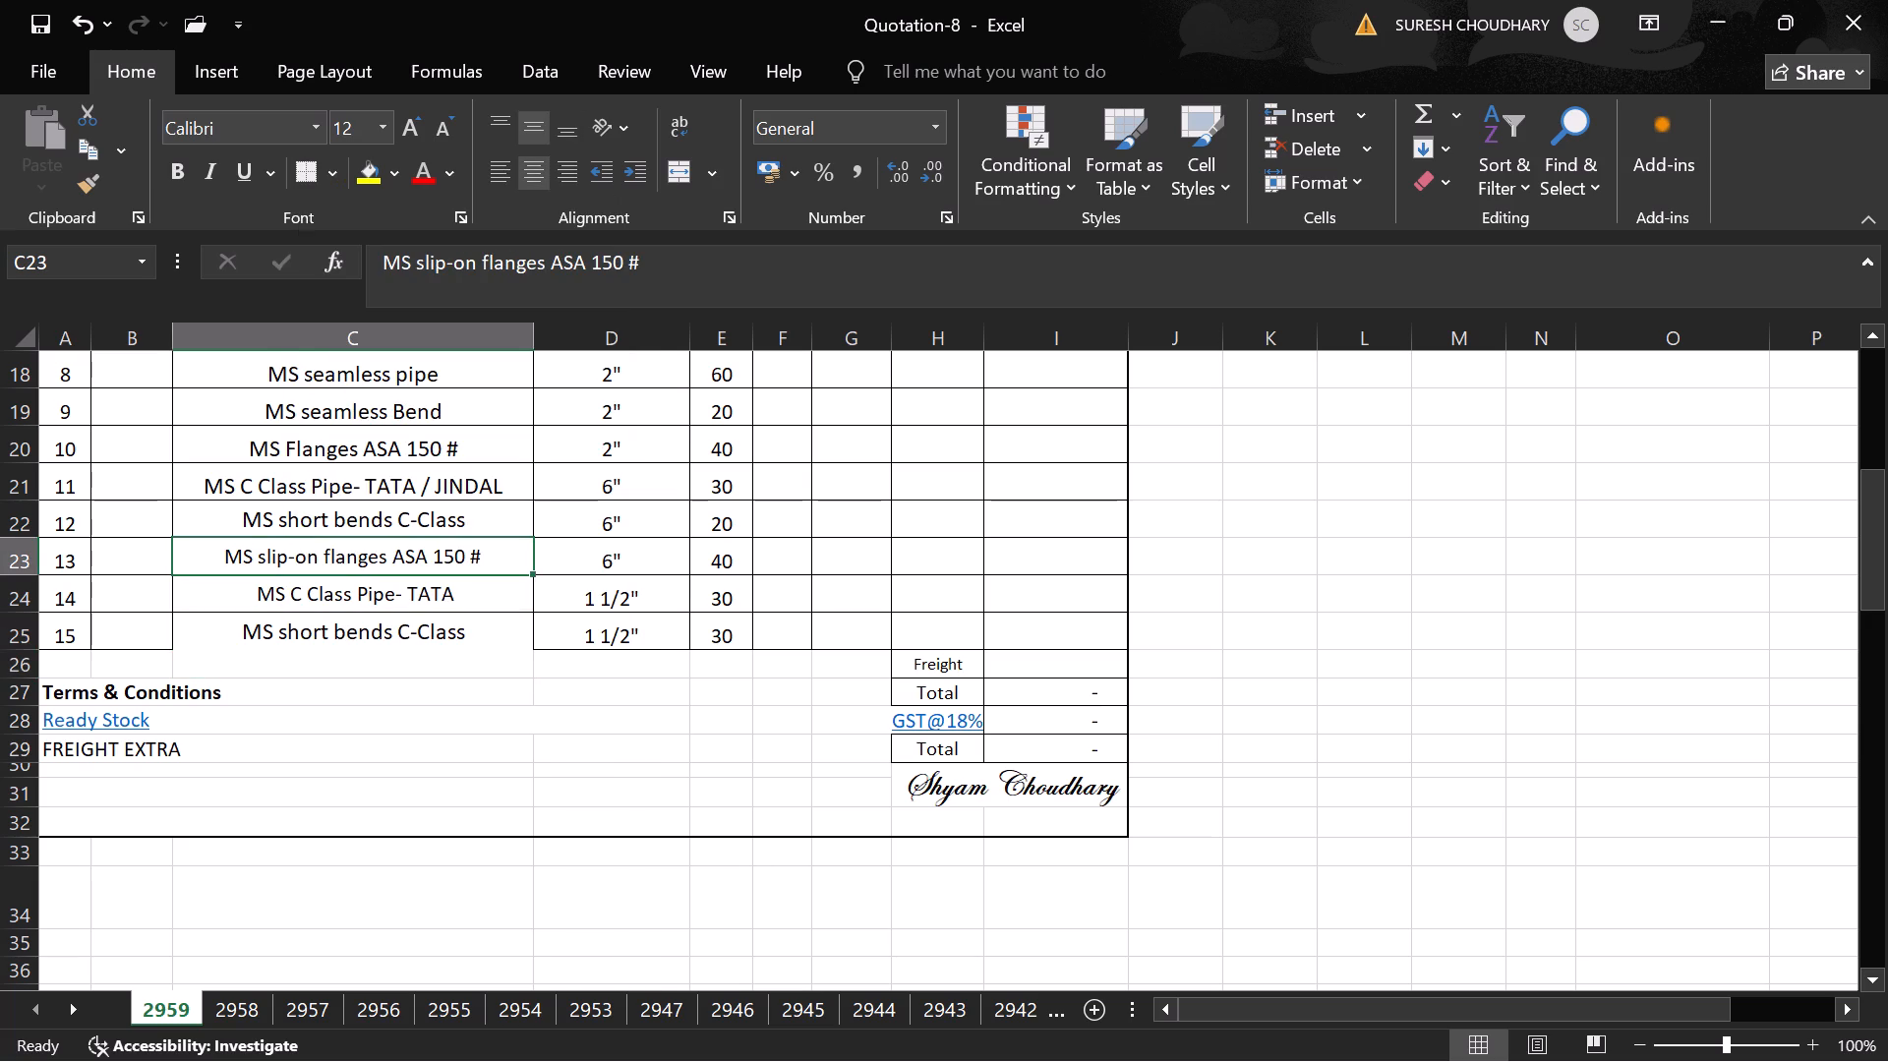
left_click(327, 627)
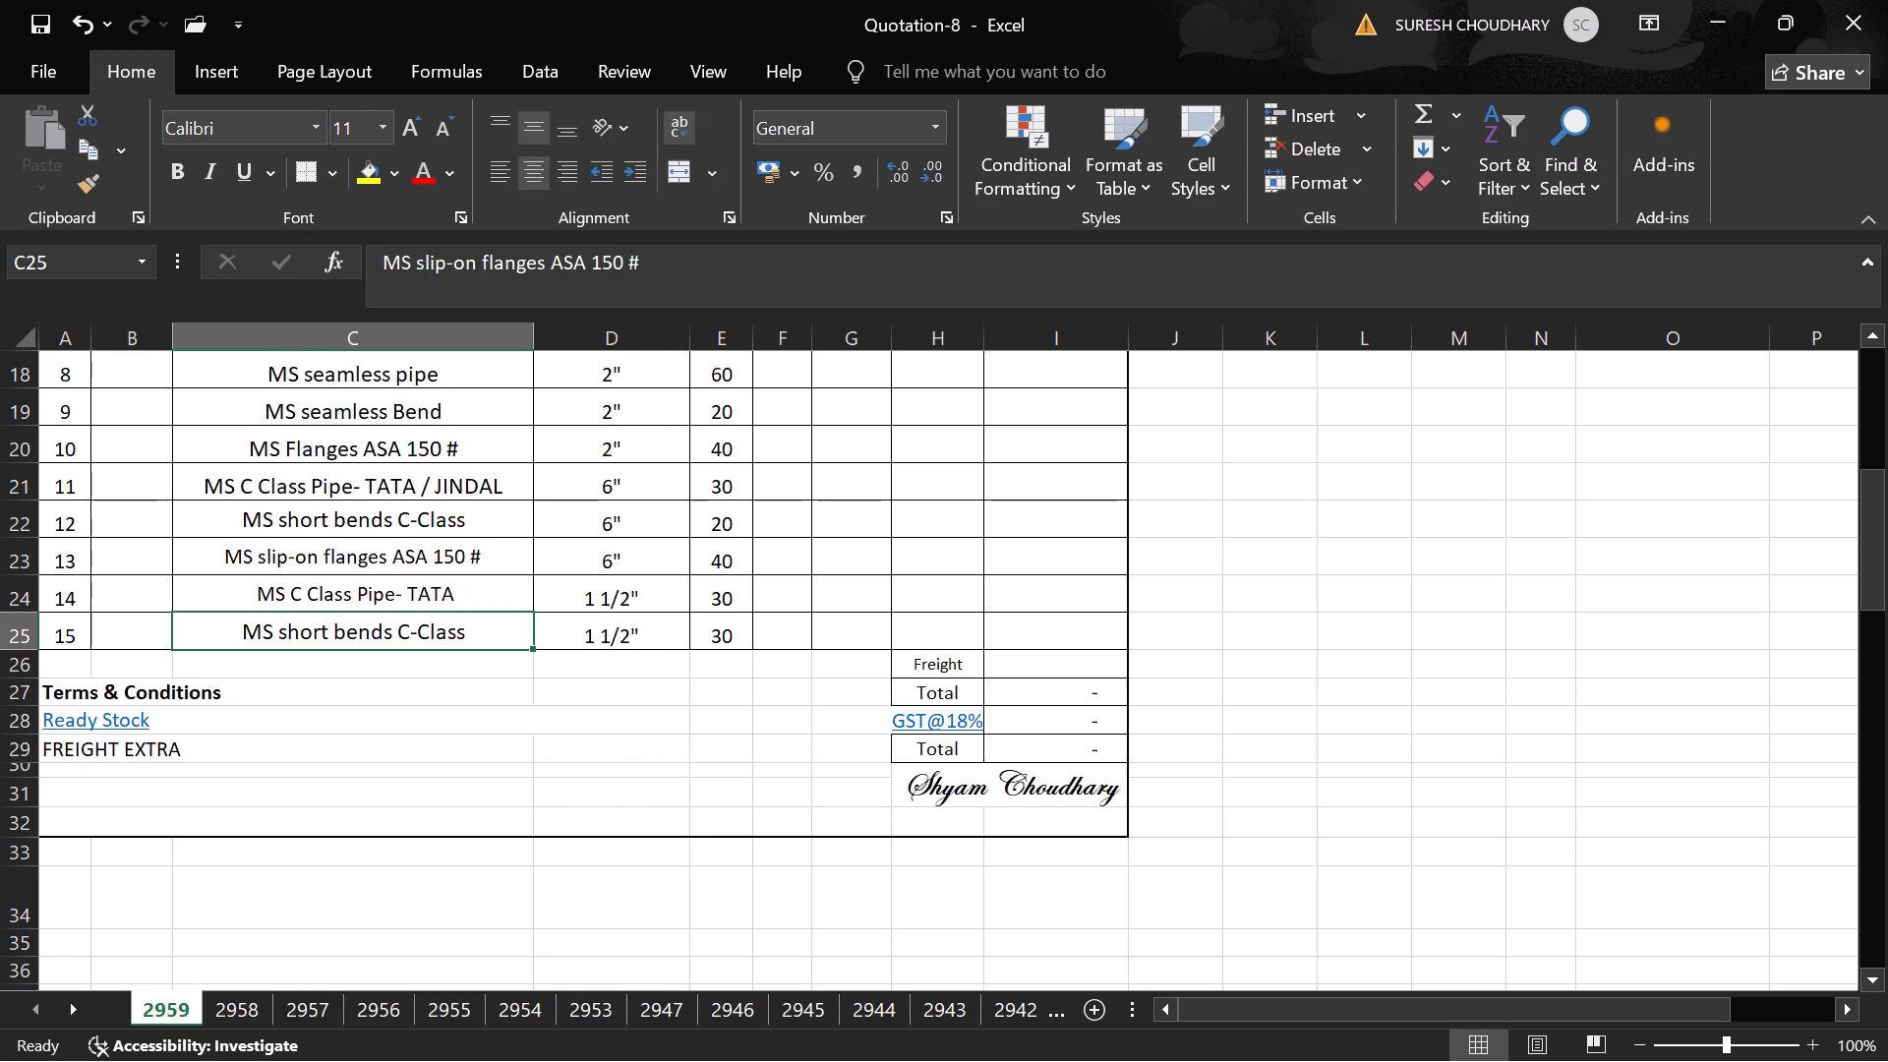
left_click(337, 178)
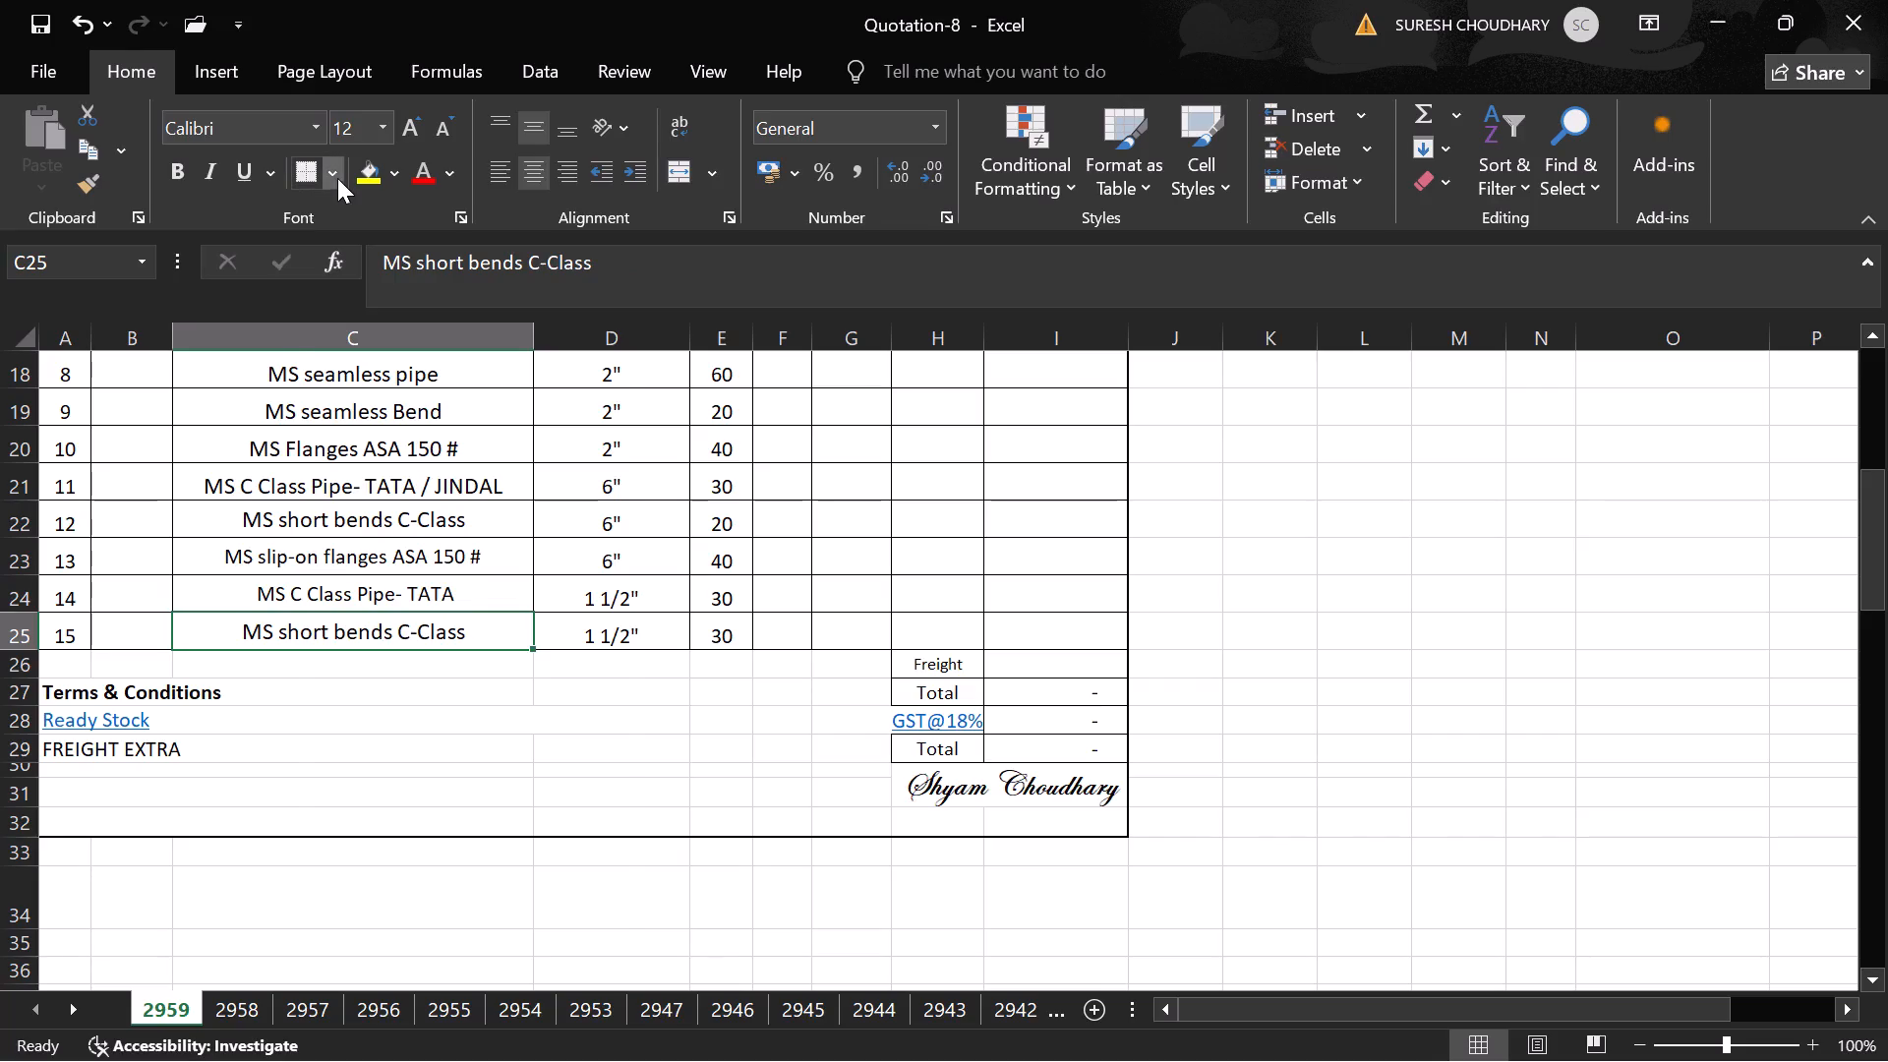
double_click(364, 424)
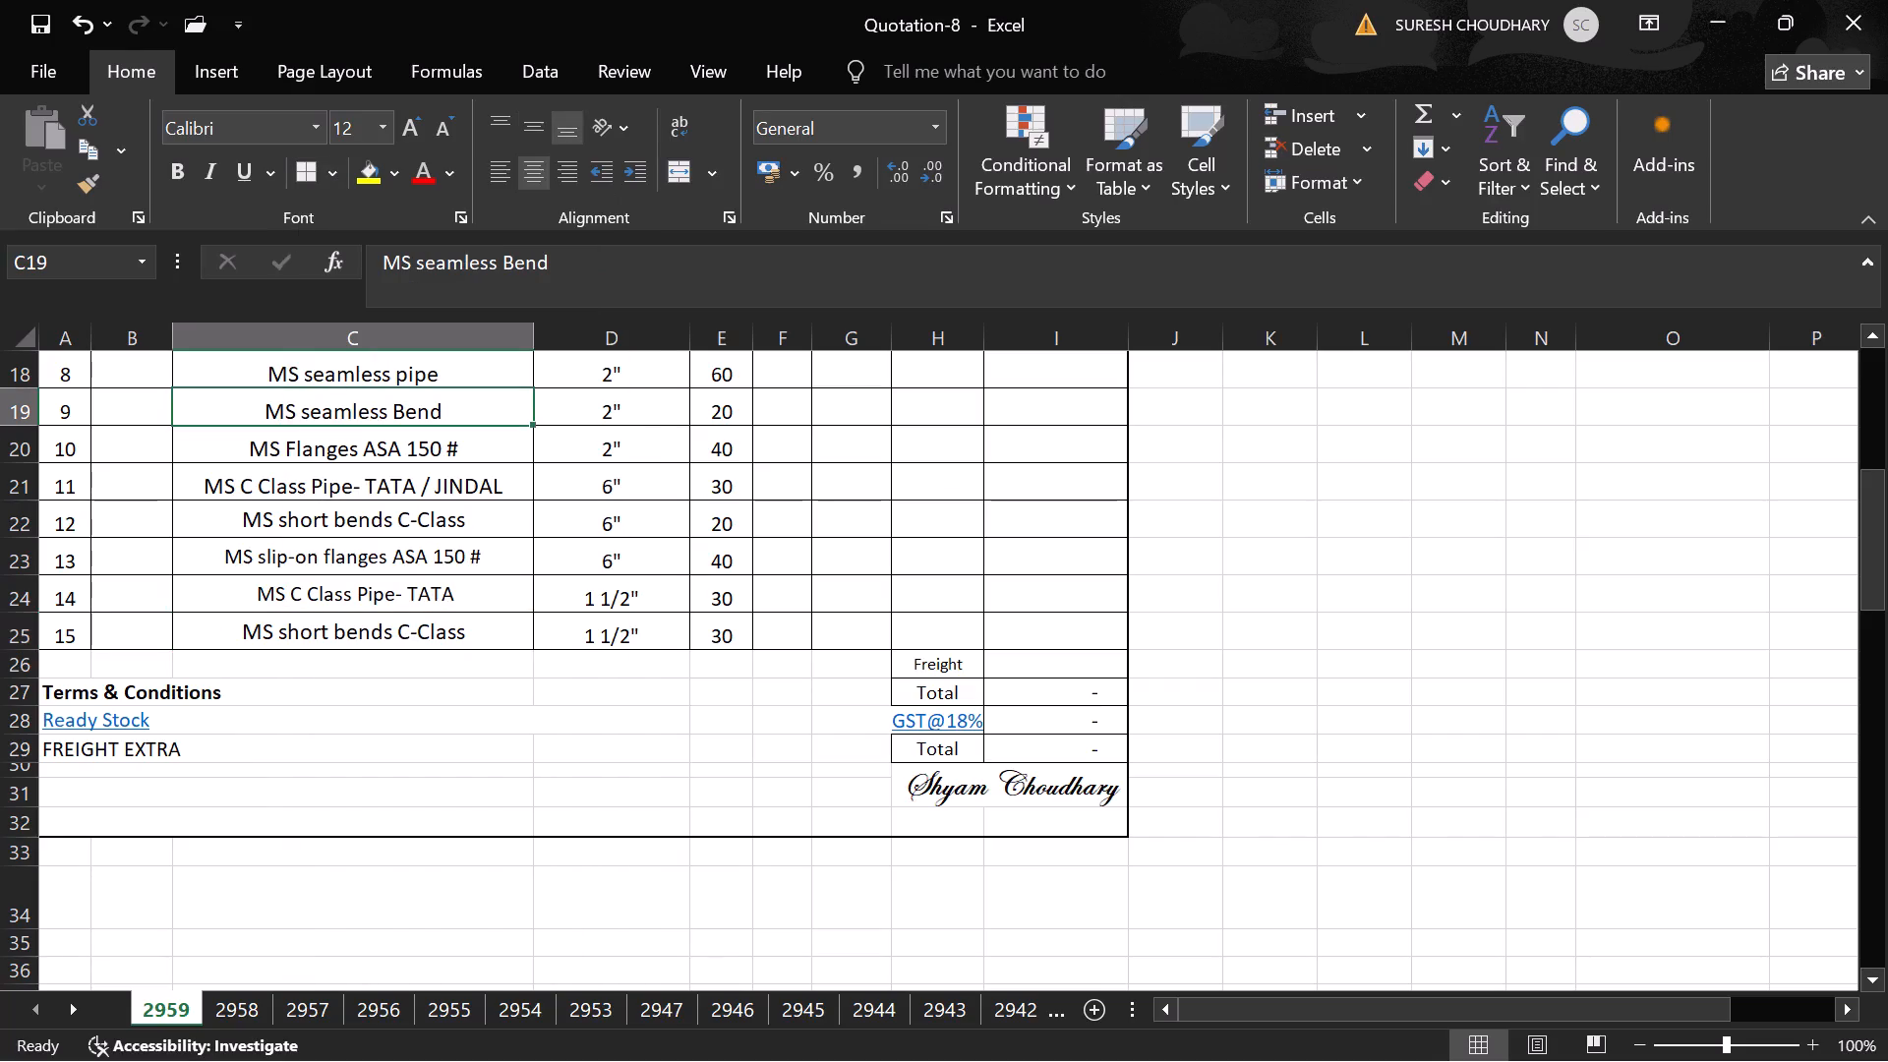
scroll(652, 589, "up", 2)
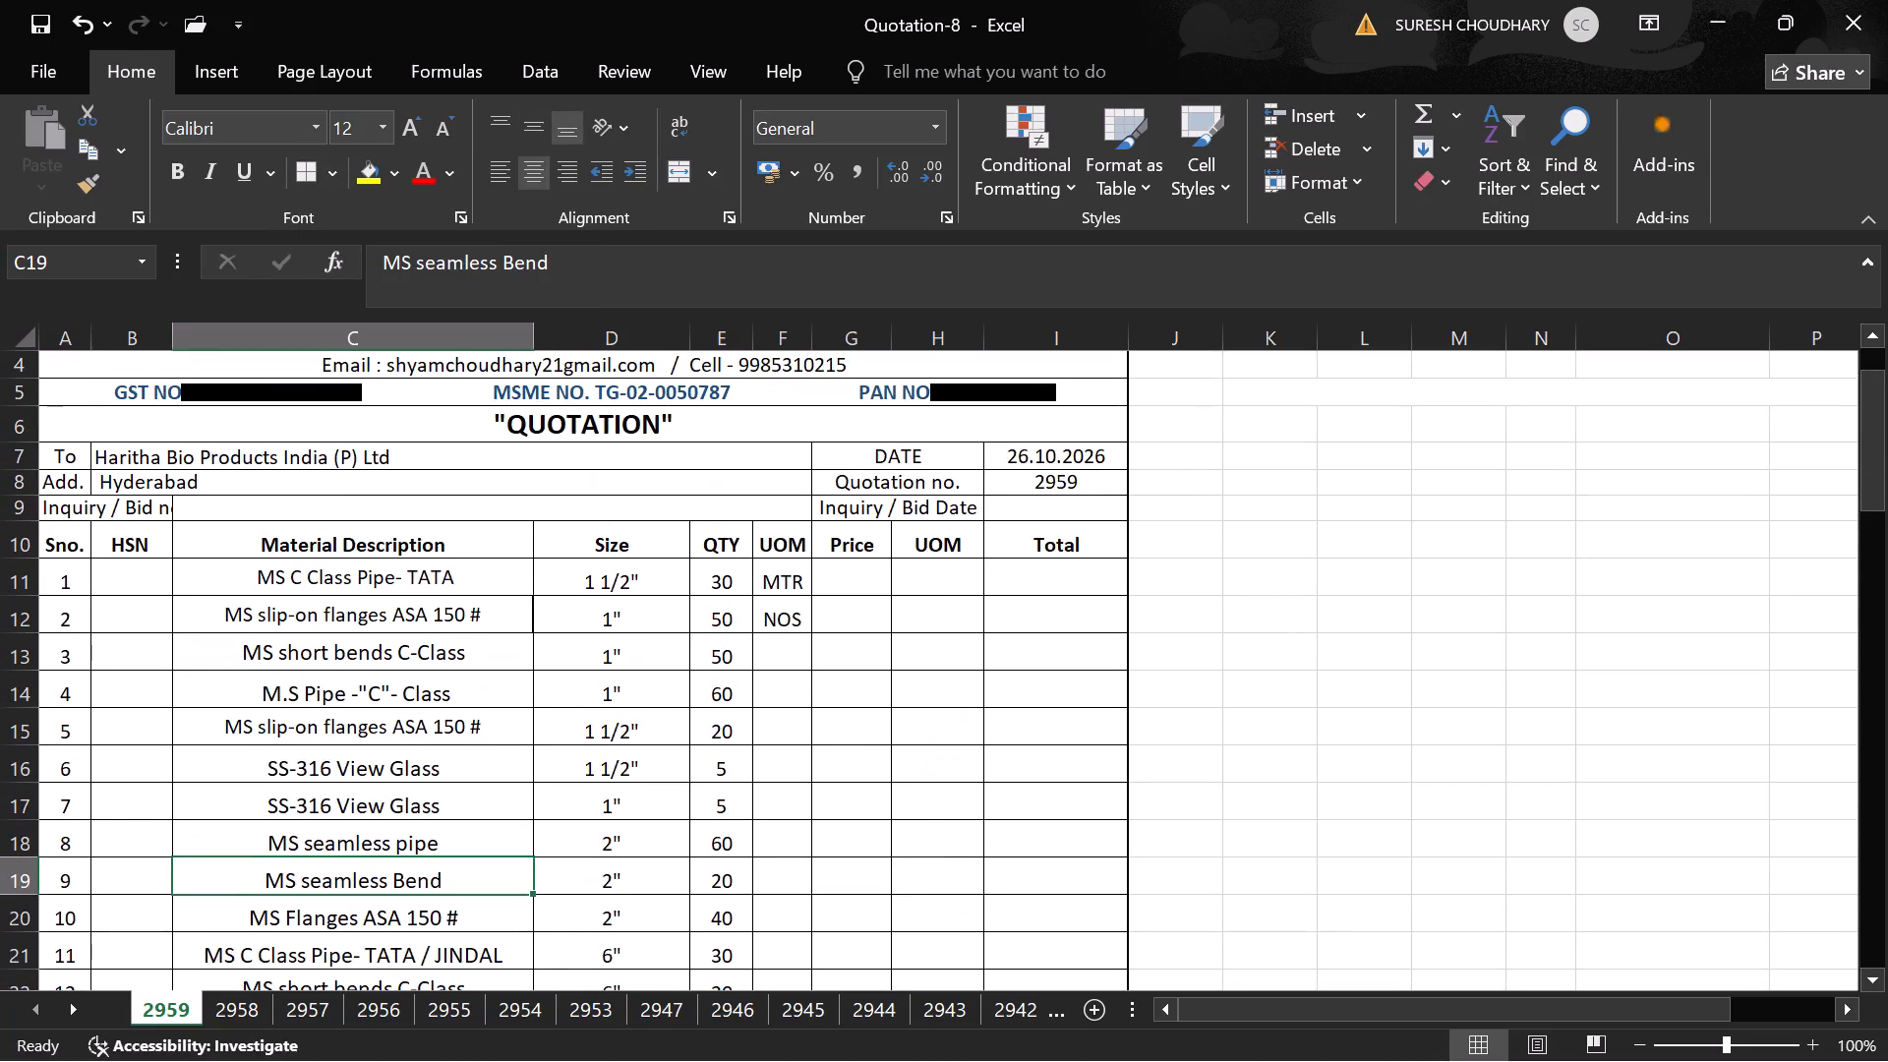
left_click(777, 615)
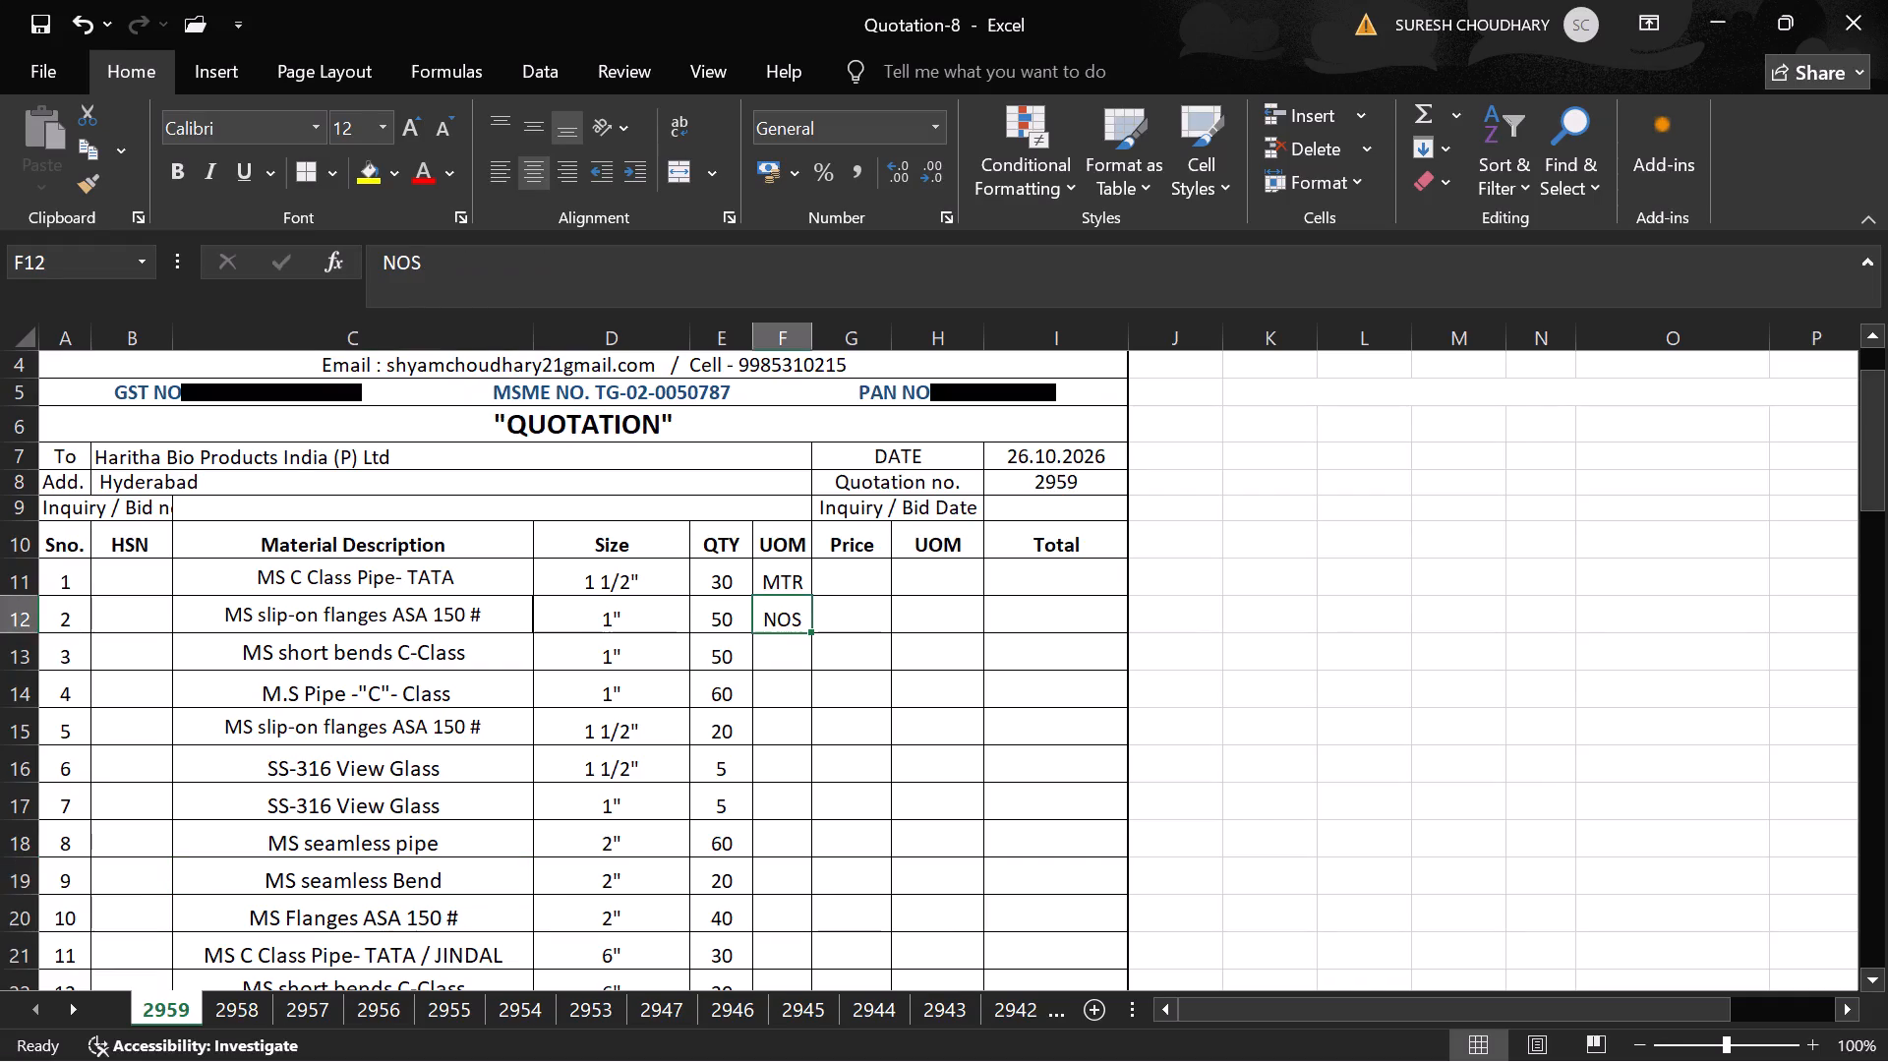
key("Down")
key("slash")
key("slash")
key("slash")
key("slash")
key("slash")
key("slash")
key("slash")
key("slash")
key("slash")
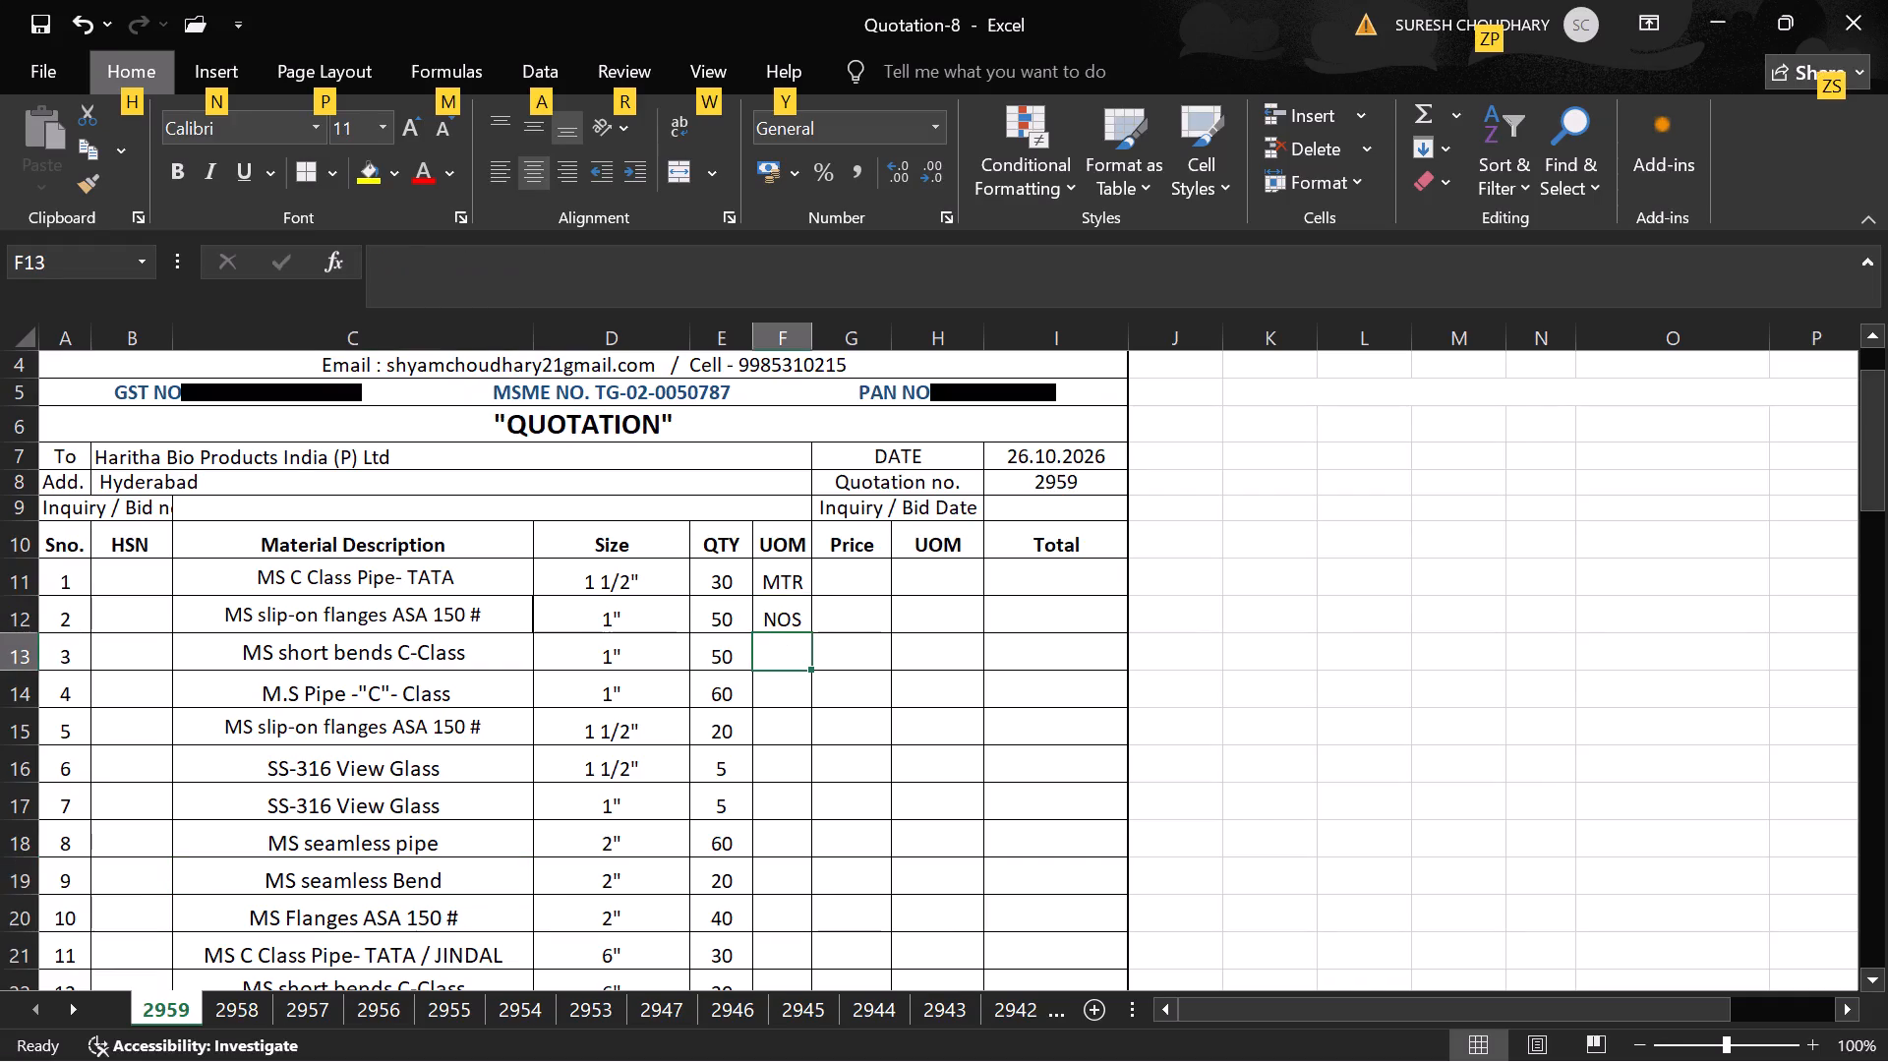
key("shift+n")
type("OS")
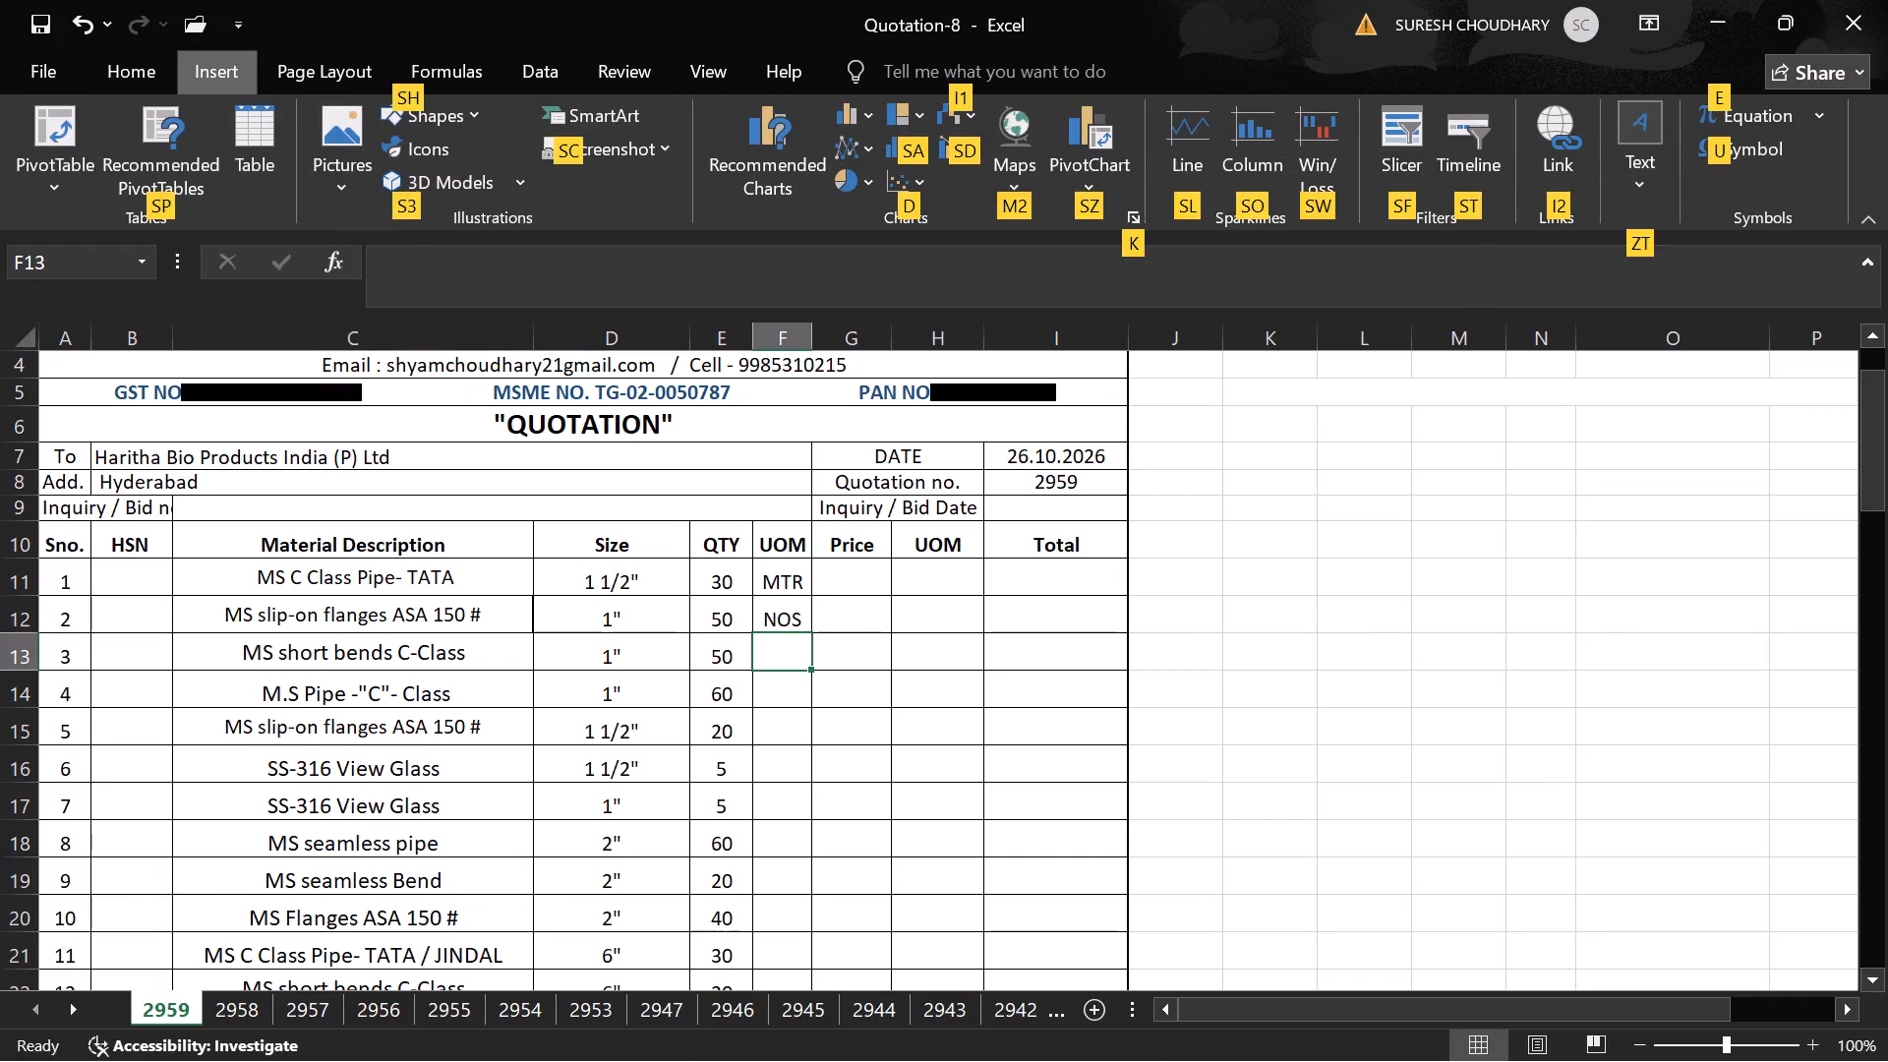
Enter the QTY units in the UOM column for items 3 to 5: NOS, MTR, NOS.
left_click(792, 656)
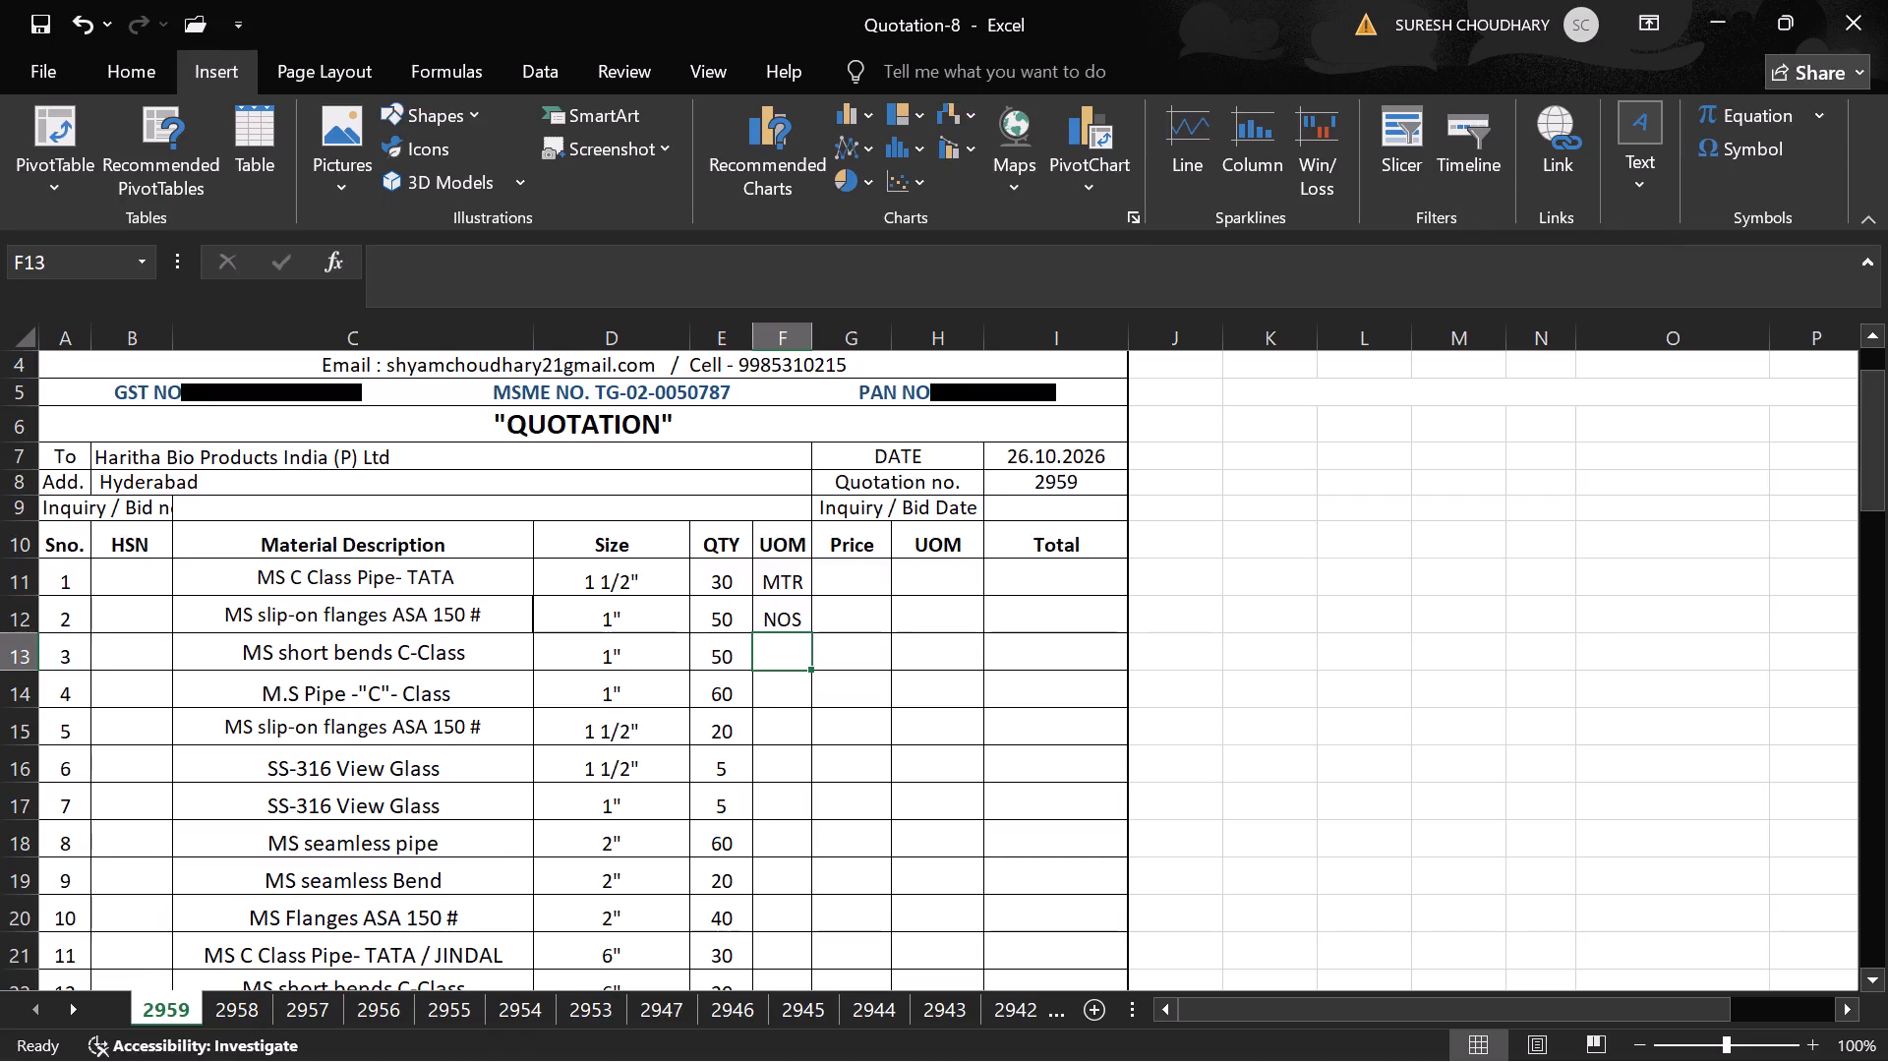
left_click(912, 288)
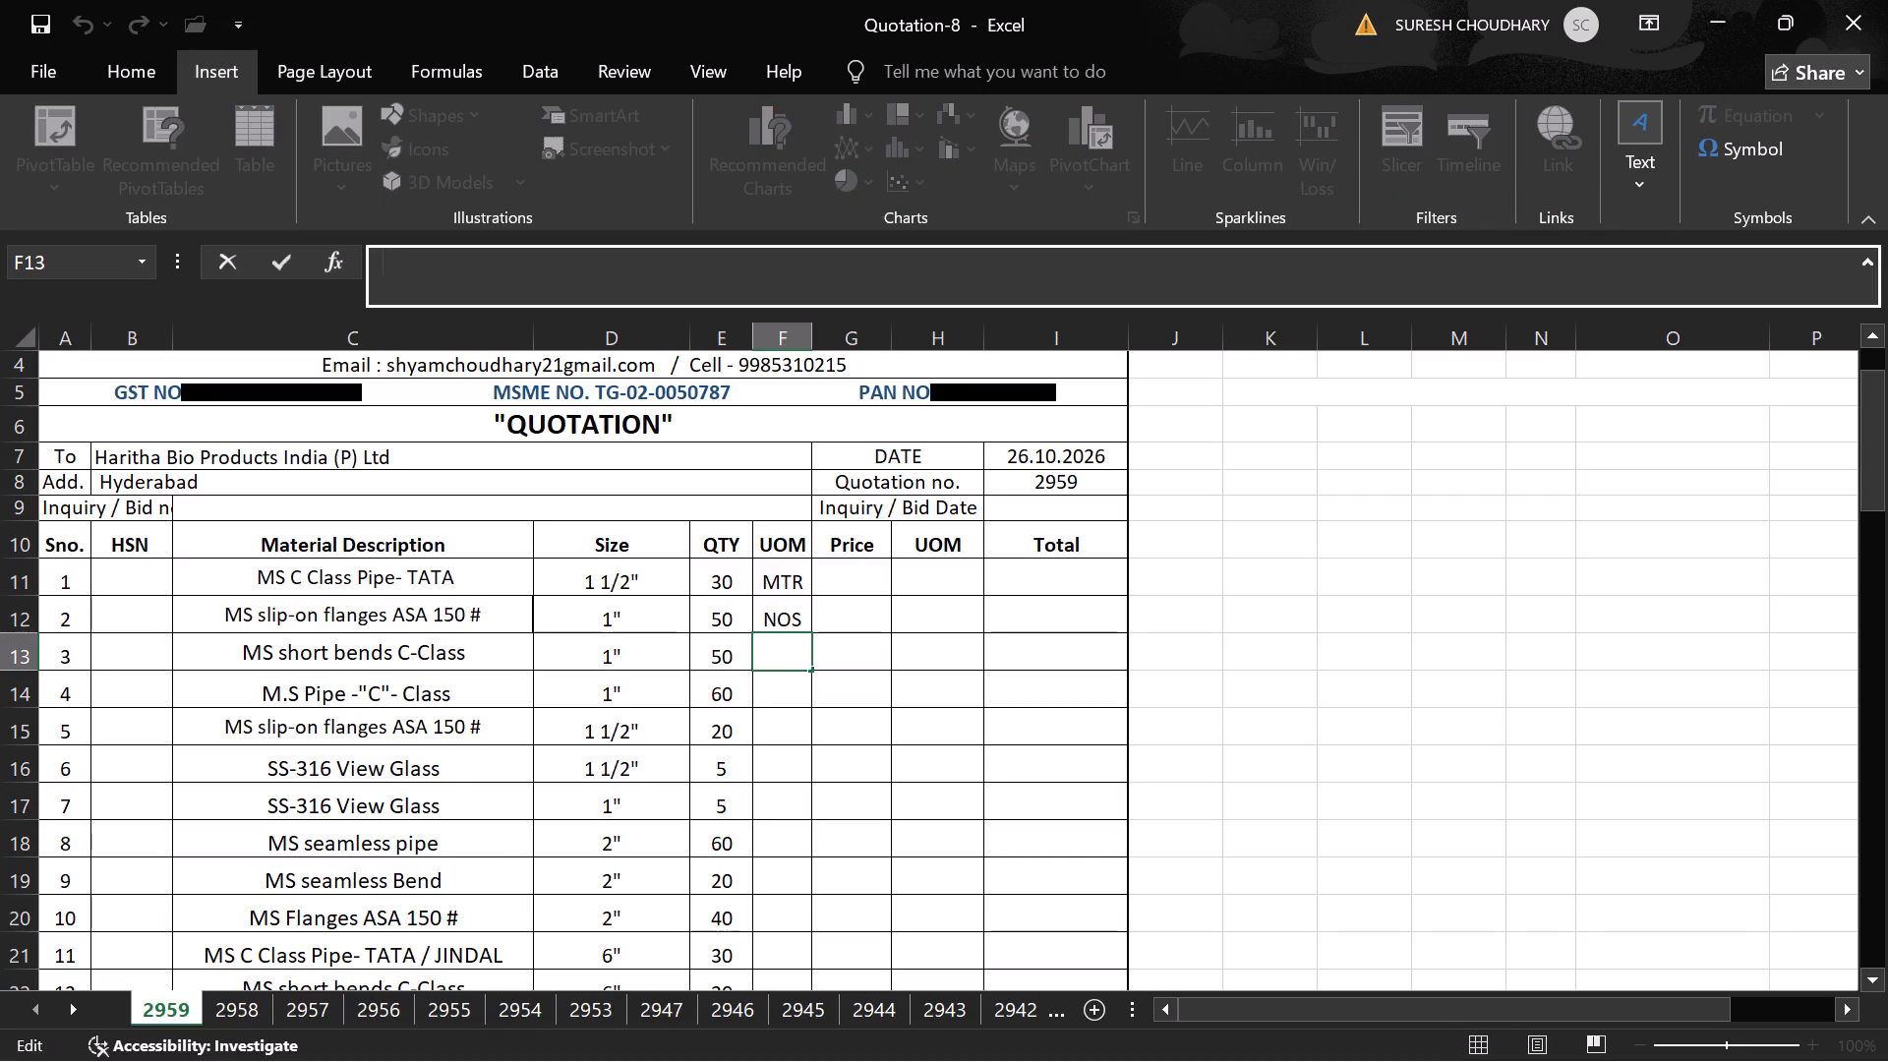
key("shift+n")
type("OS")
key("Return")
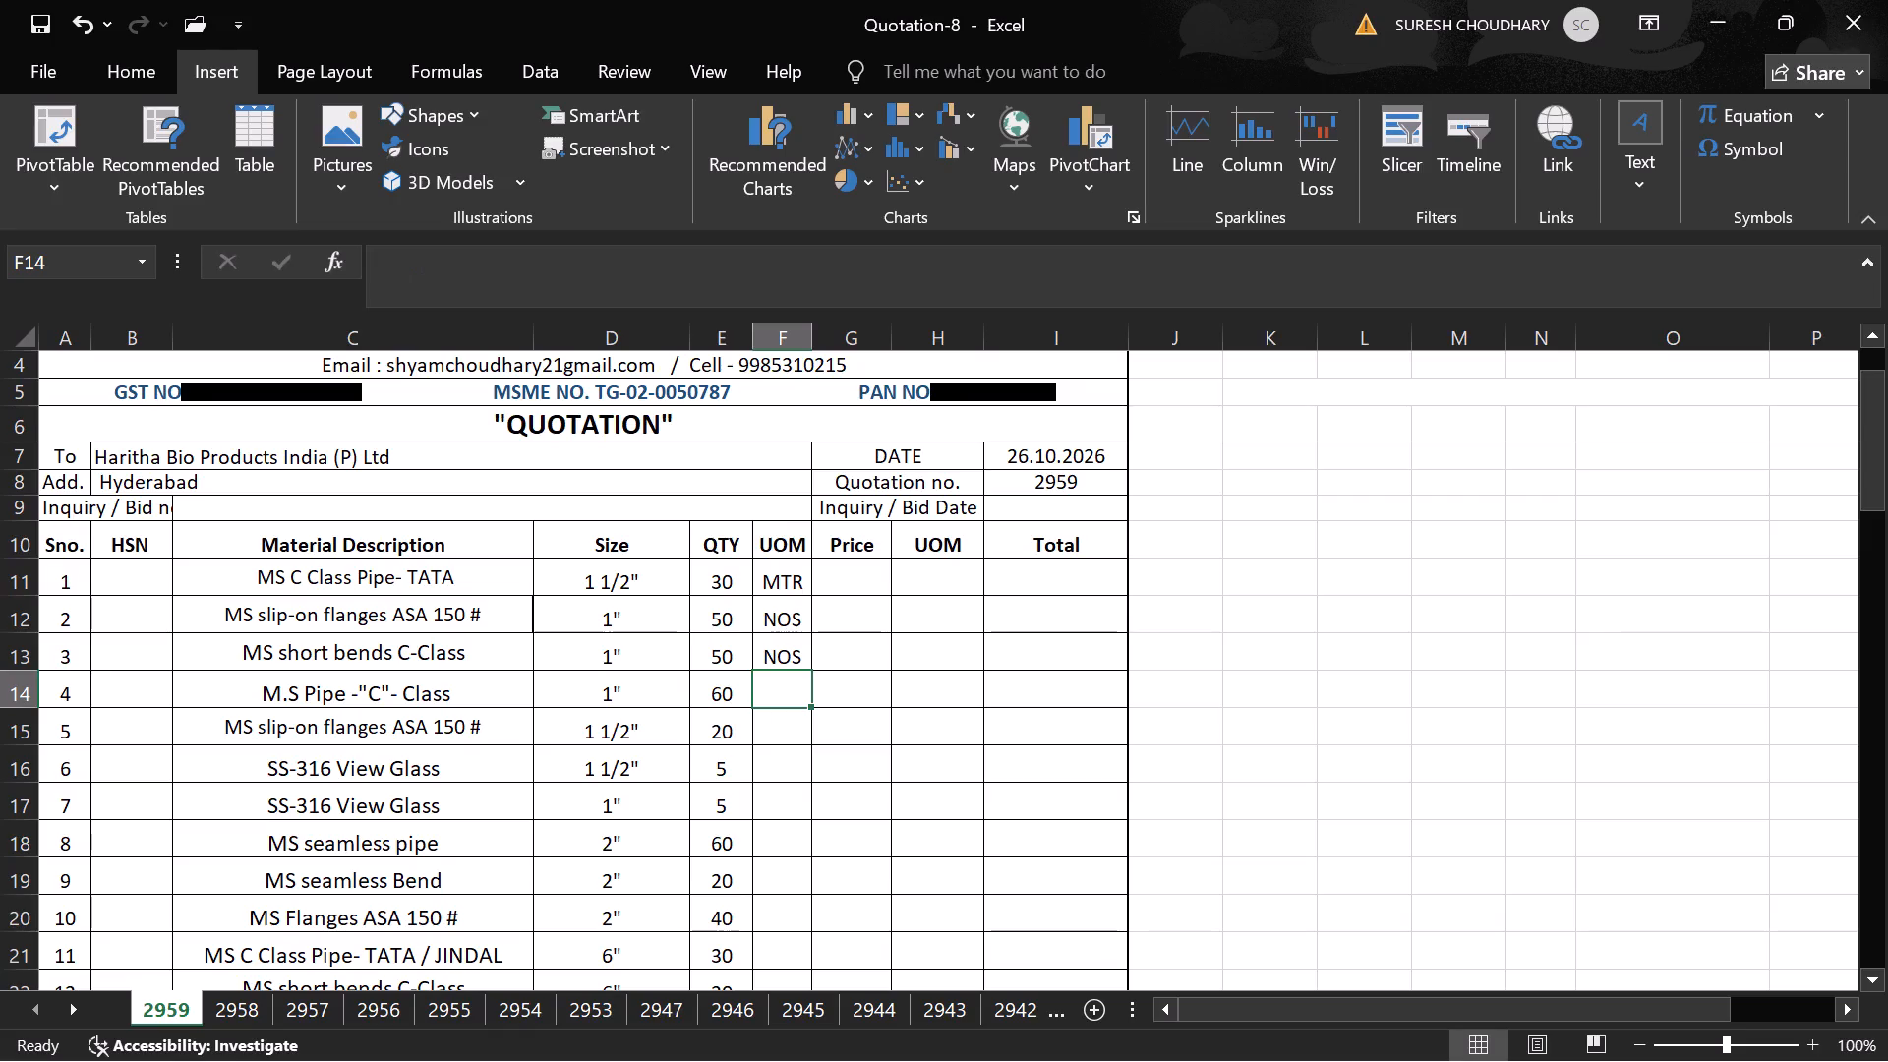
type("MTR")
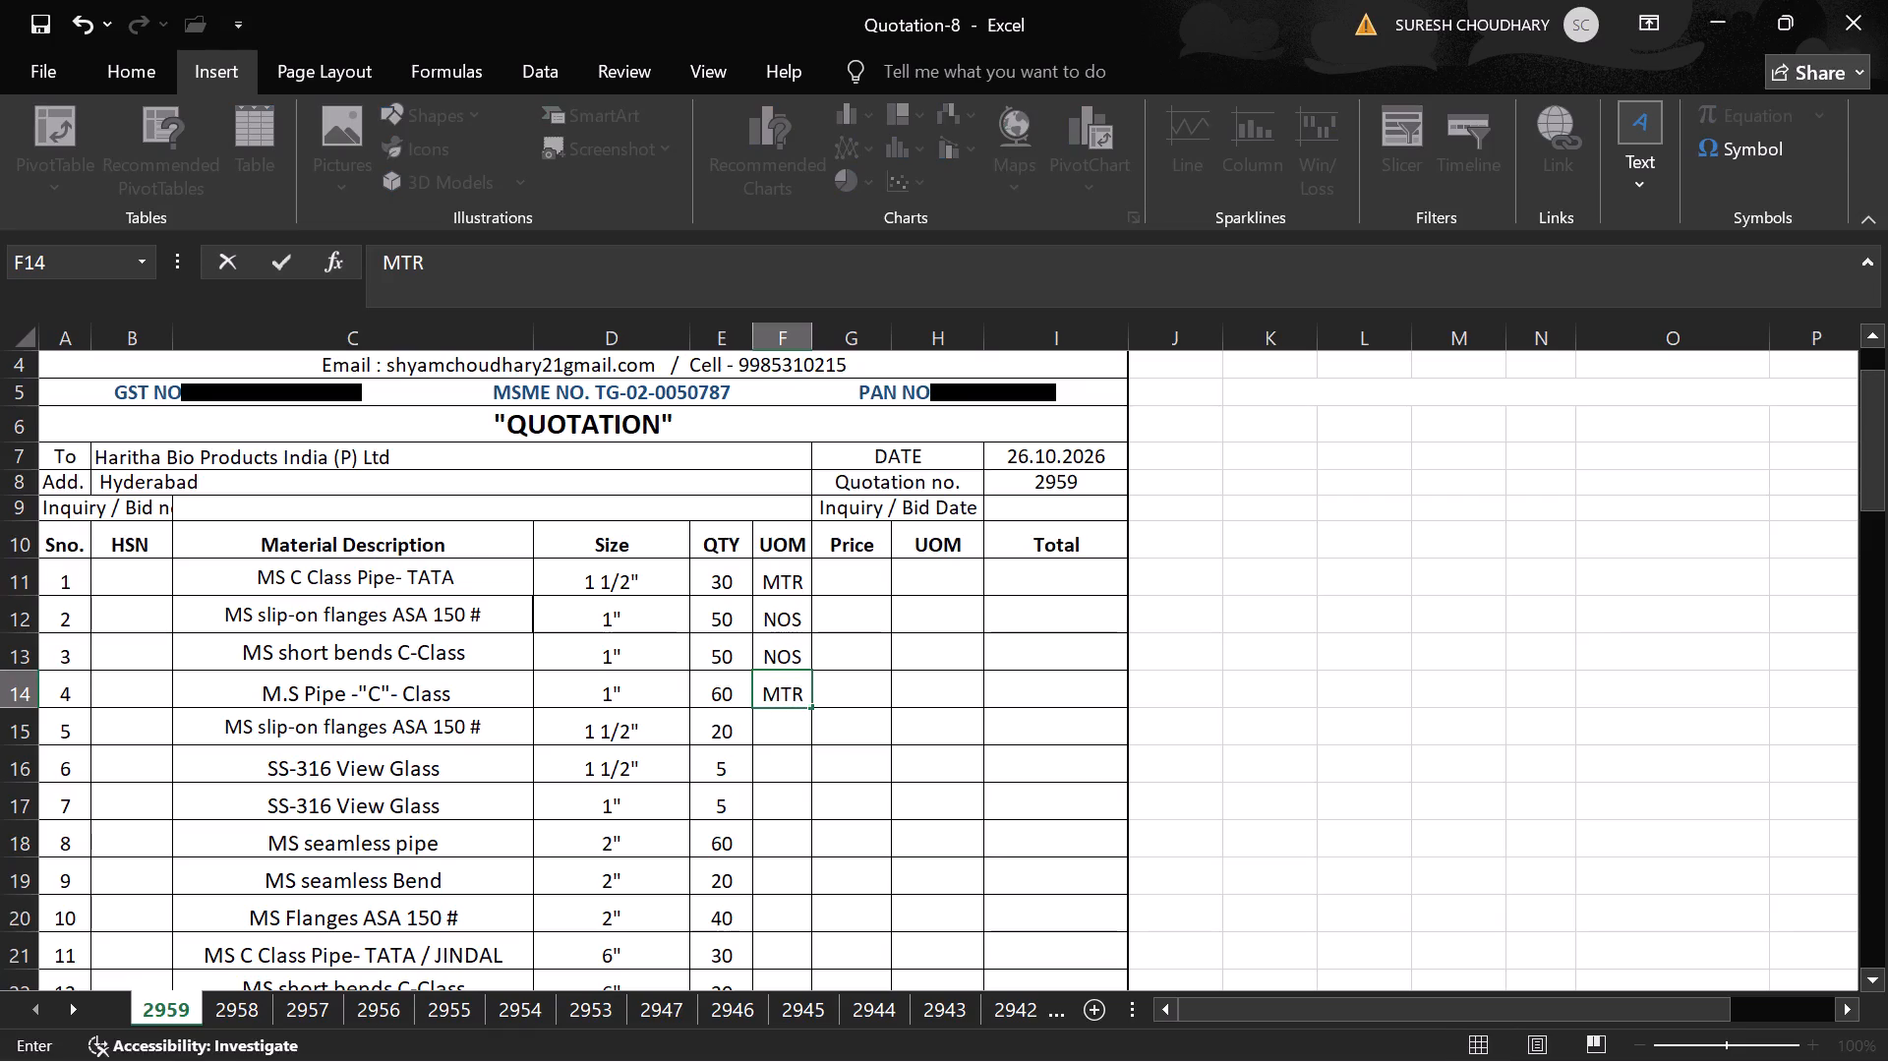
key("Return")
type("NOS")
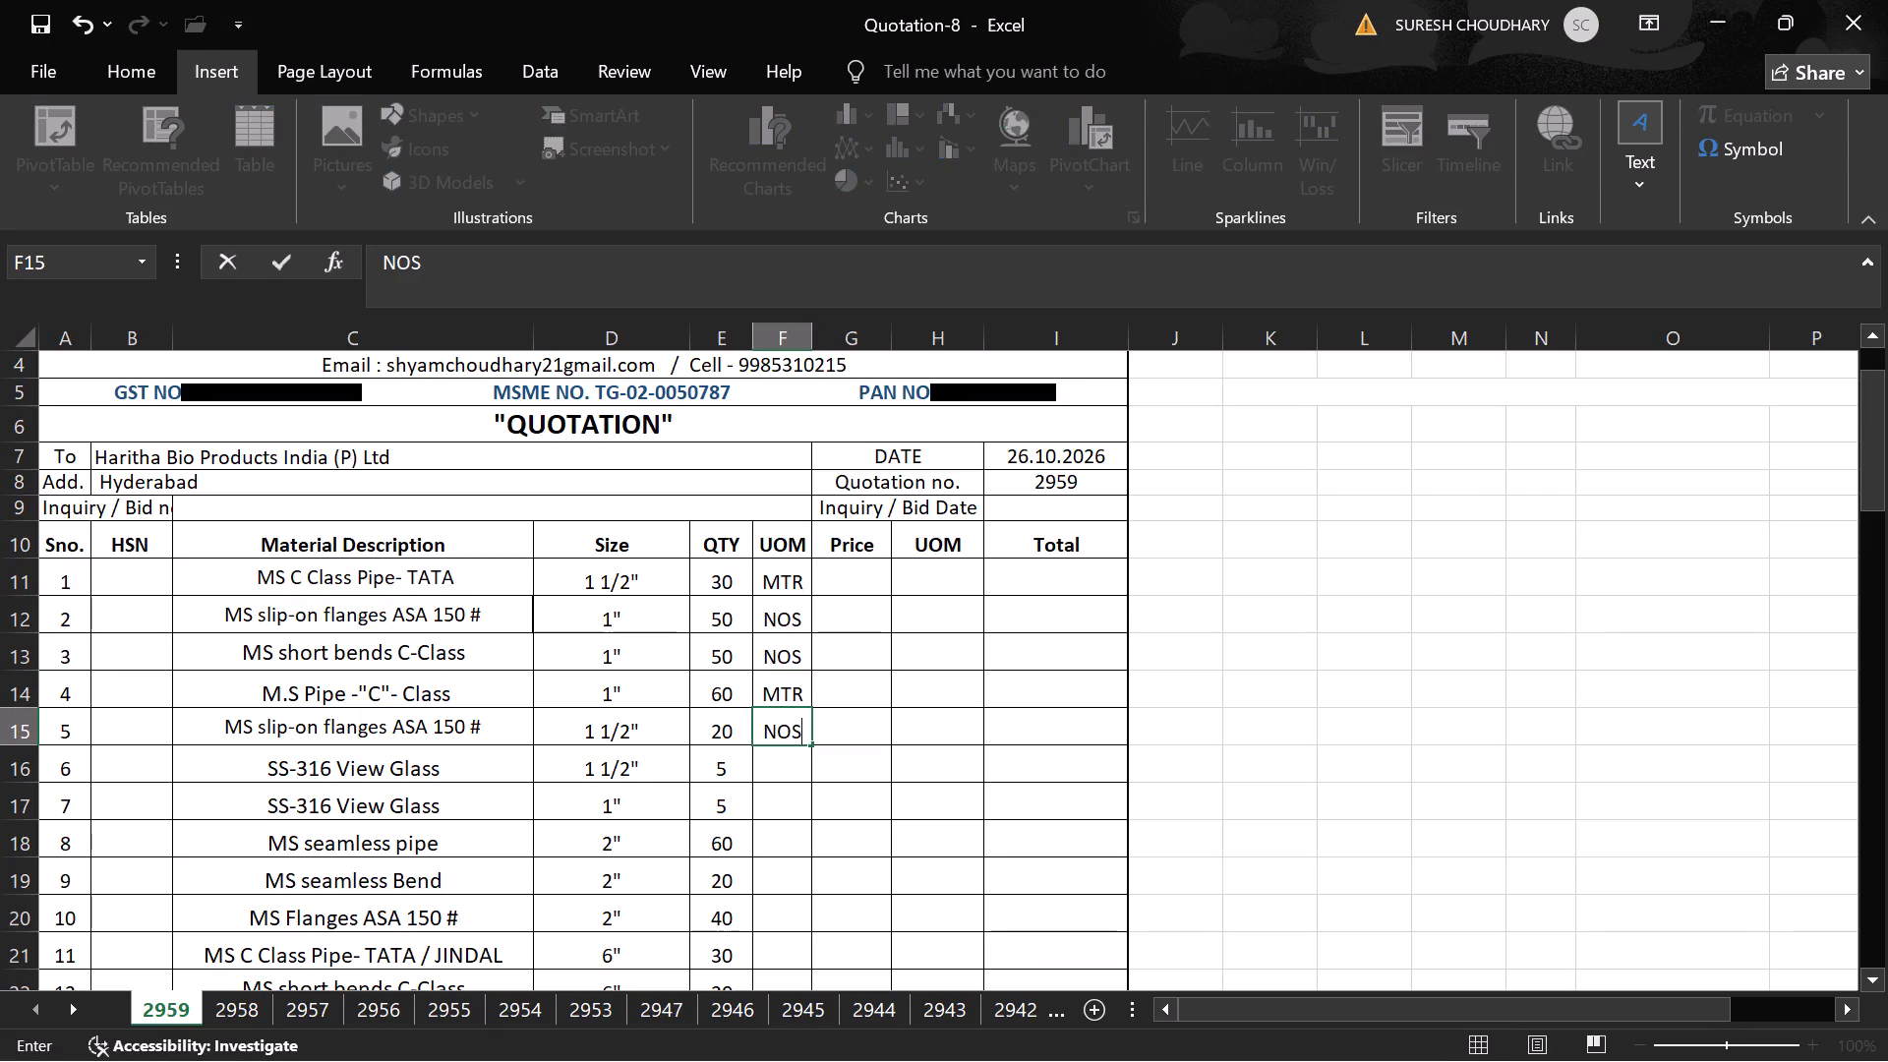
key("Return")
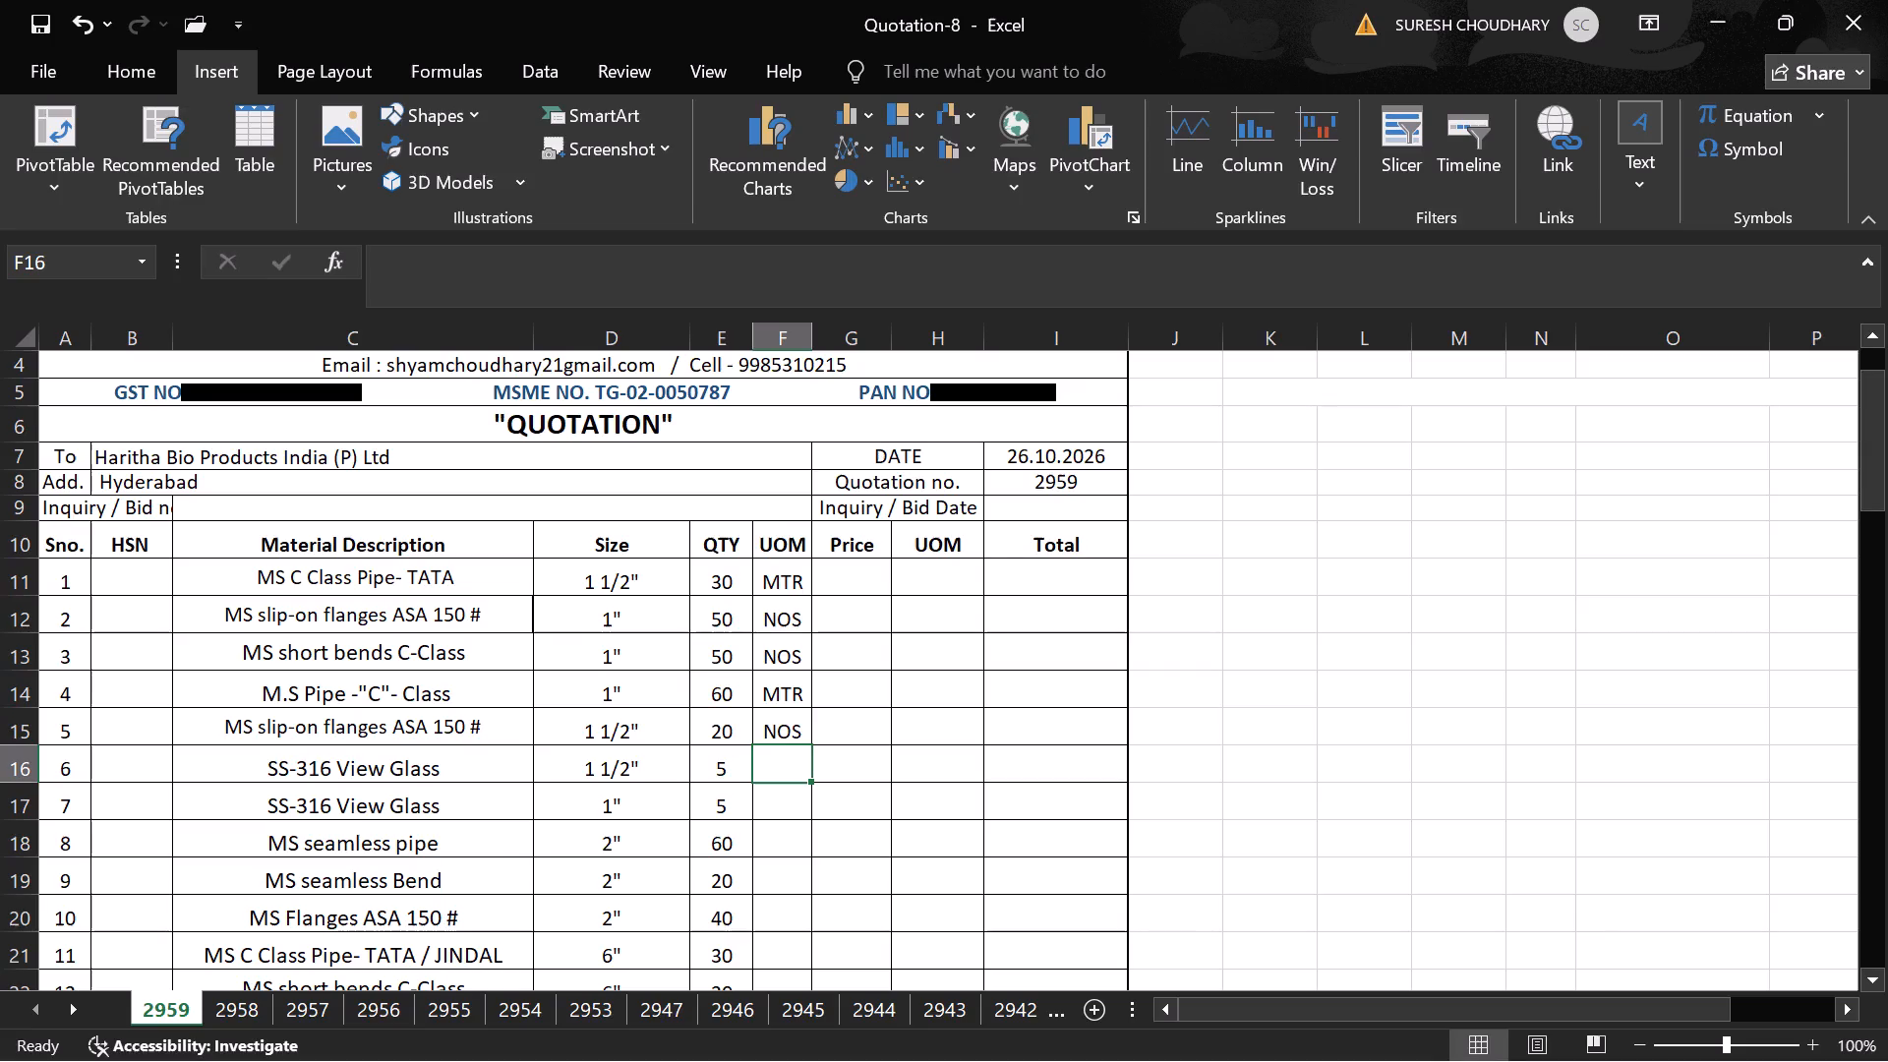
Fill in the UOM for items 6 to 8: NOS for both view glasses and MTR for the seamless pipe.
type("NOS")
key("Return")
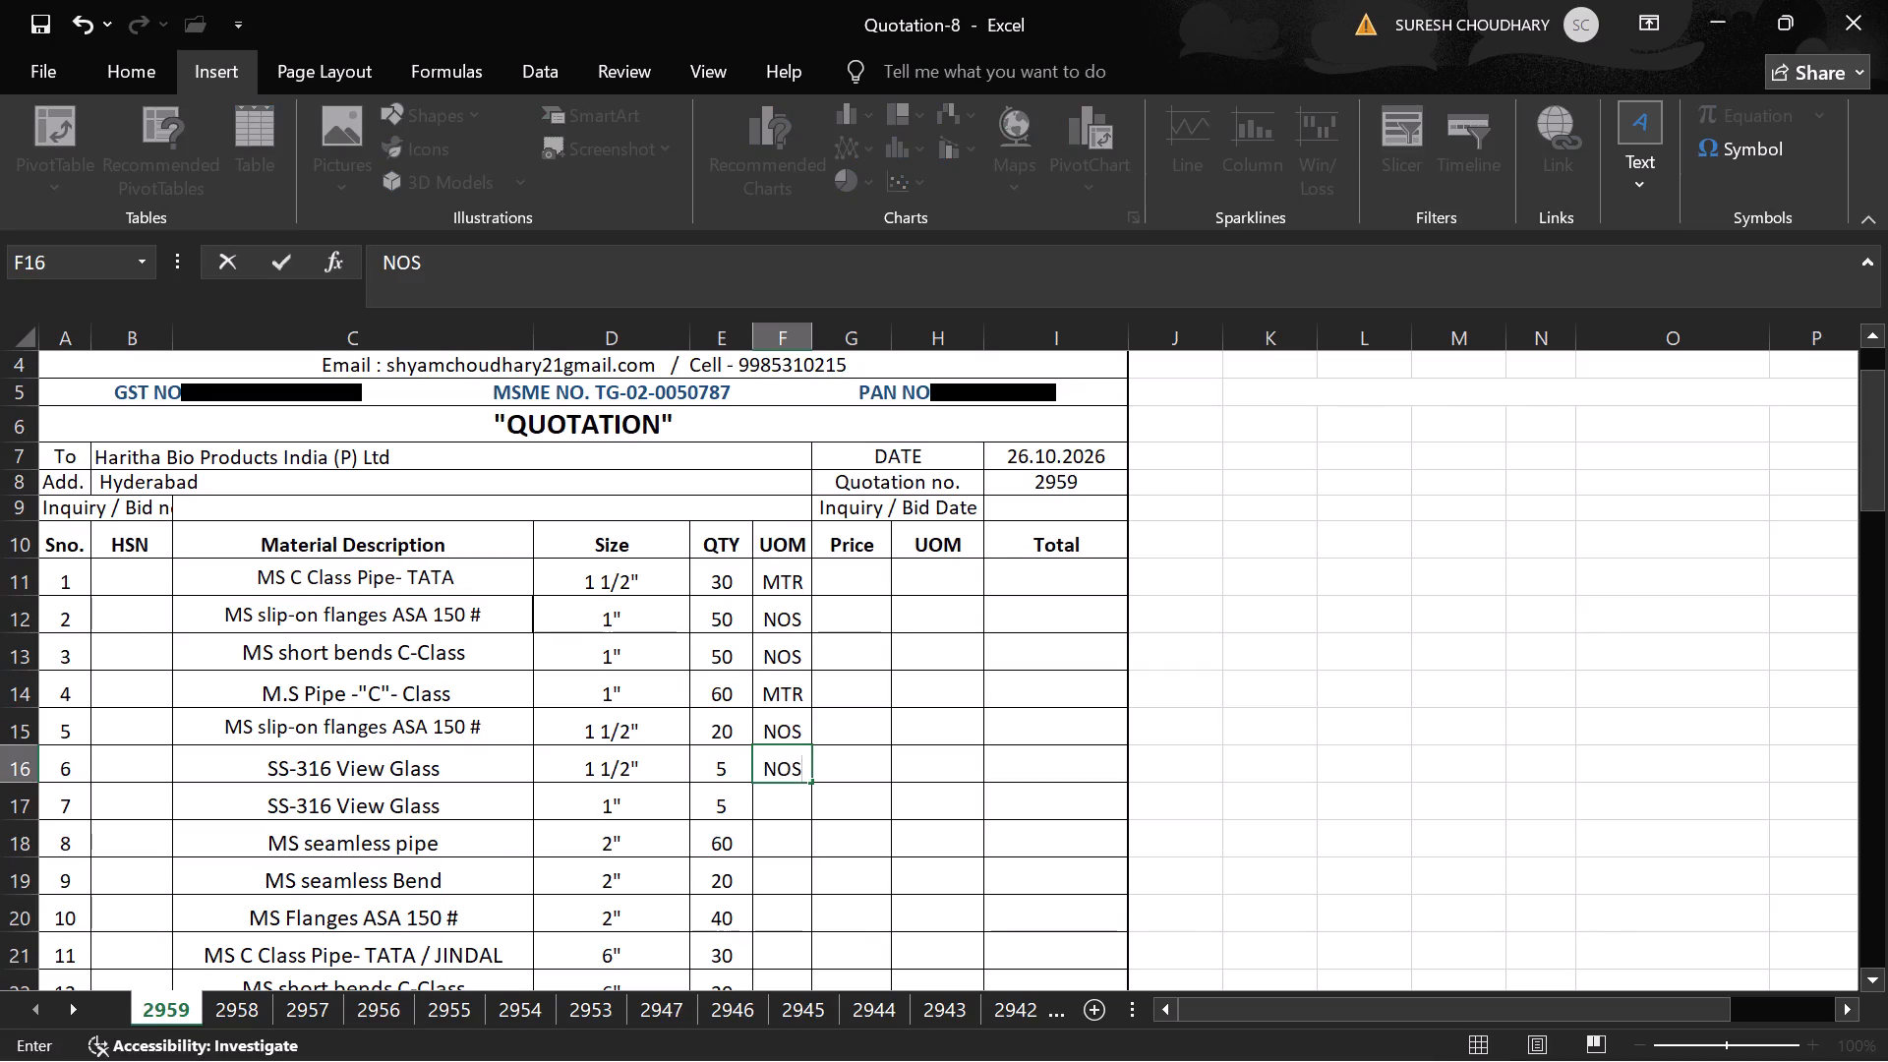
type("NOS")
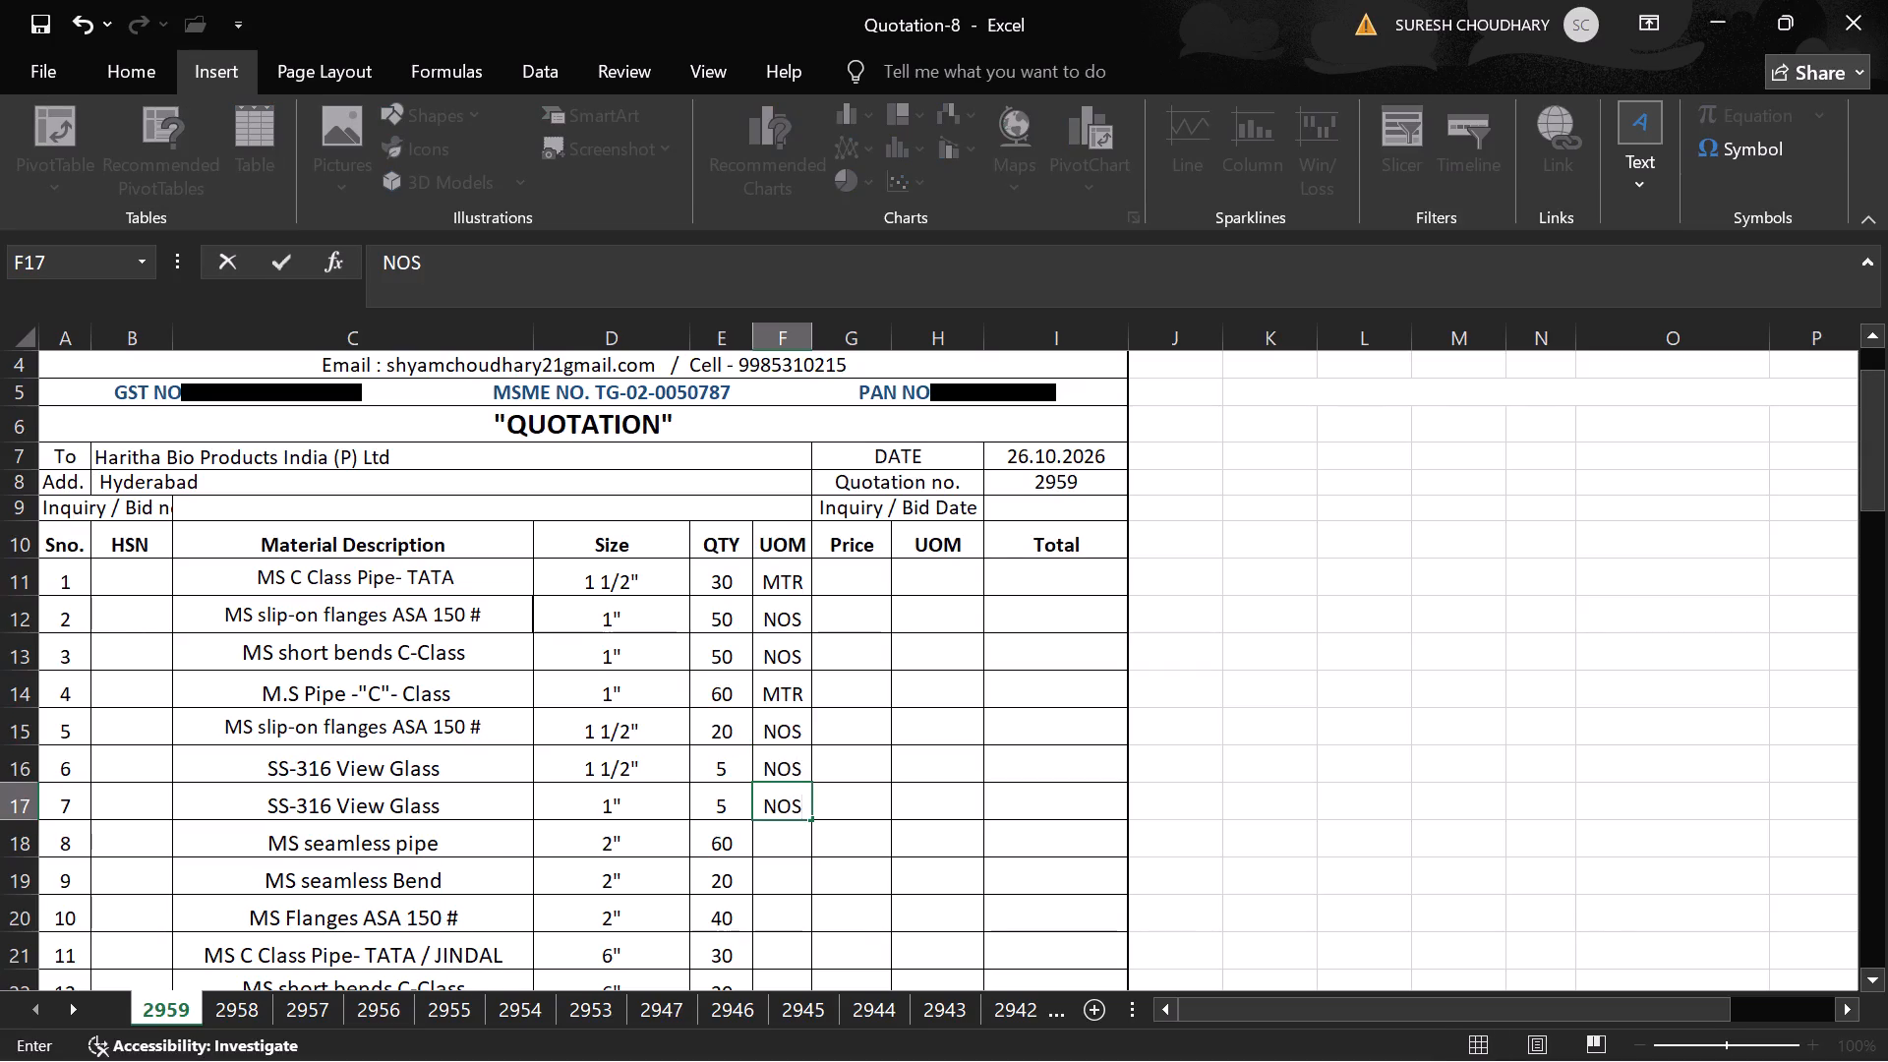
key("Return")
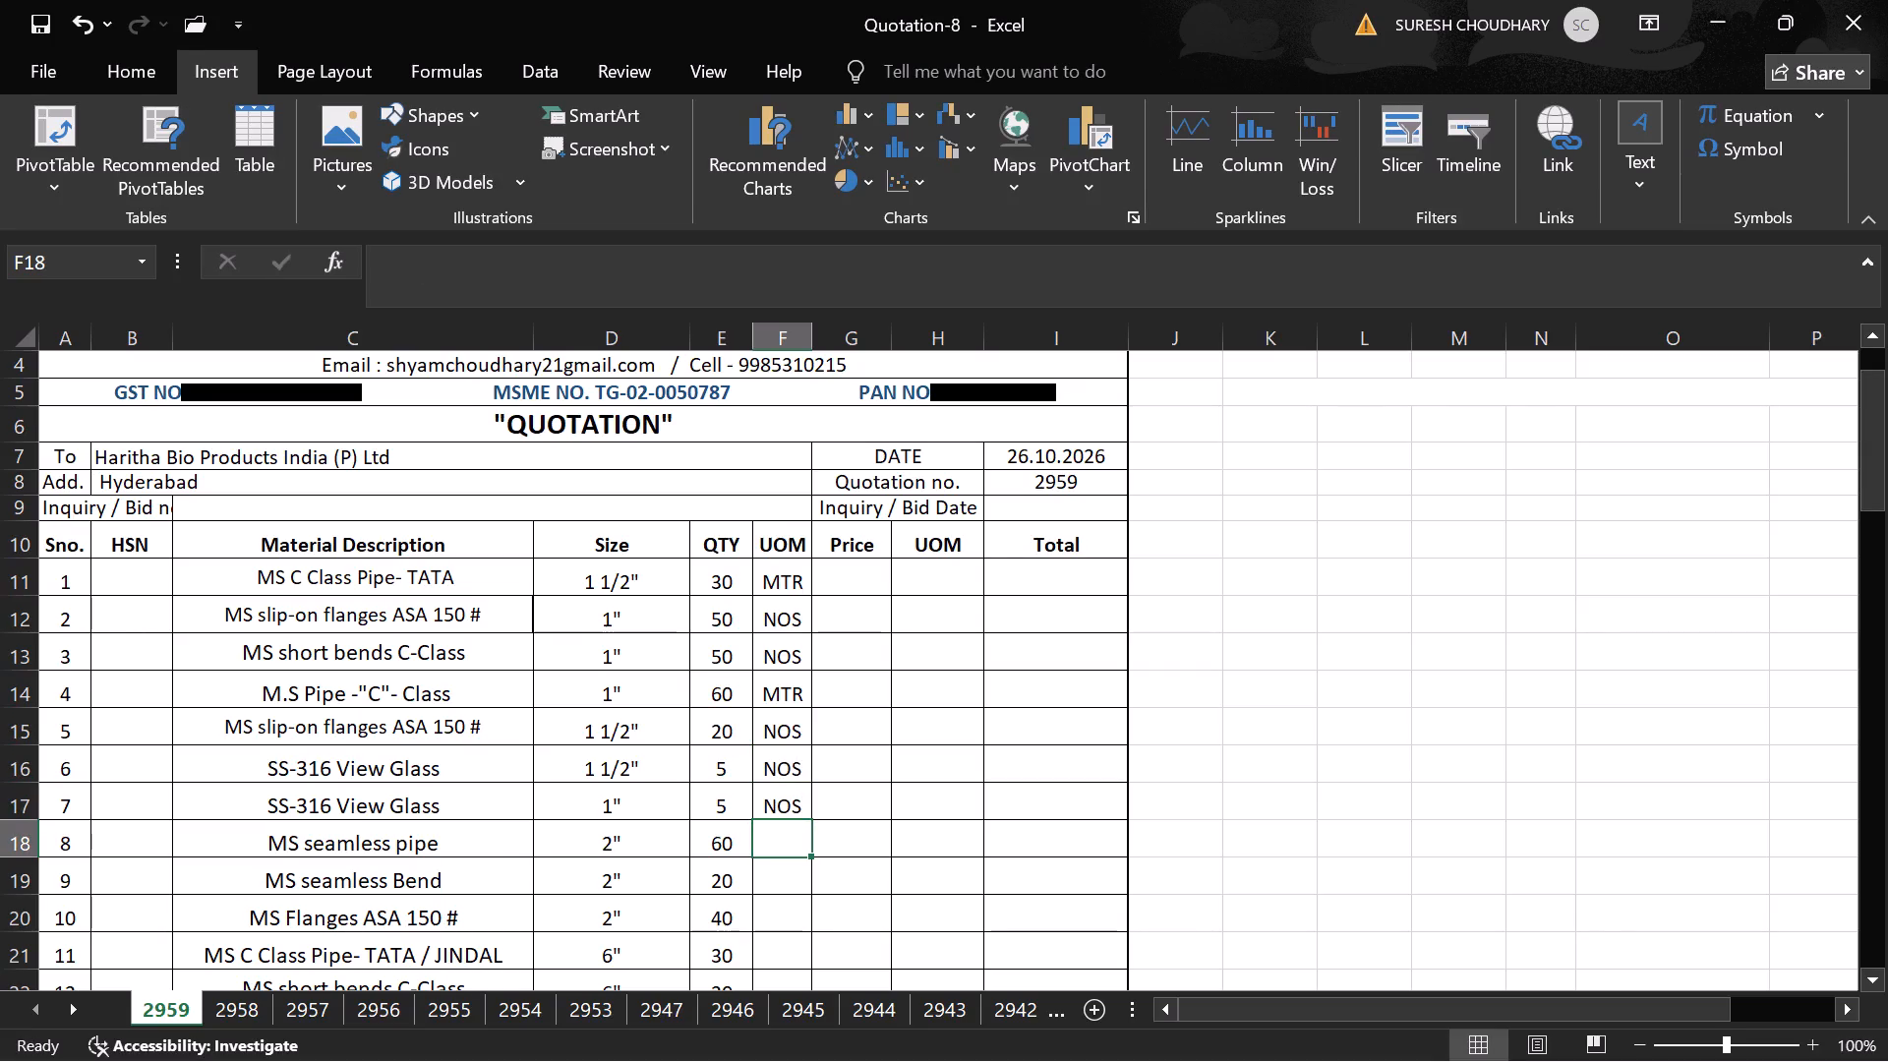
type("MTR")
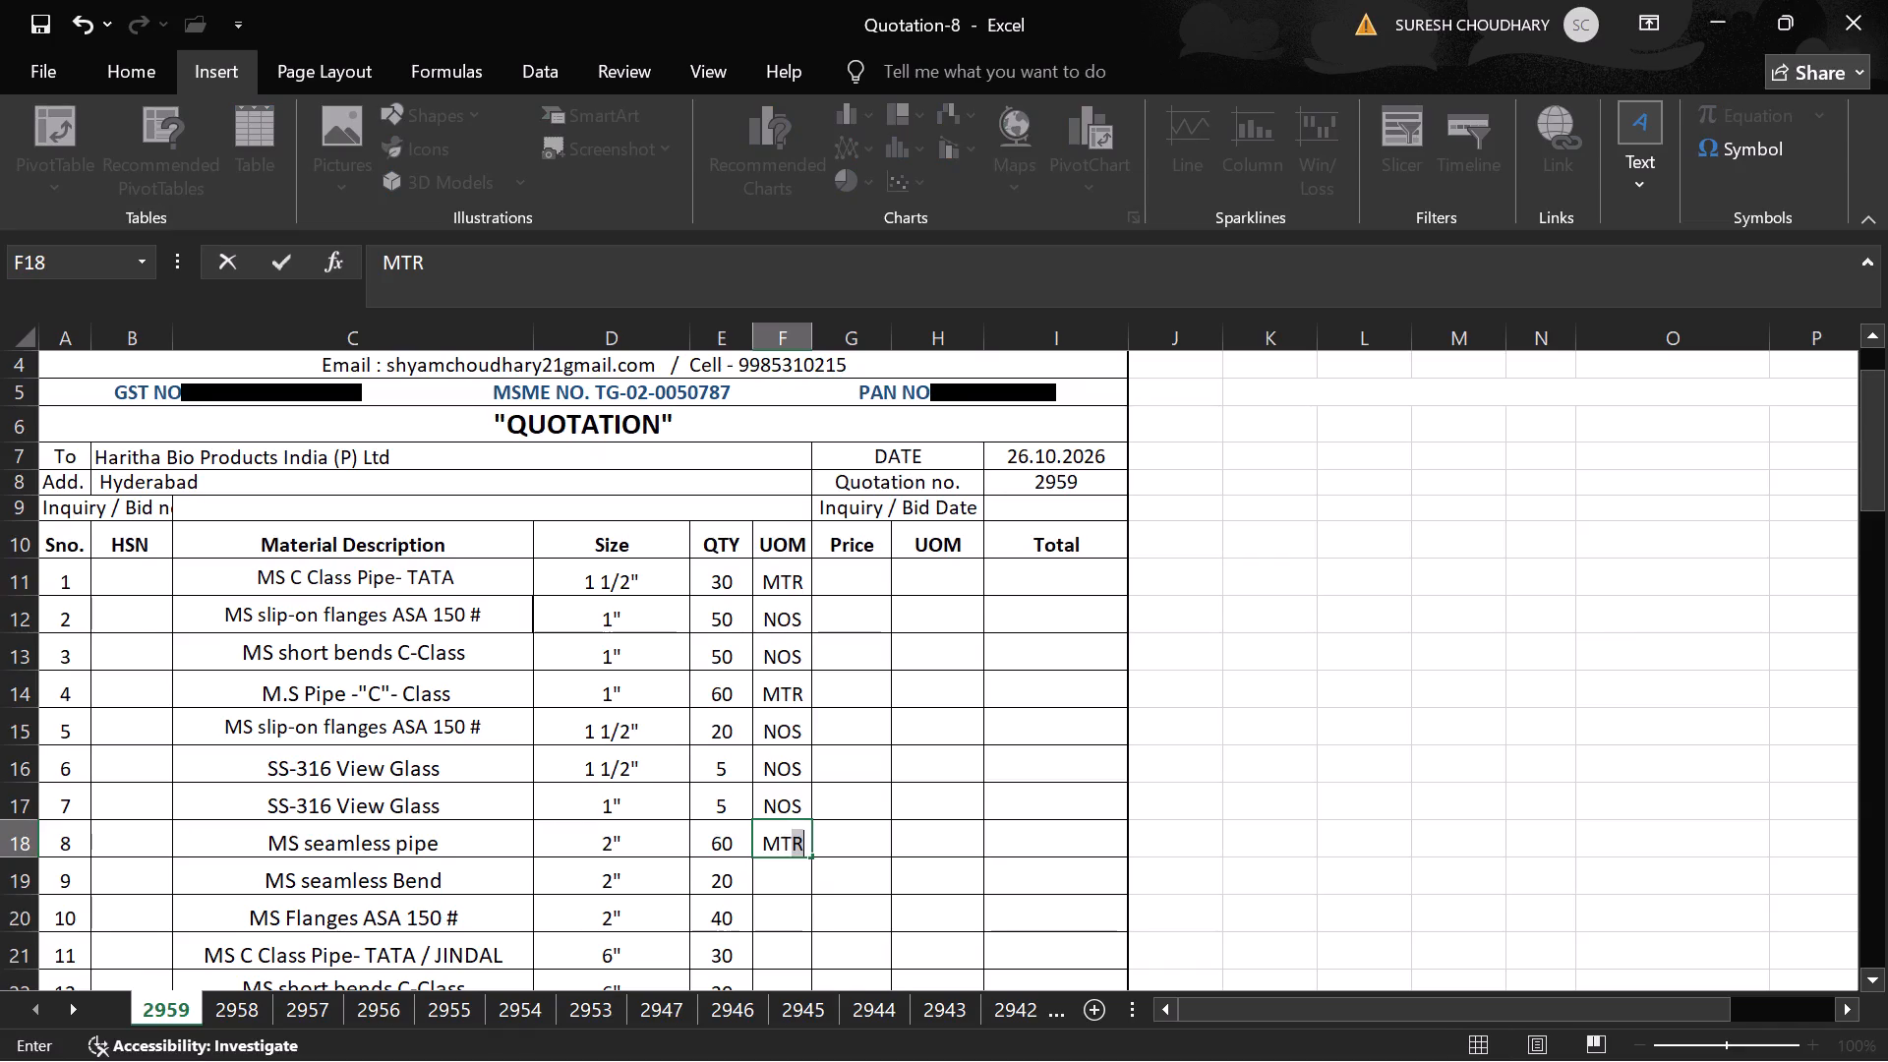
key("Return")
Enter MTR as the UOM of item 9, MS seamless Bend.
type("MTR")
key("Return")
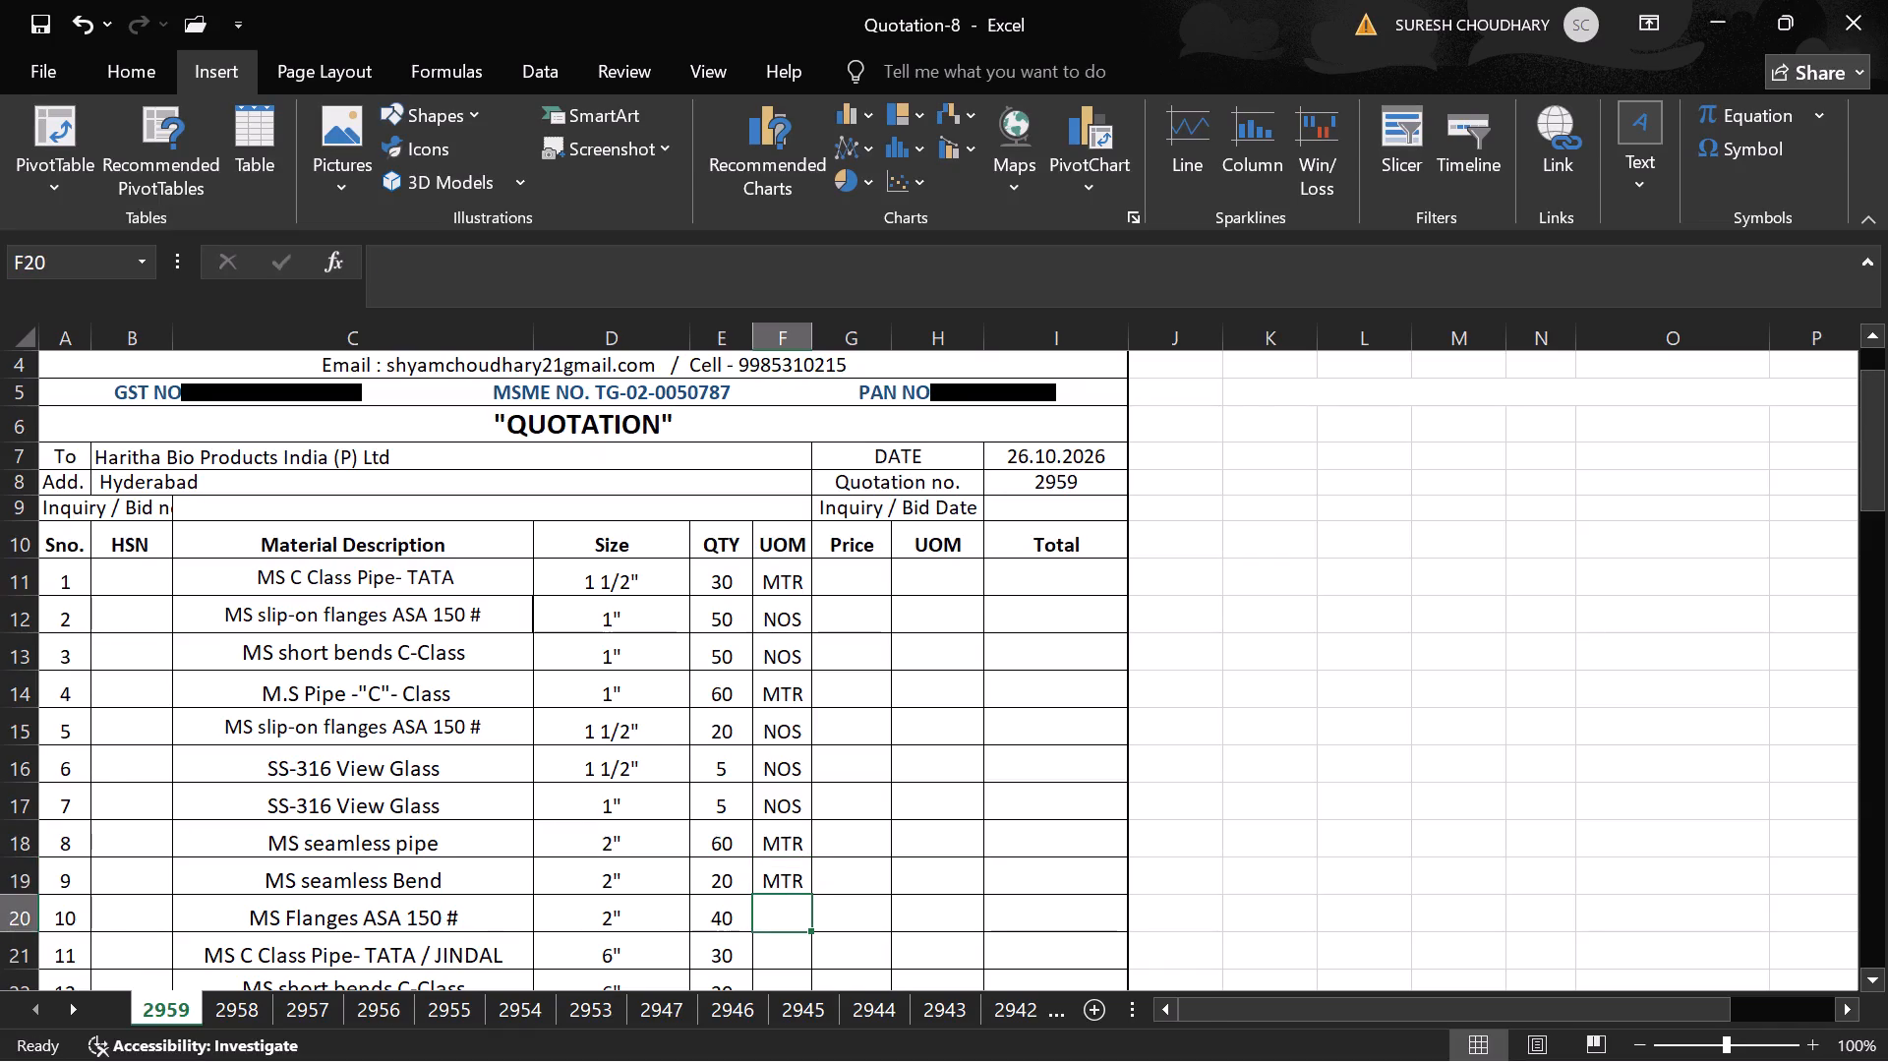
Set the UOM of item 9, MS seamless Bend, to NOS.
key("Down")
key("Down")
key("Down")
key("Down")
key("Down")
key("Down")
key("Up")
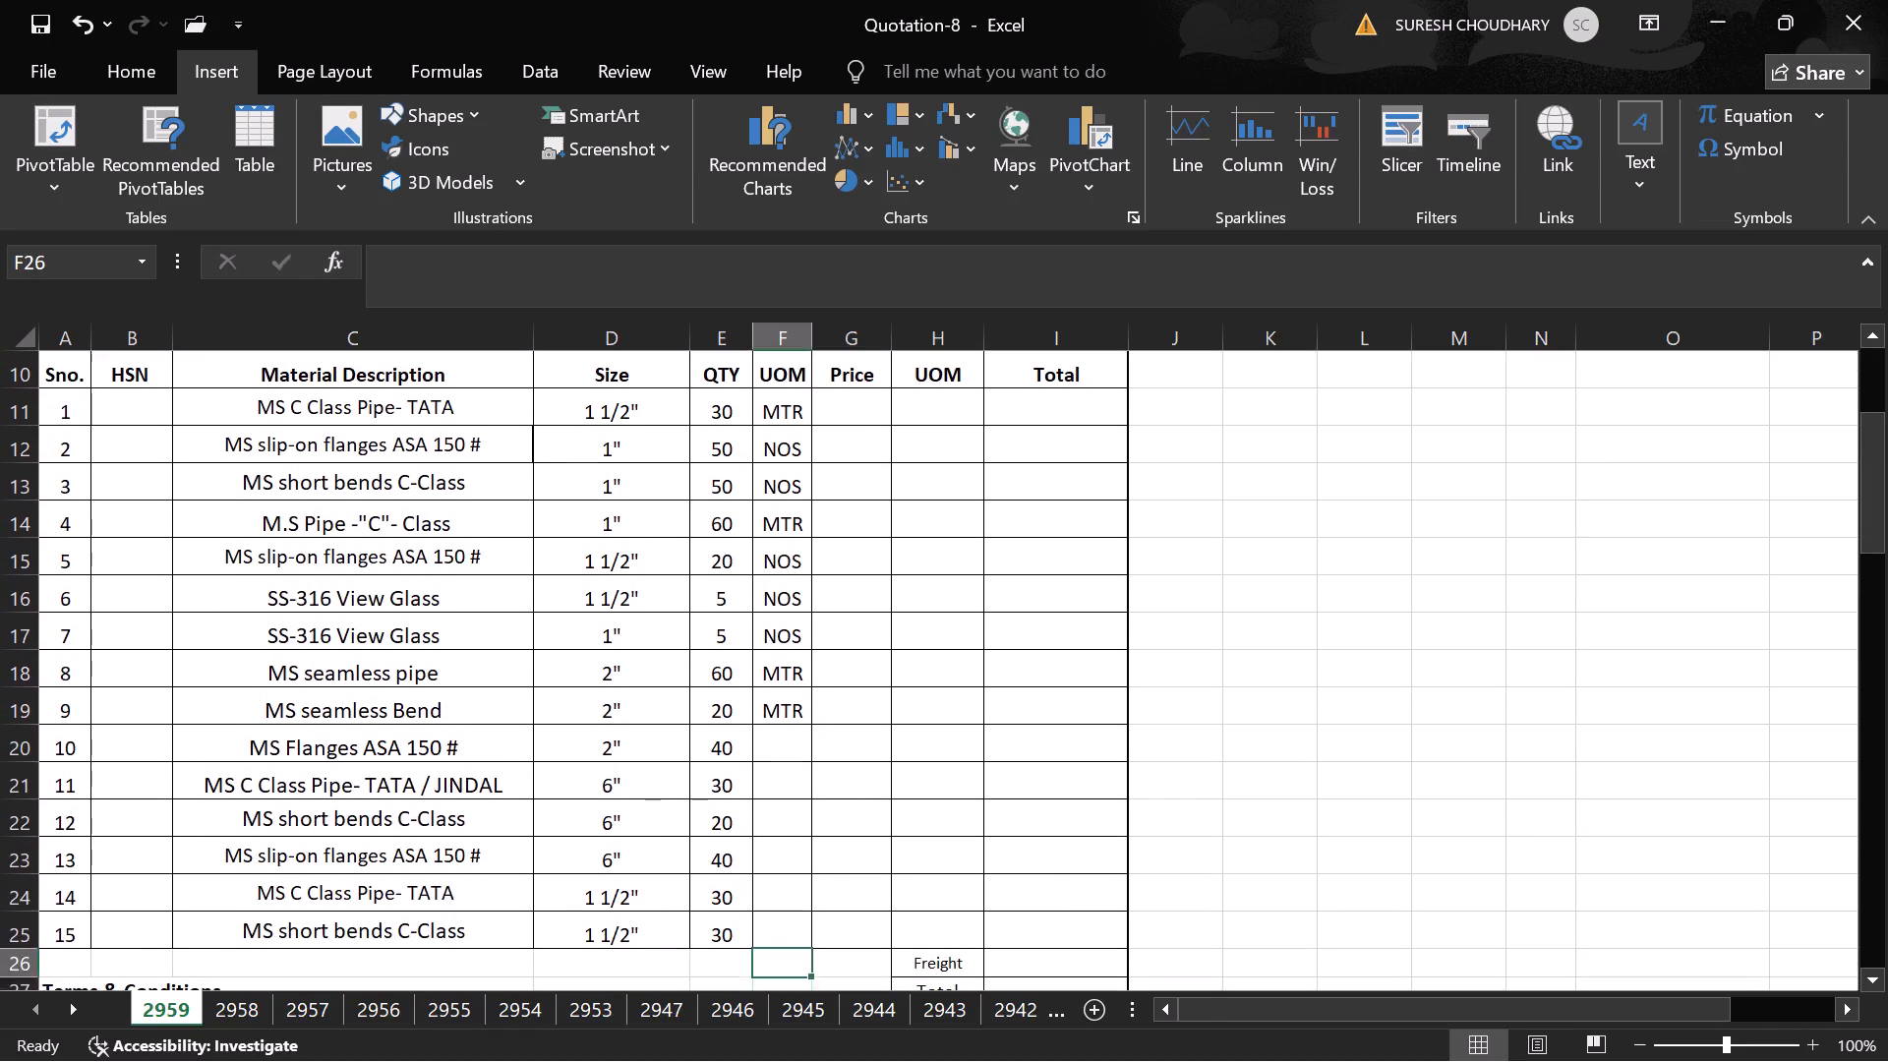
key("Up")
key("Up")
key("Up")
key("Up")
key("Up")
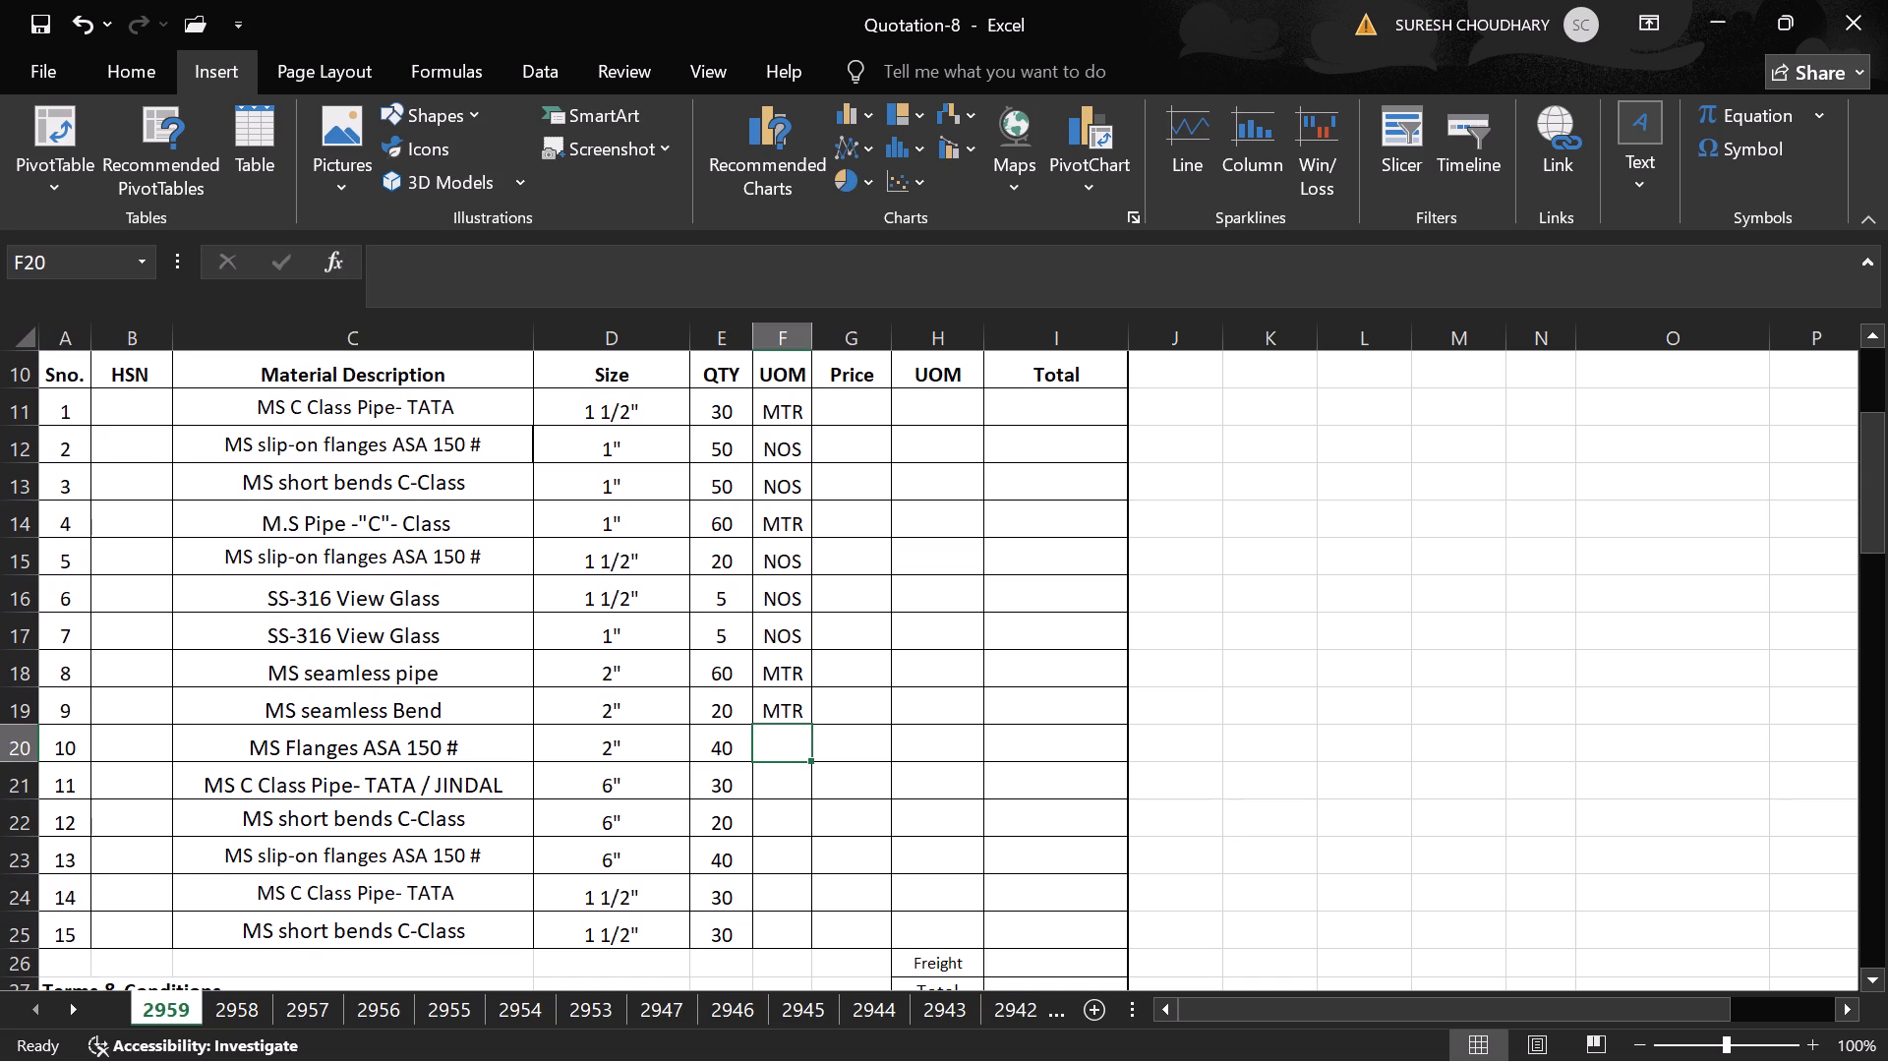
key("Up")
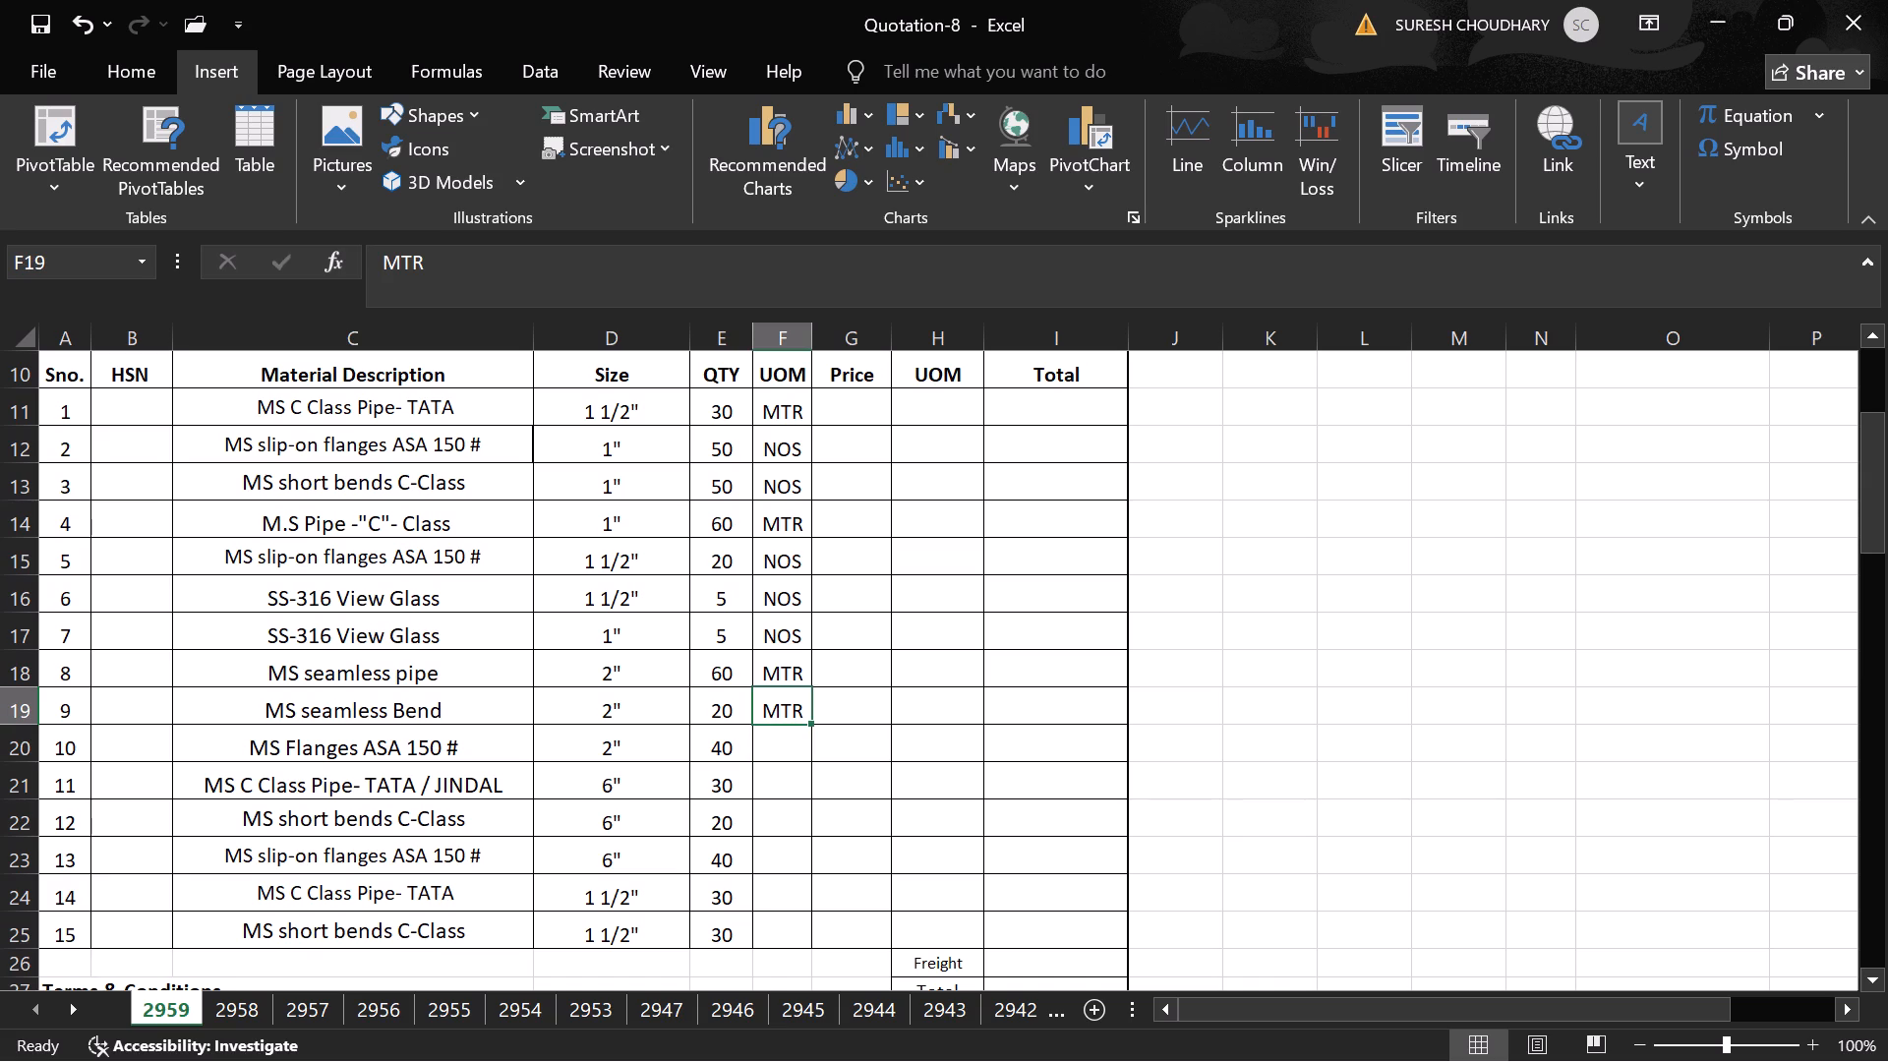
type("NOS")
key("Return")
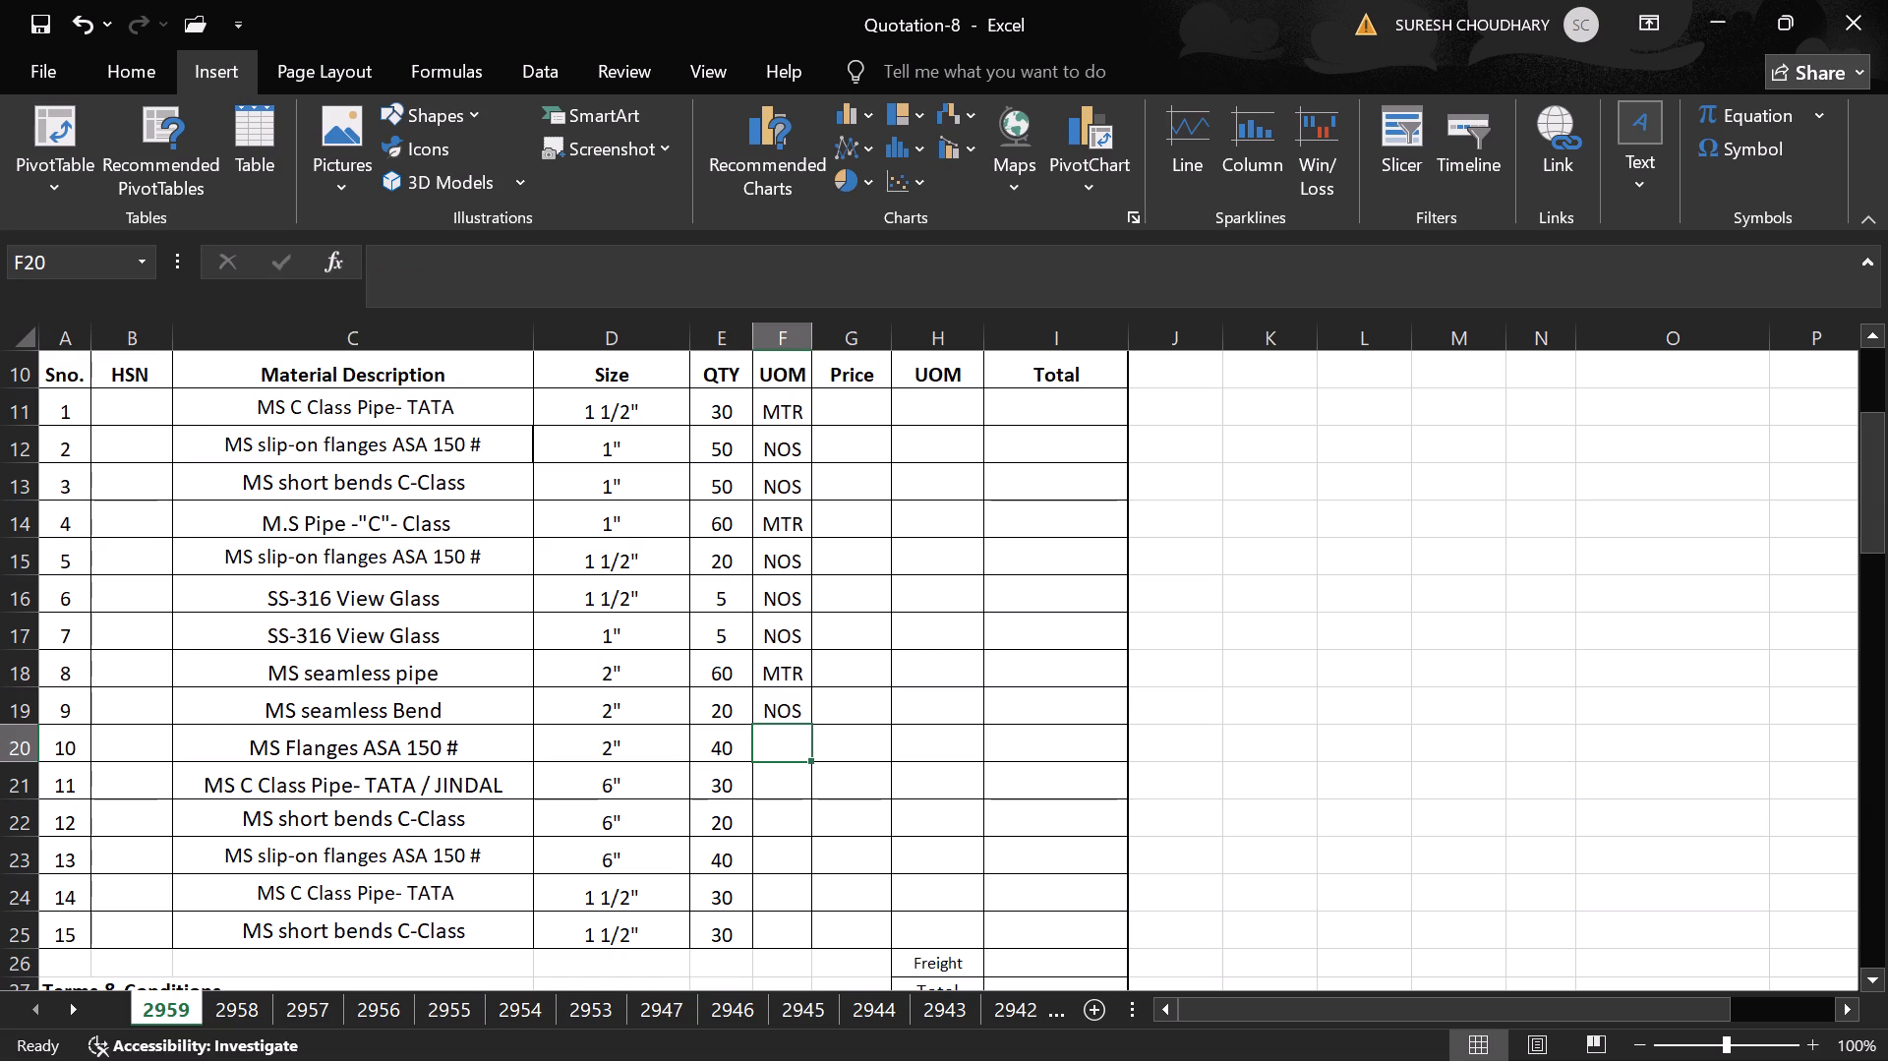
Fill in the quantity UOM for items 10 to 15: NOS, MTR, NOS, NOS, MTR, NOS.
type("NOS")
key("Return")
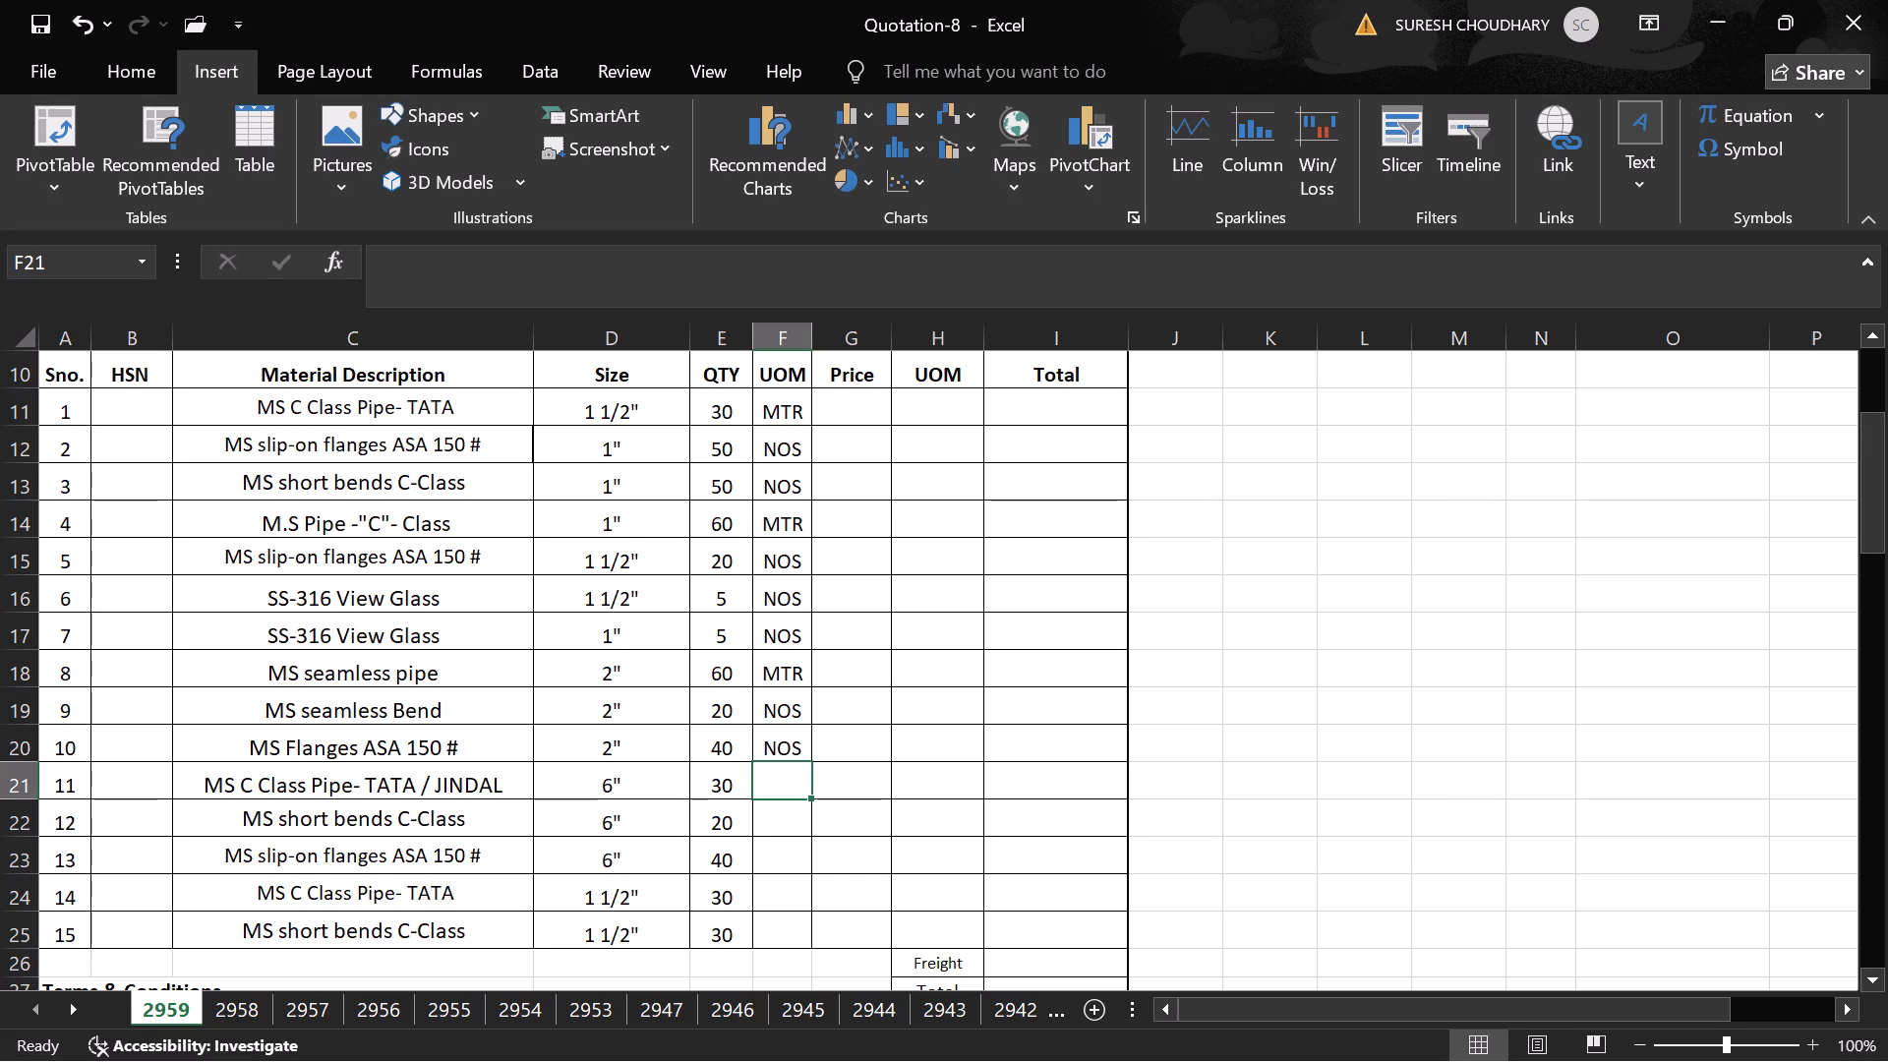
type("MTR")
key("Return")
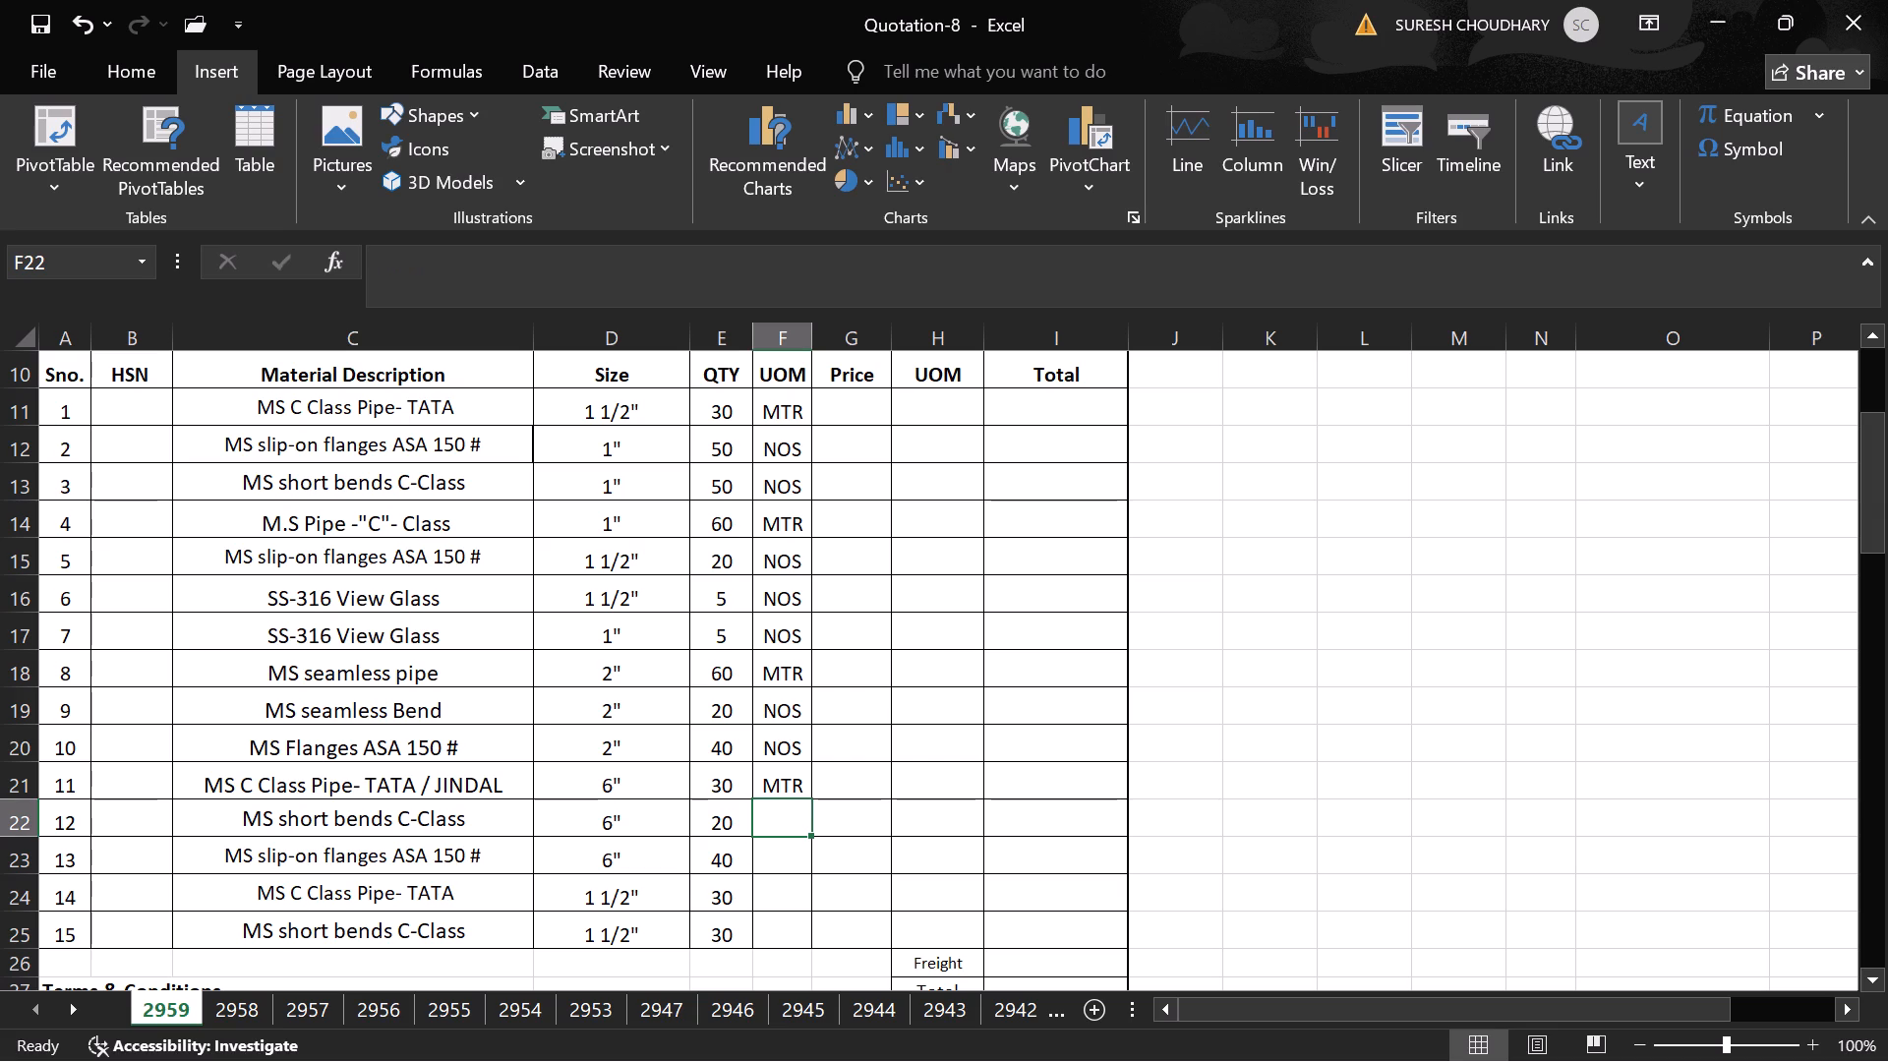
type("NOS")
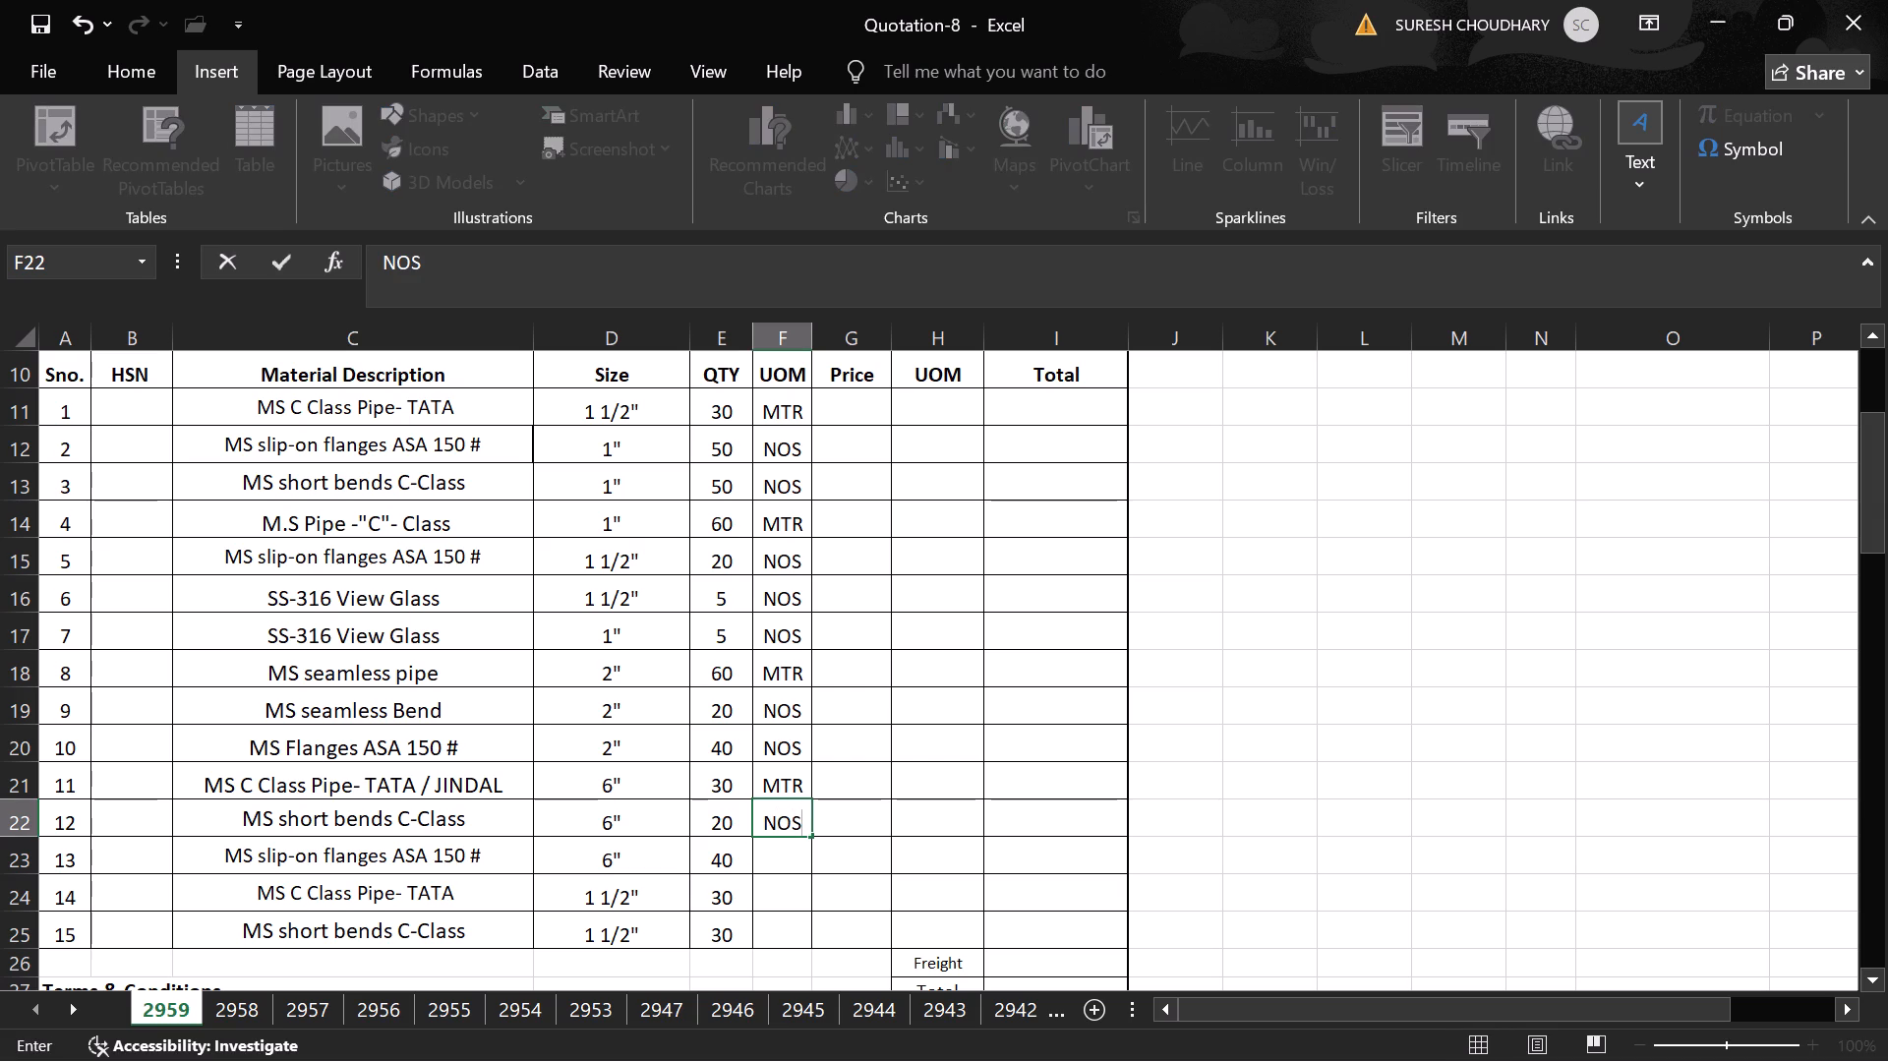
key("Return")
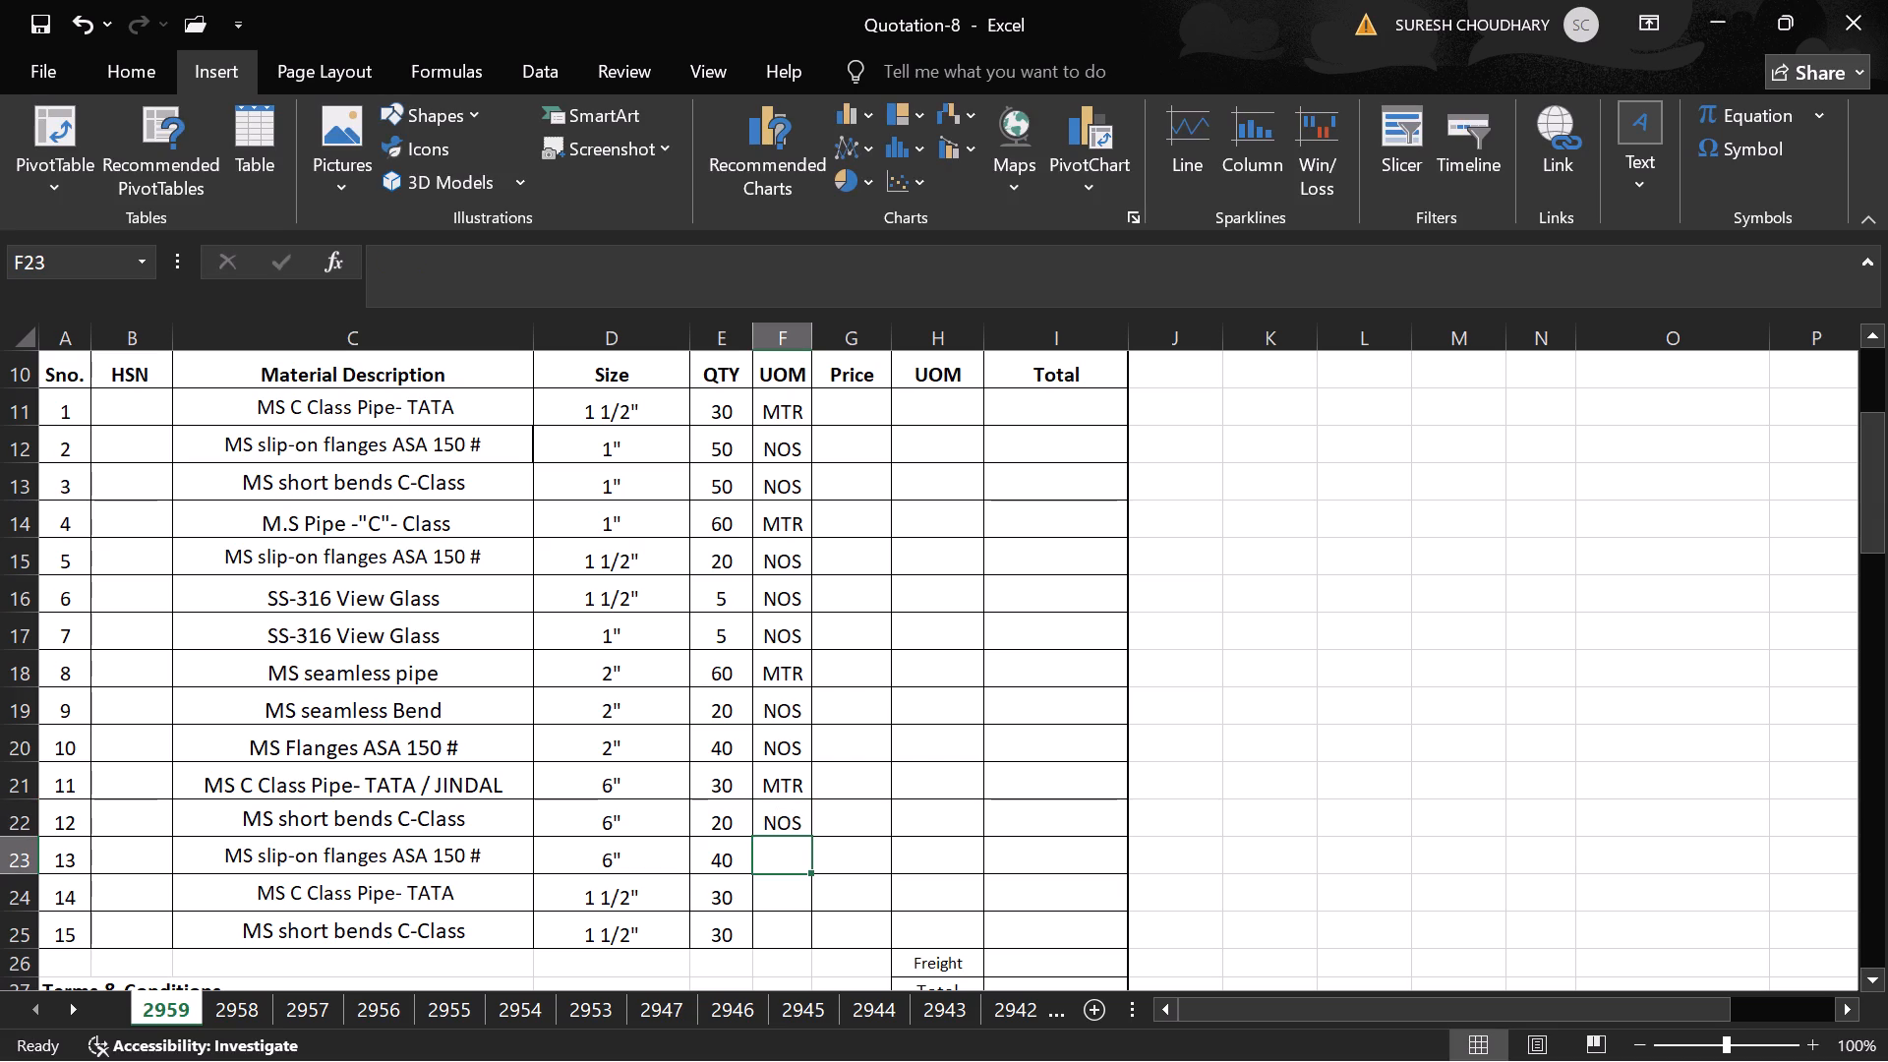
type("NOS")
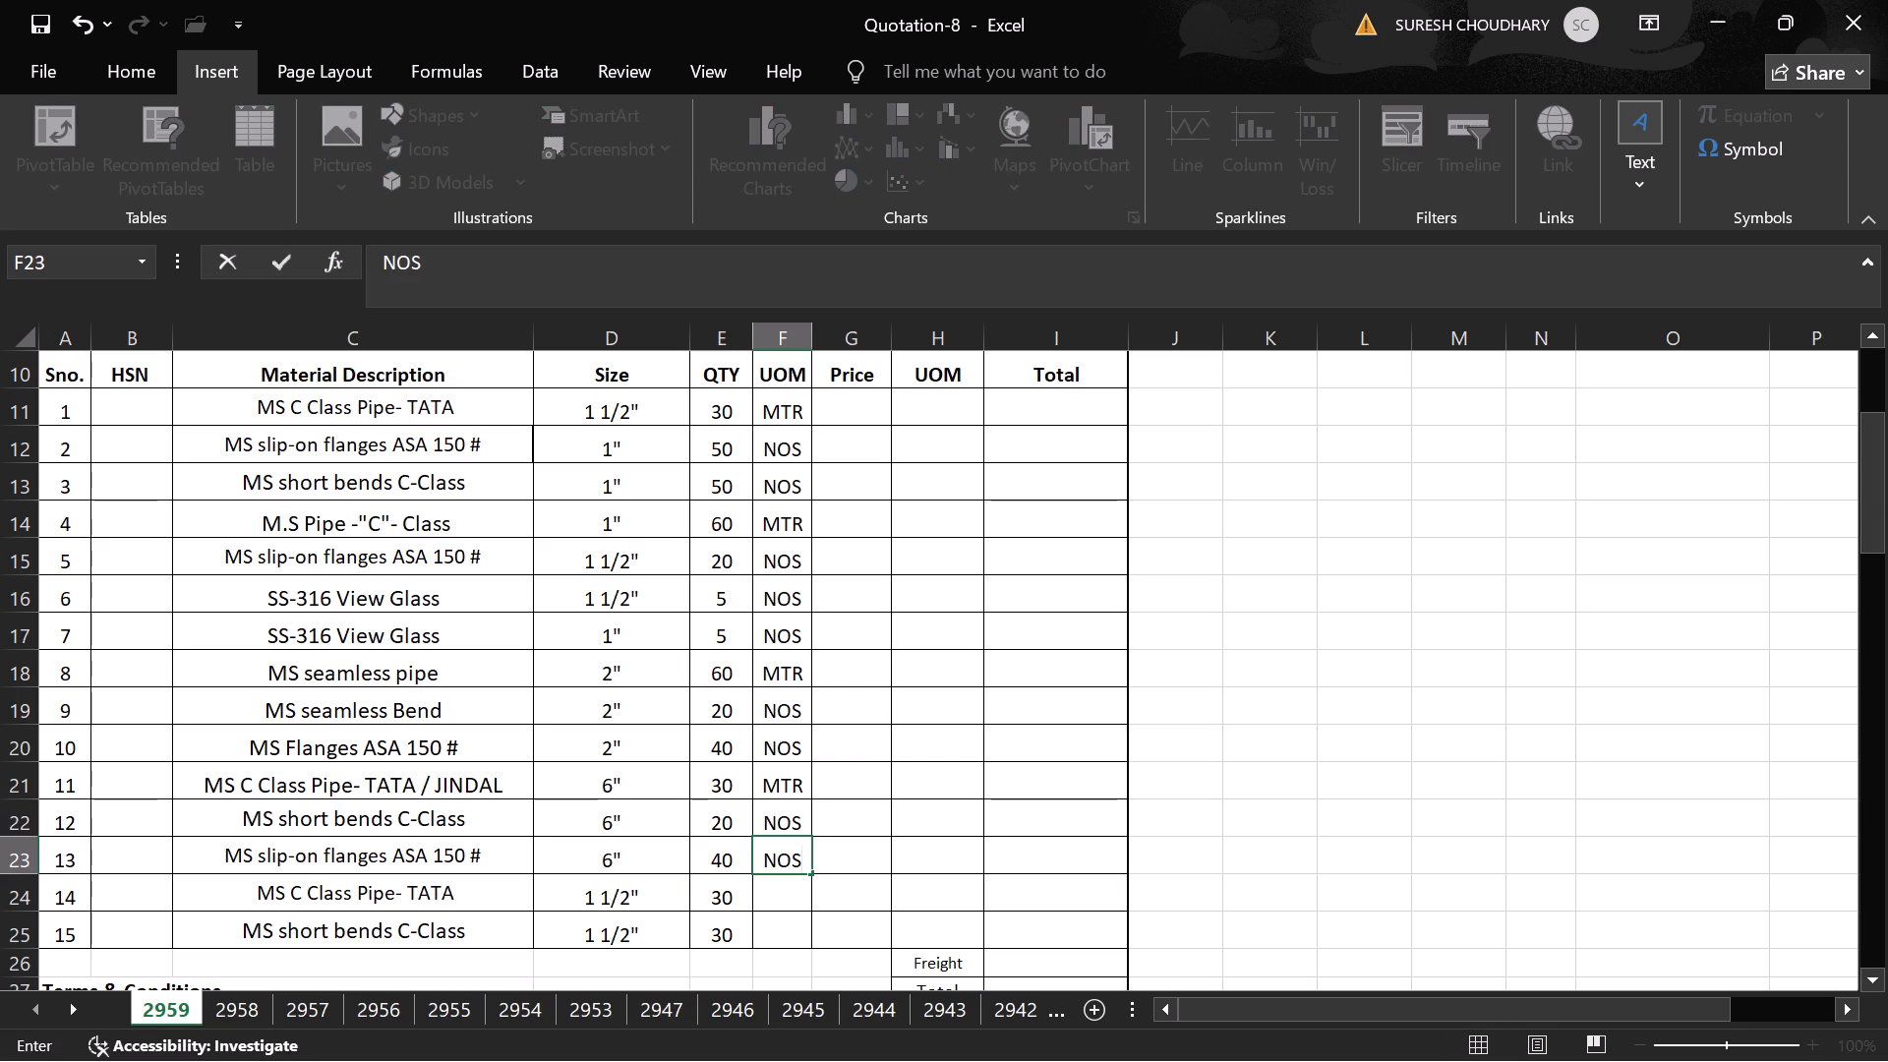
key("Return")
type("MTR")
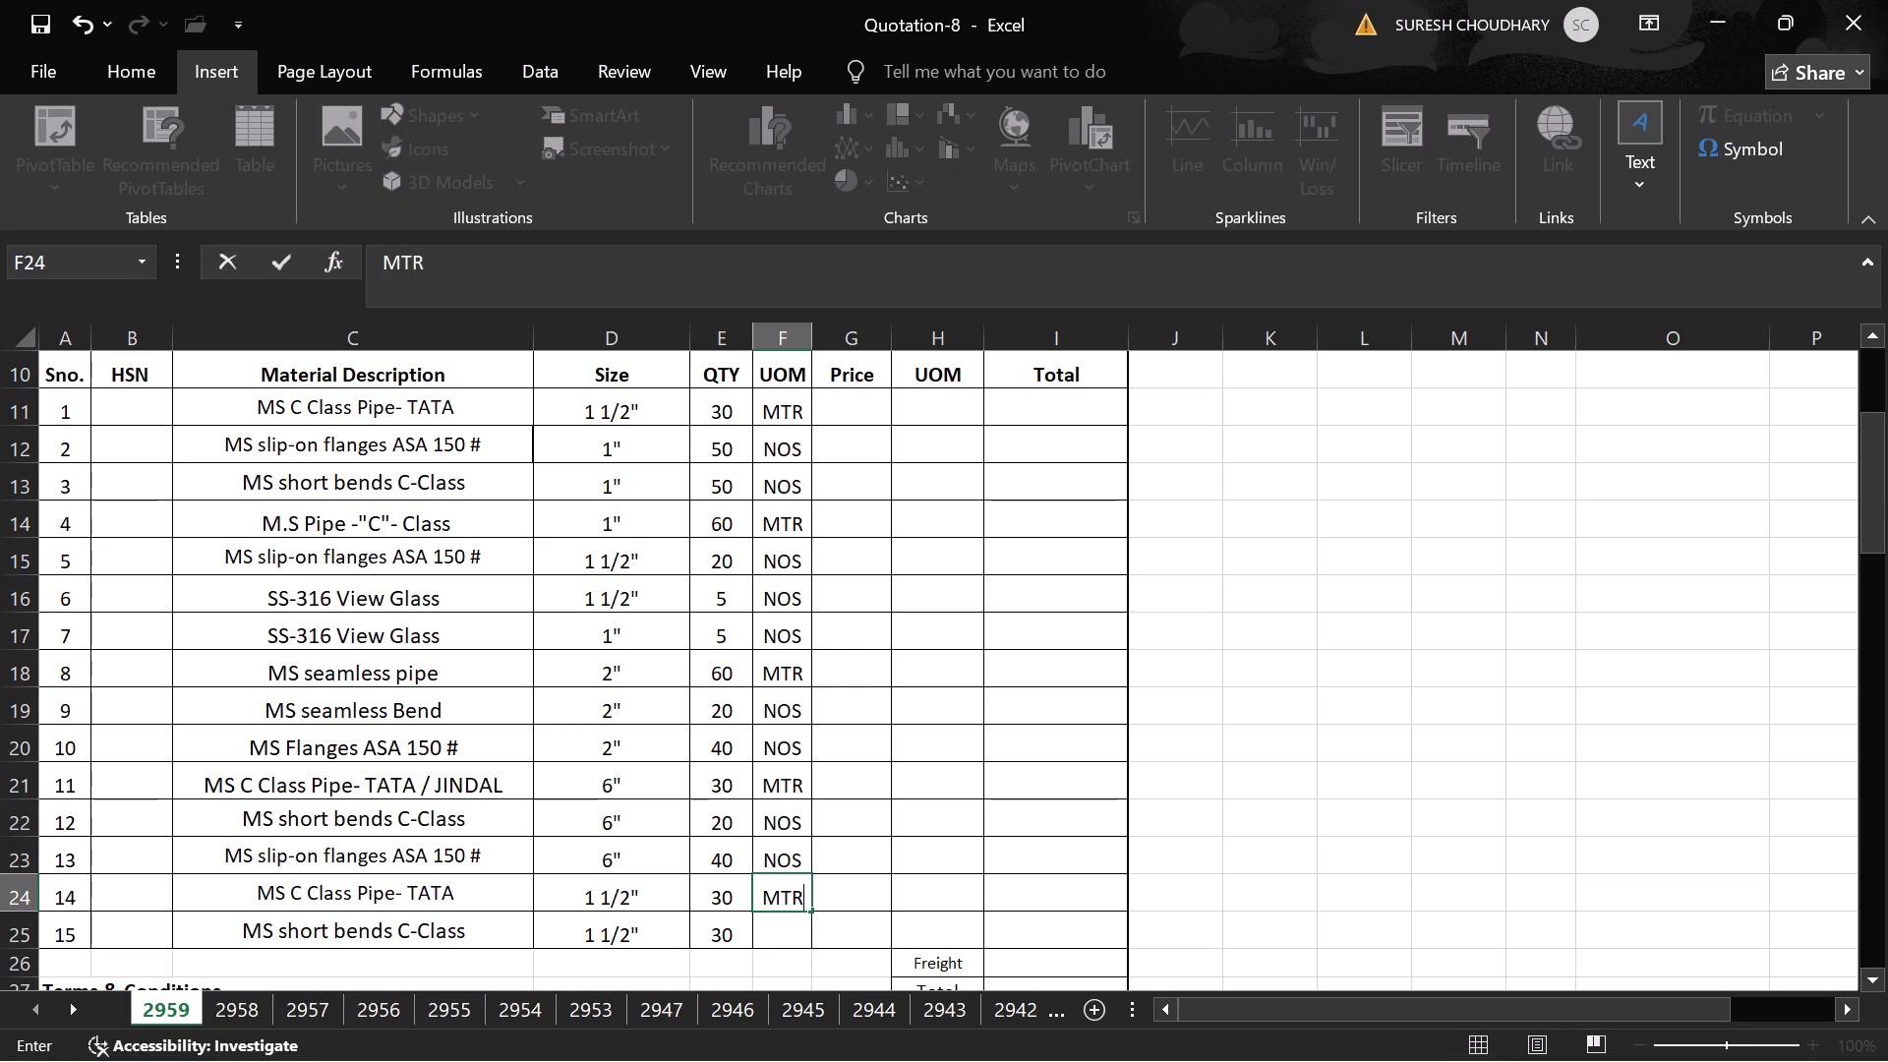
key("Return")
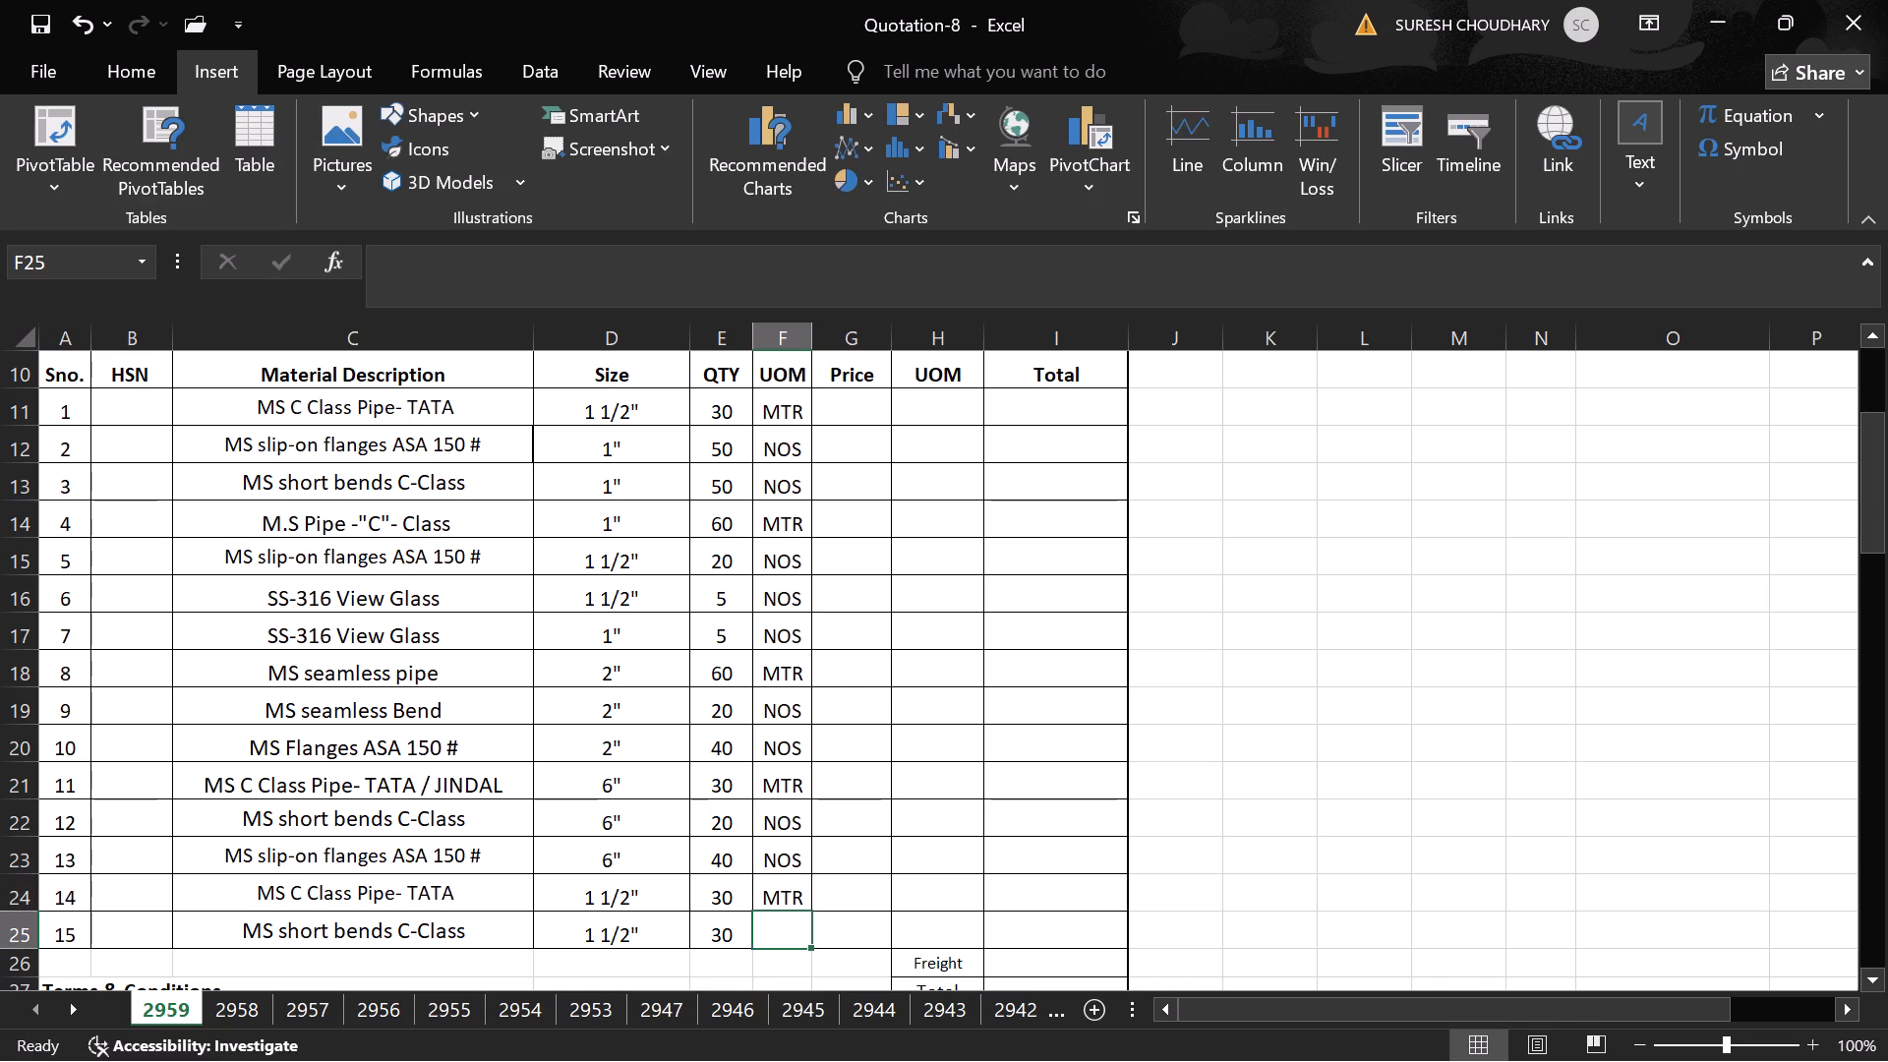
type("NOS")
key("Return")
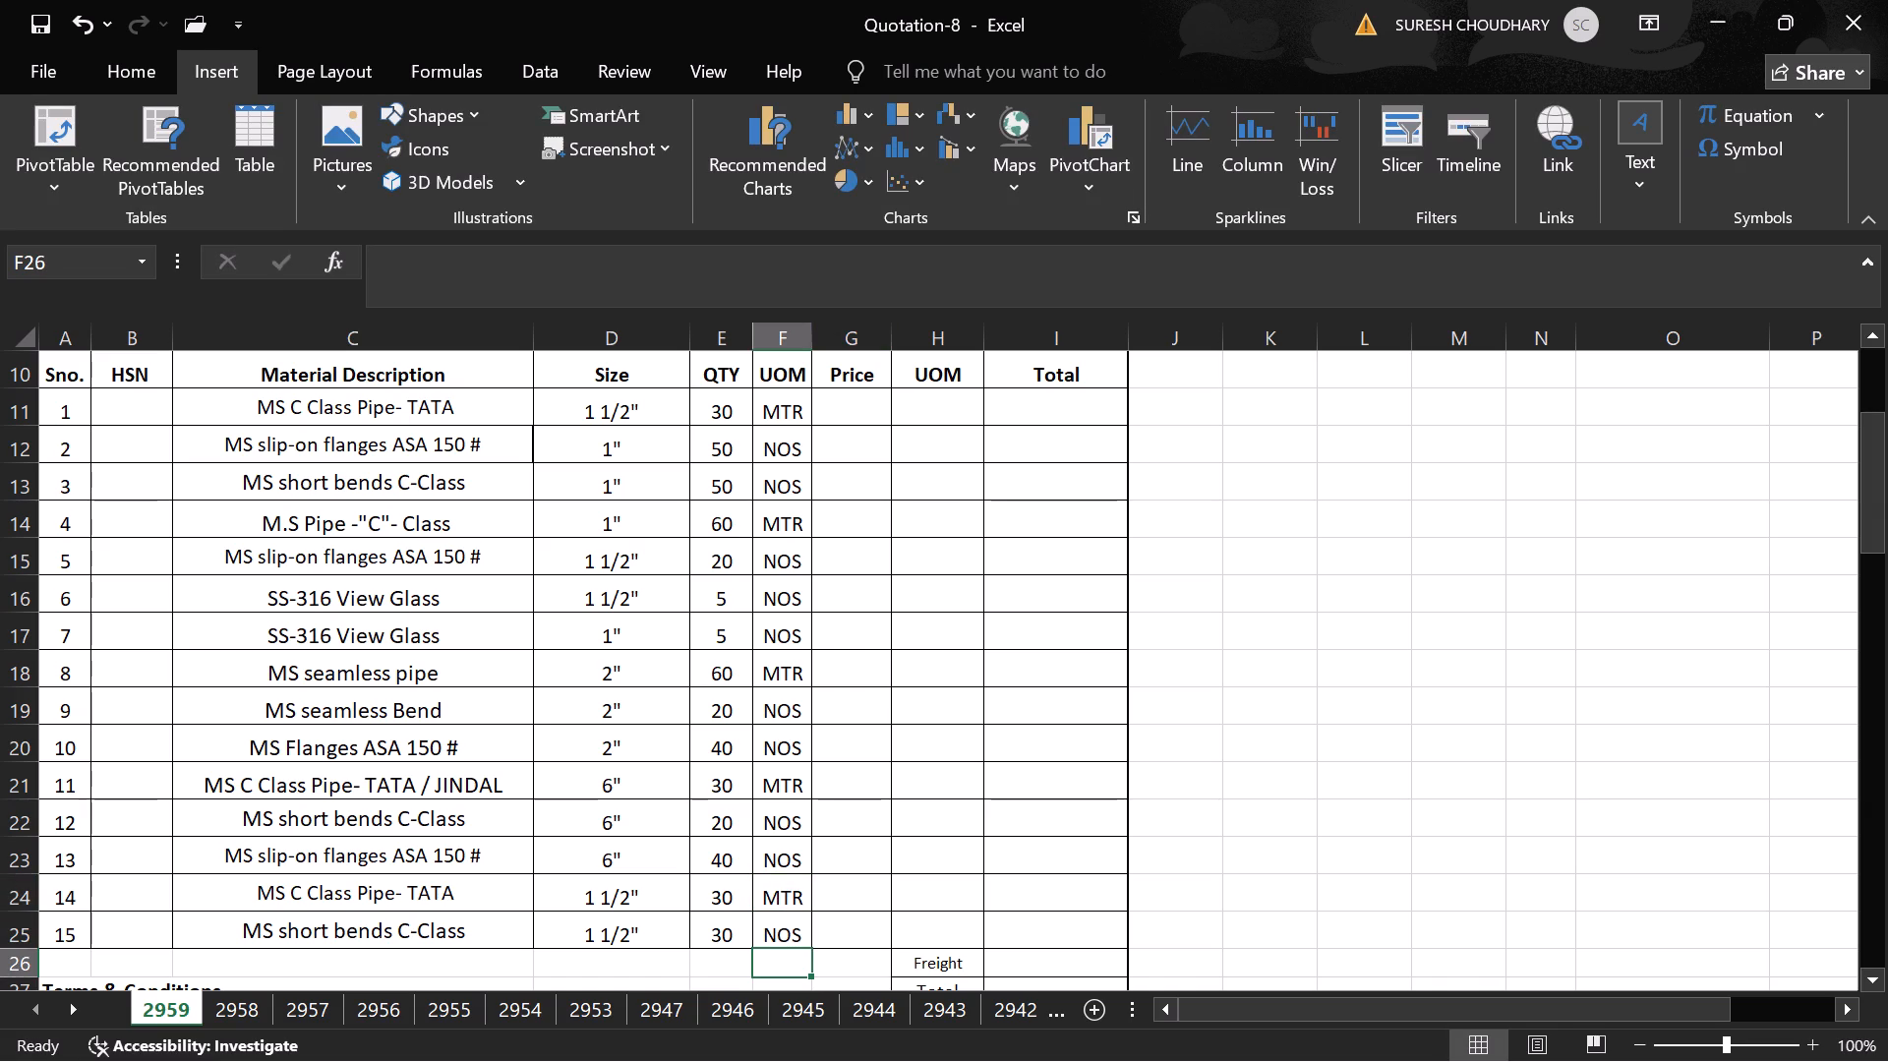
Copy the quantity UOM values of items 1 to 15.
left_click_drag(779, 714, 775, 864)
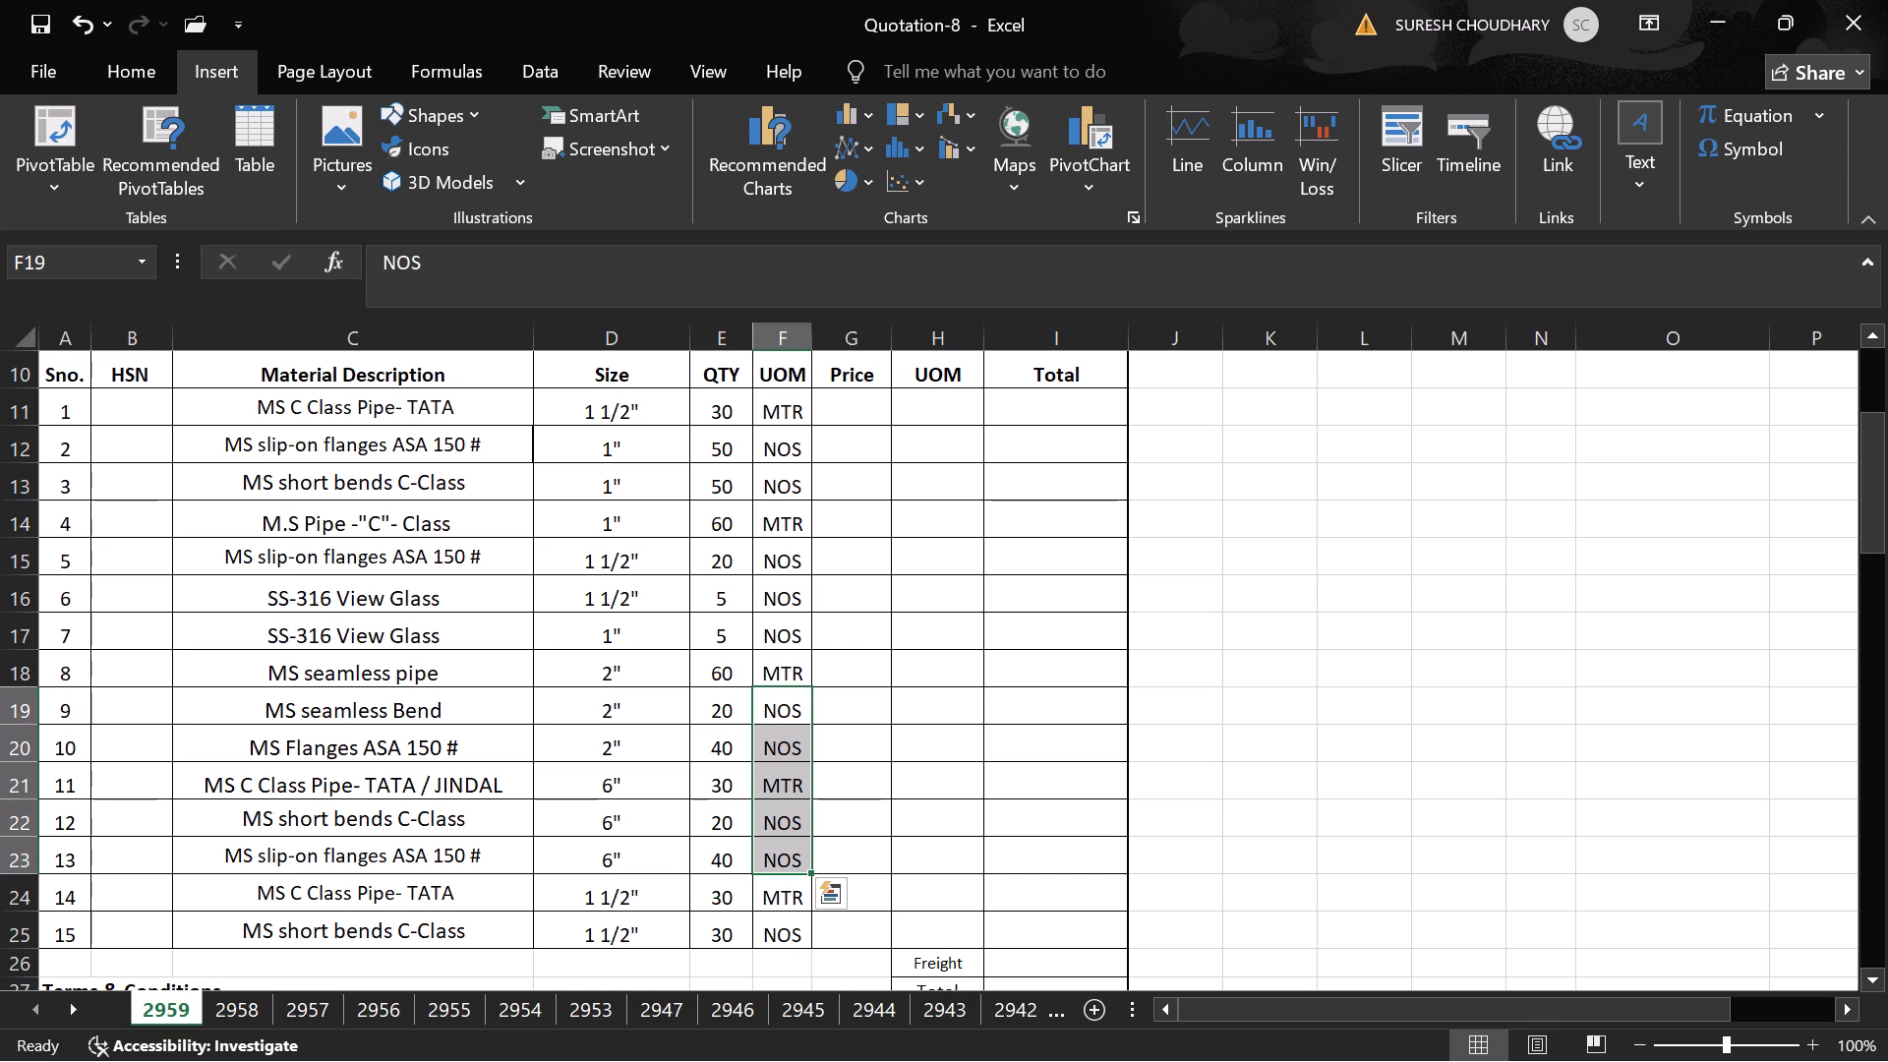
double_click(779, 401)
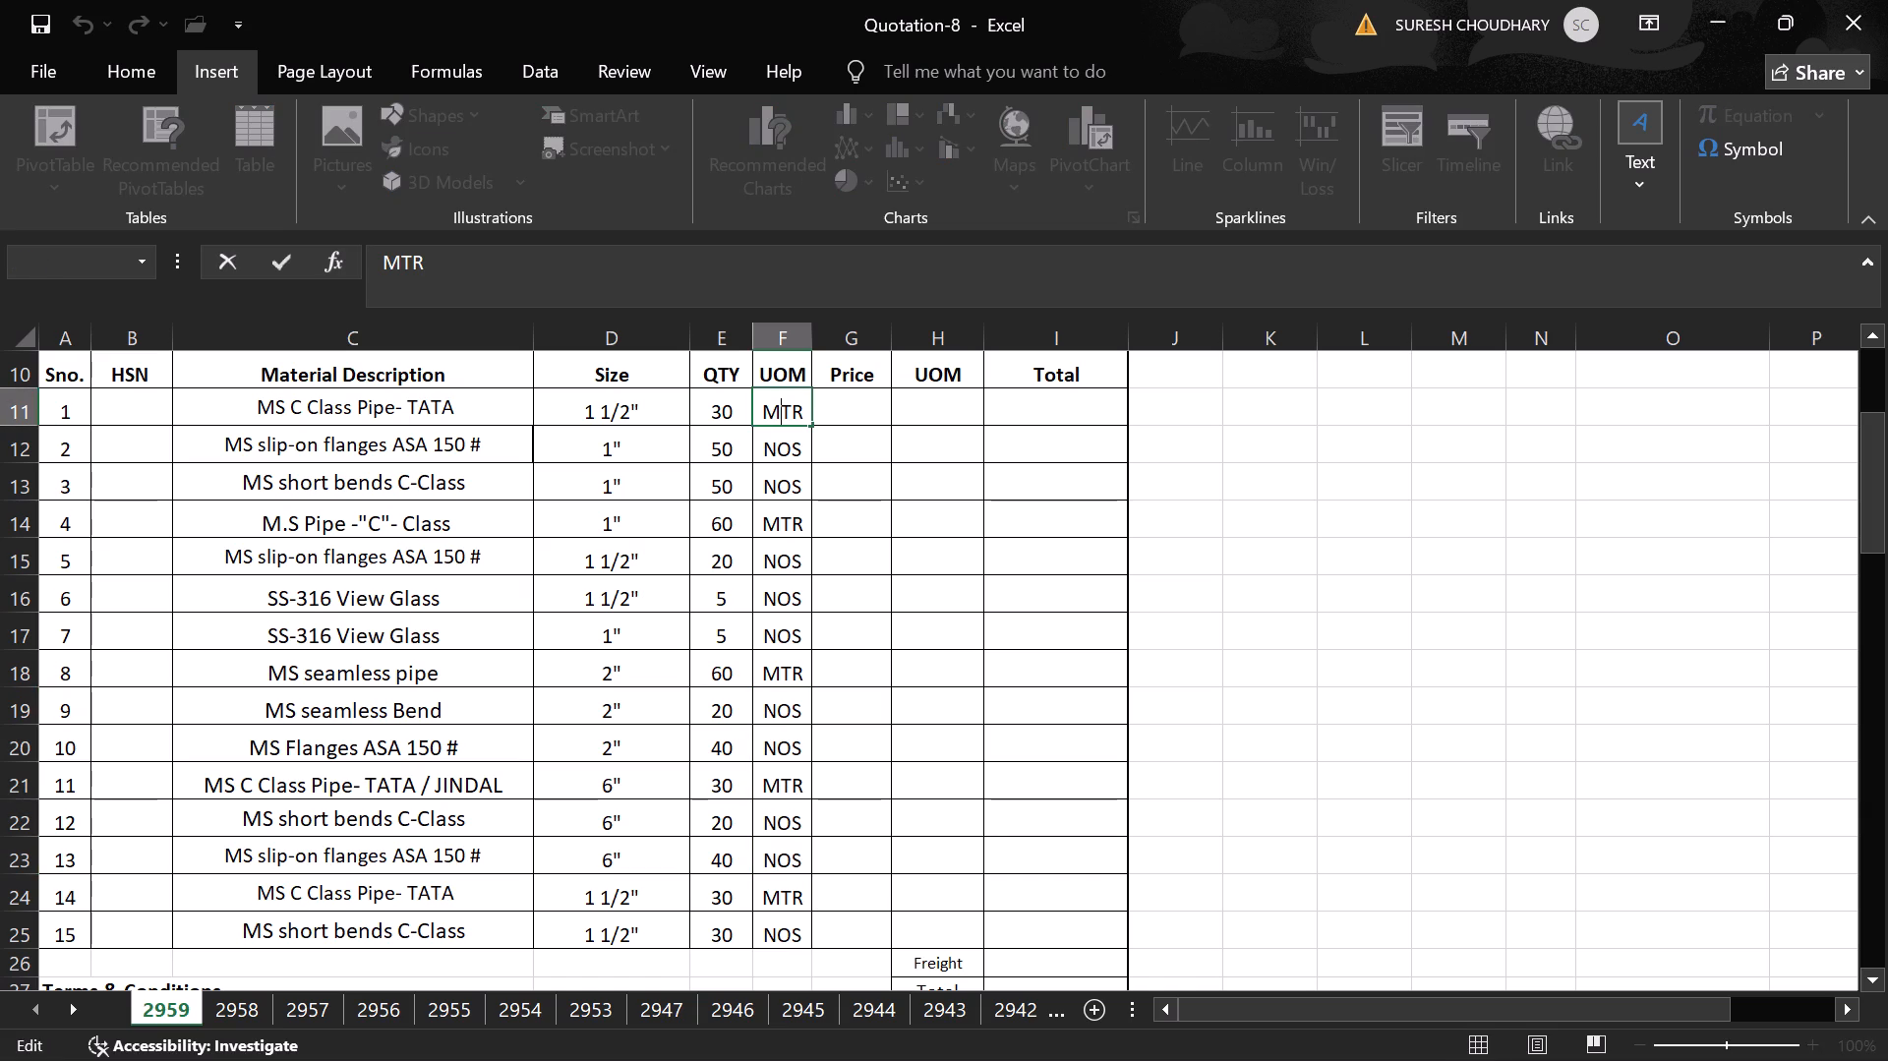
key("Right")
key("Right")
key("Right")
key("Tab")
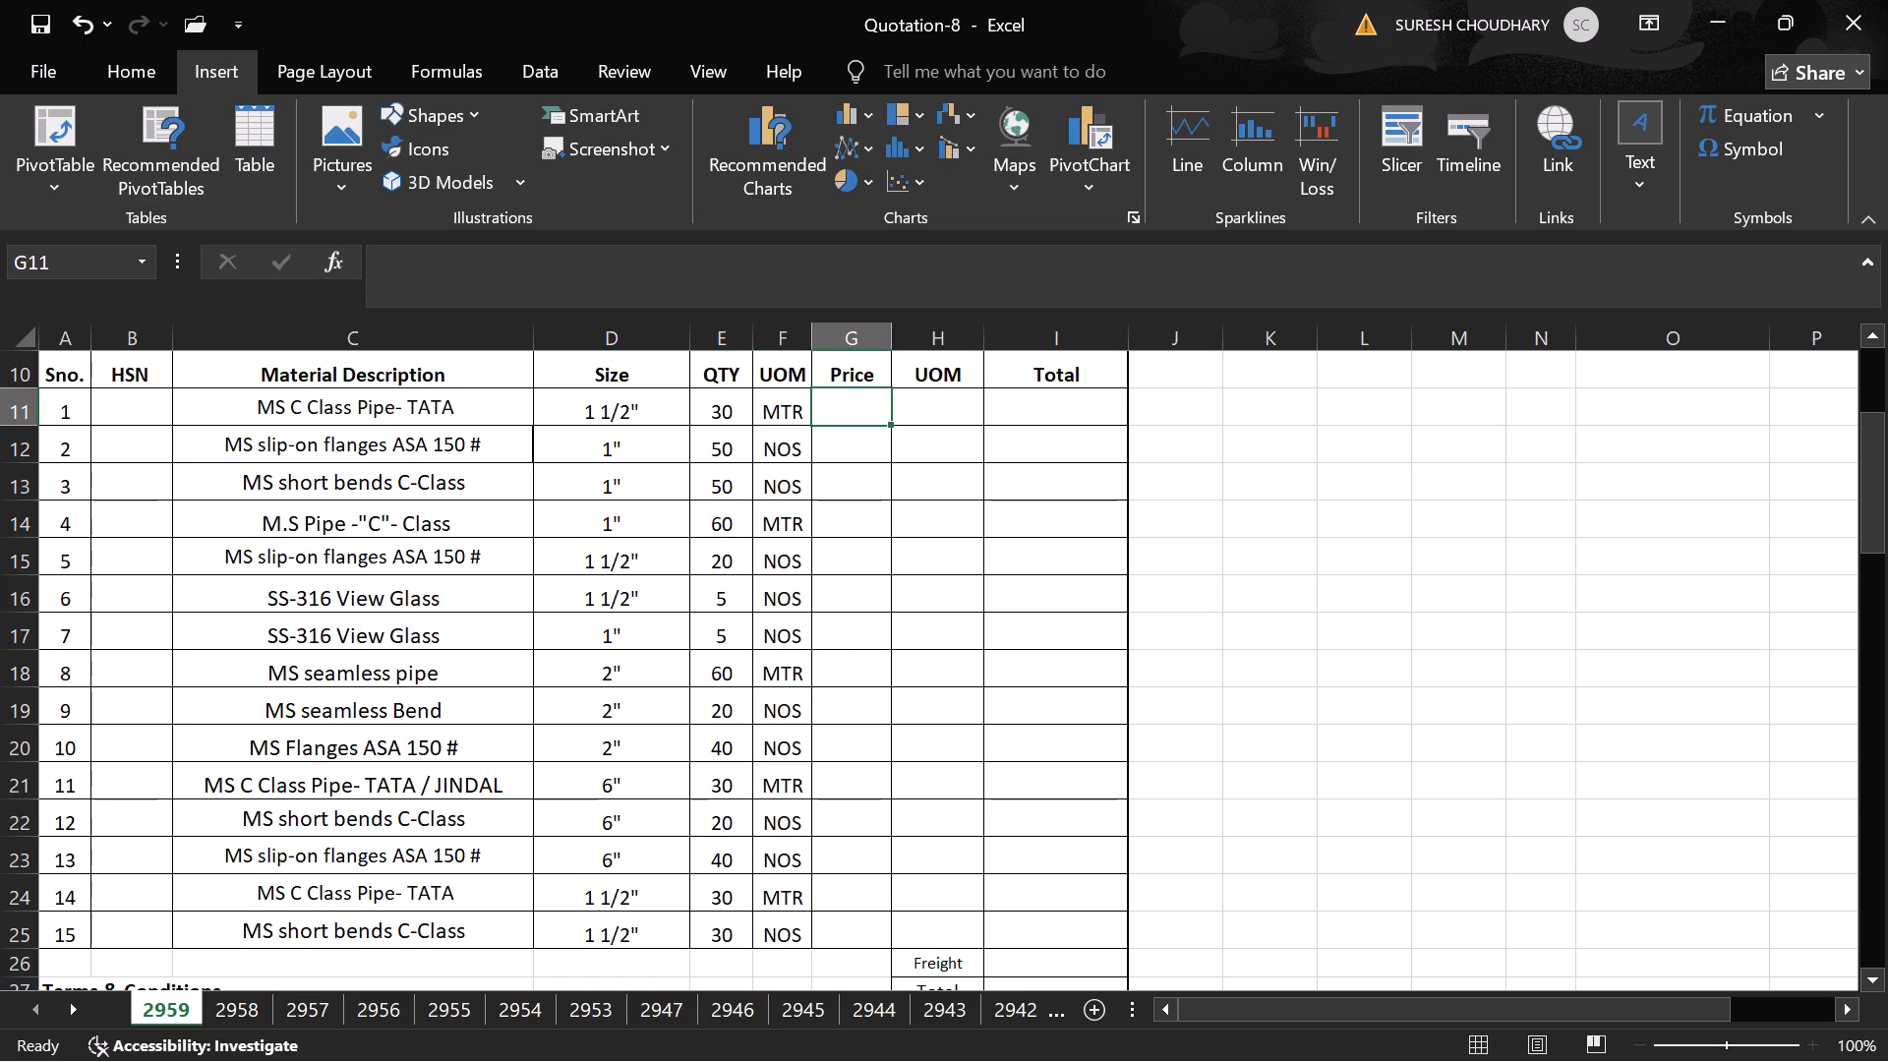
key("Left")
key("shift+Down")
key("shift+Down")
key("shift+Down")
key("shift+Down")
key("shift+Down")
key("shift+Down")
key("shift+Down")
key("shift+Down")
key("shift+Down")
key("shift+Down")
key("shift+Down")
key("shift+Down")
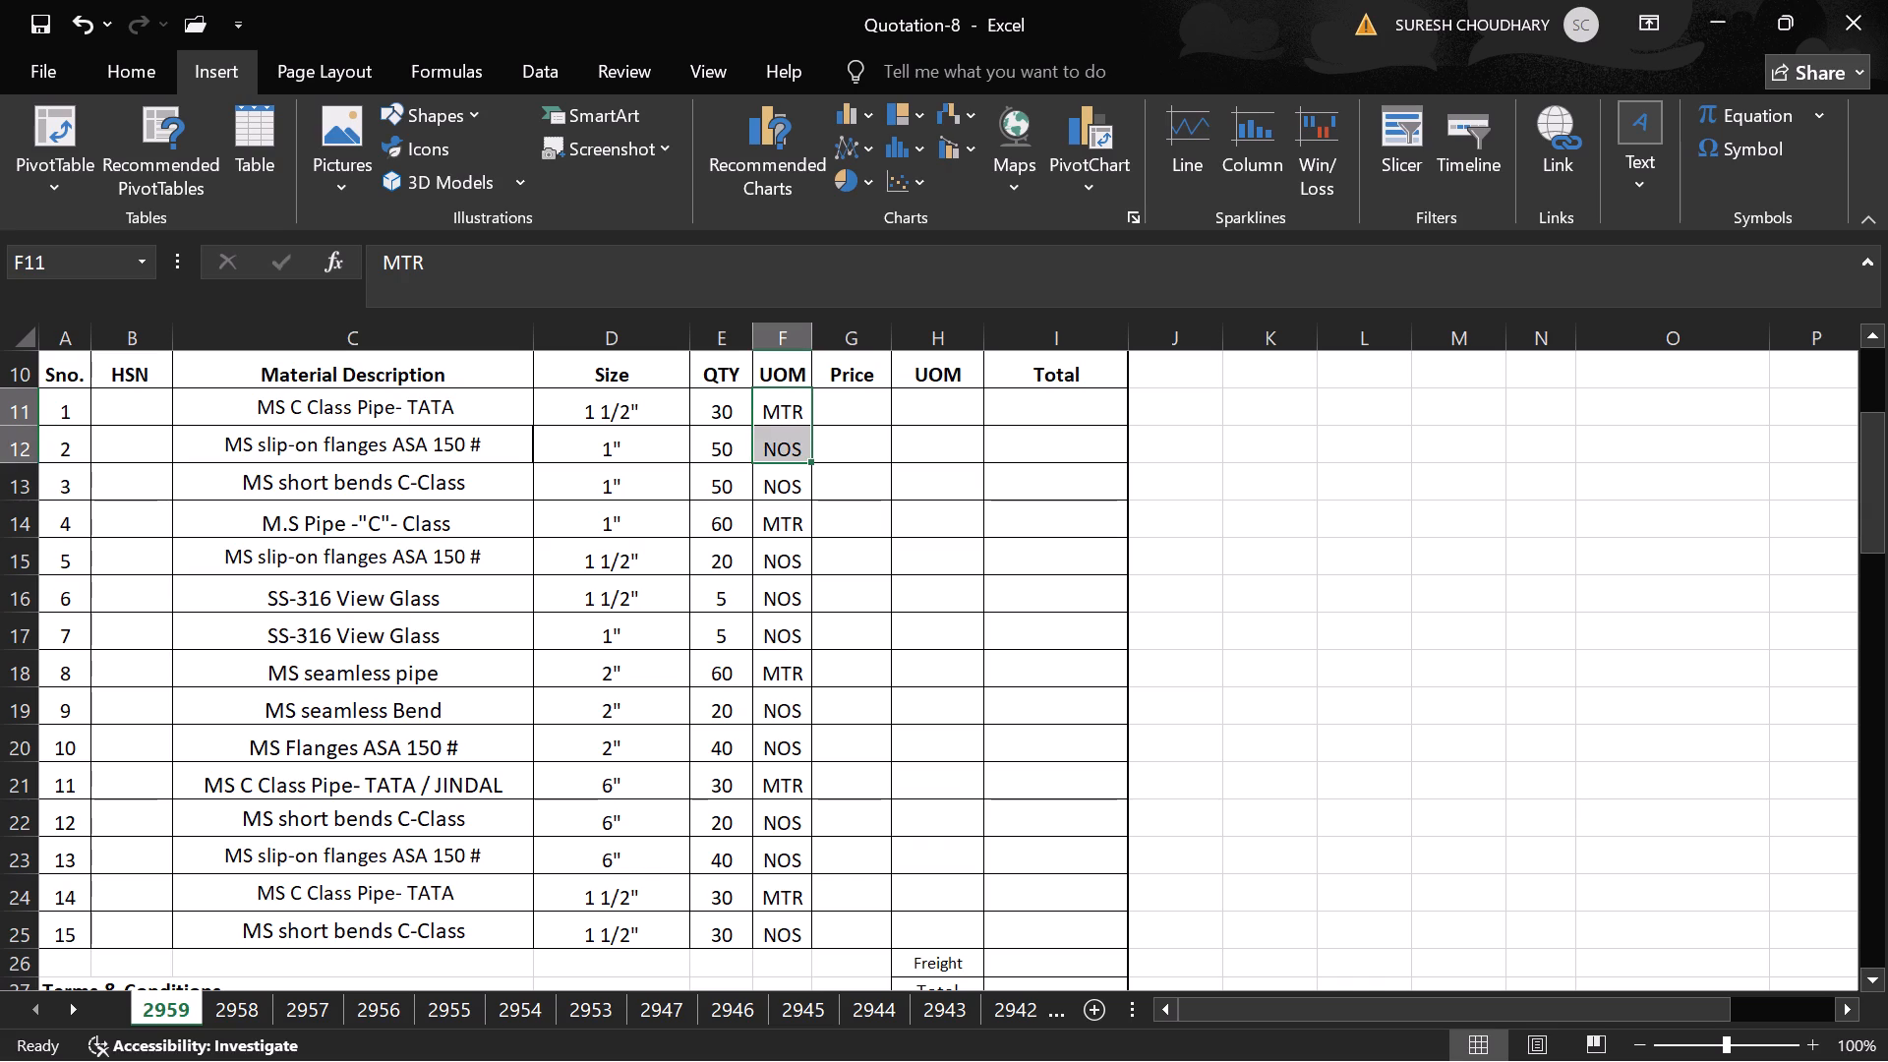
key("shift+Down")
key("shift+Down")
key("shift+Down")
key("shift+Down")
key("shift+Down")
key("shift+Down")
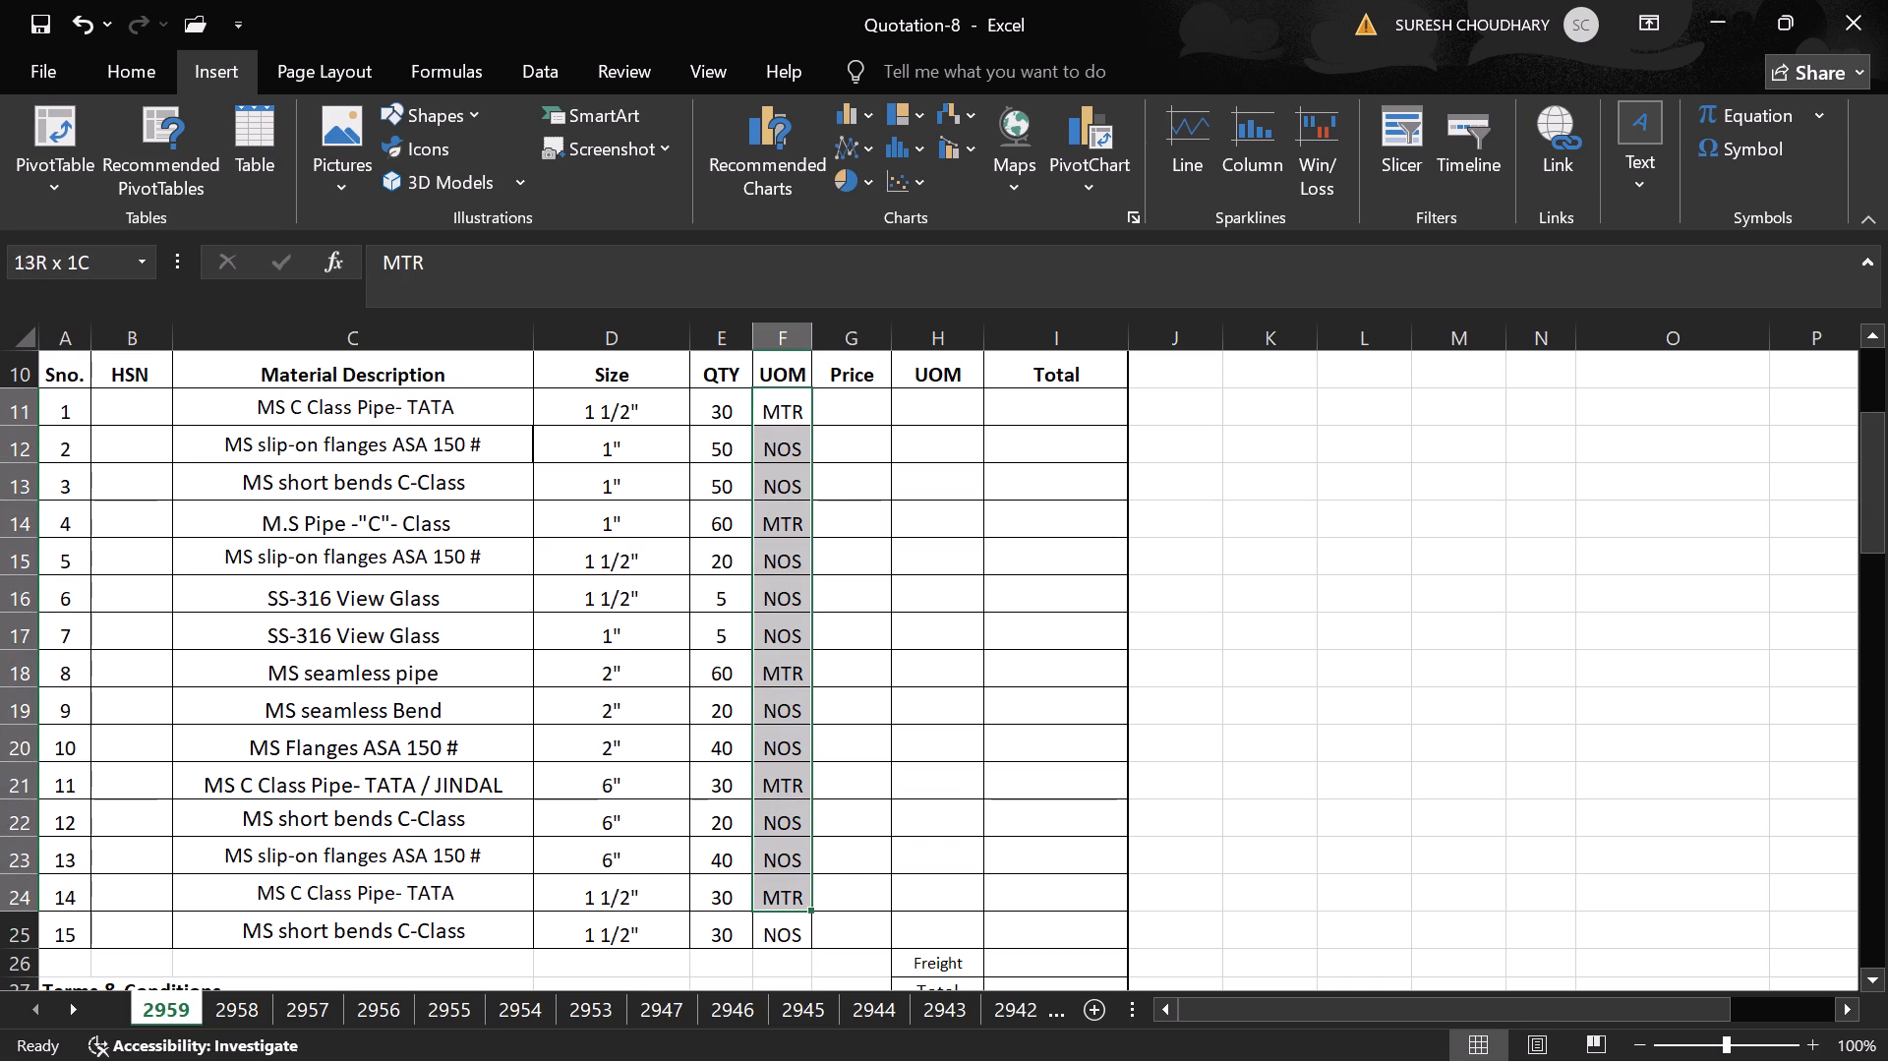
key("shift+Down")
key("ctrl+c")
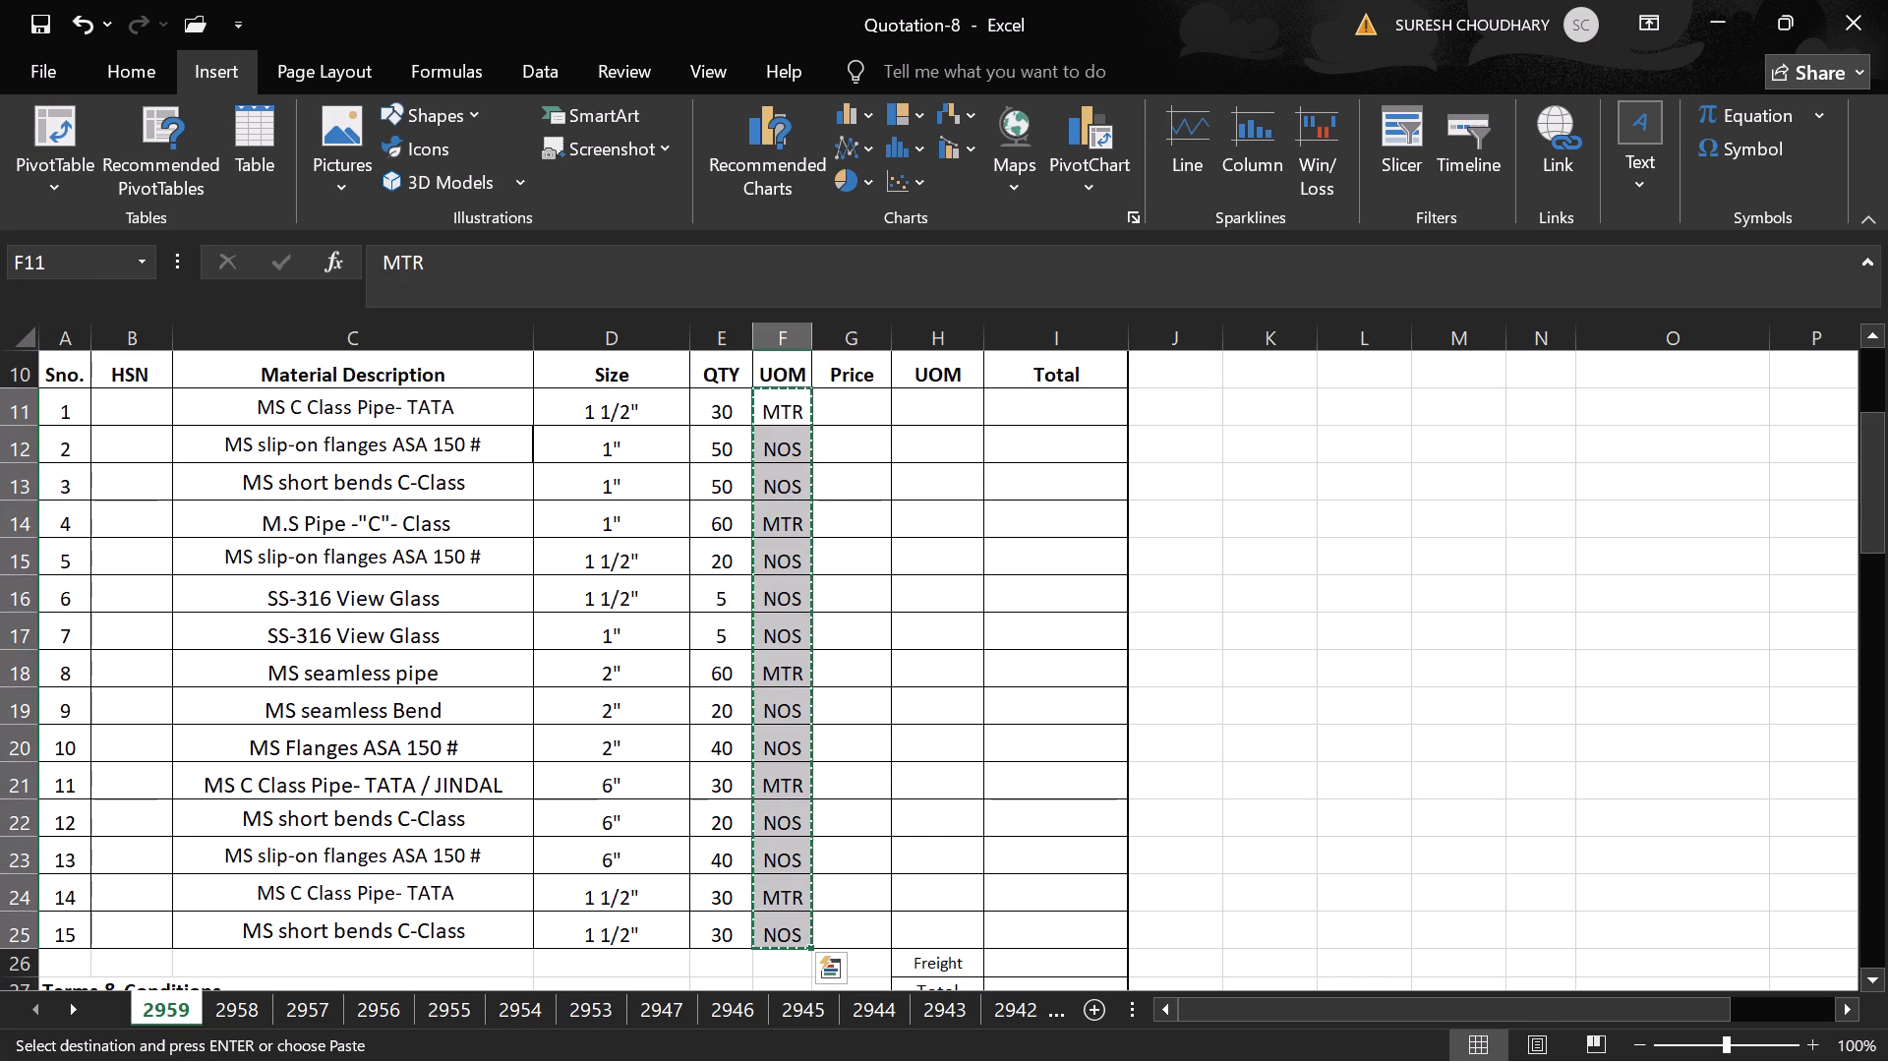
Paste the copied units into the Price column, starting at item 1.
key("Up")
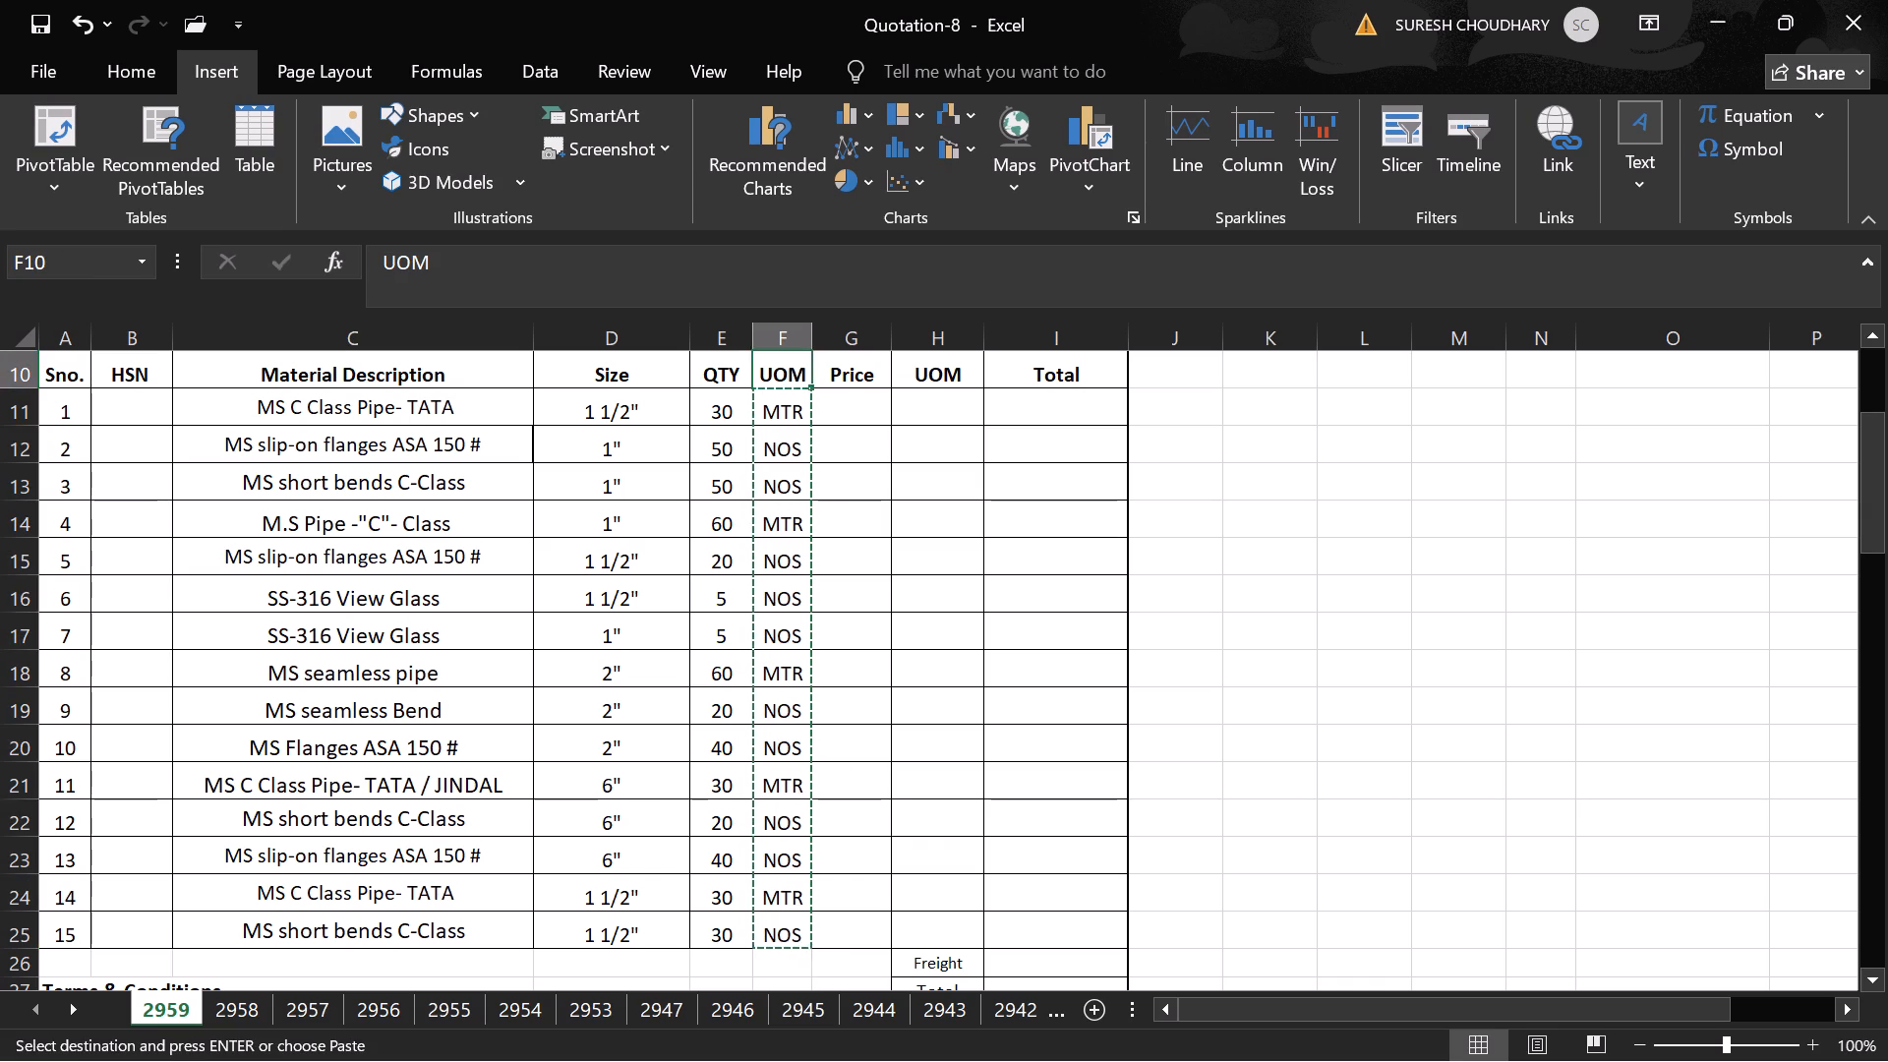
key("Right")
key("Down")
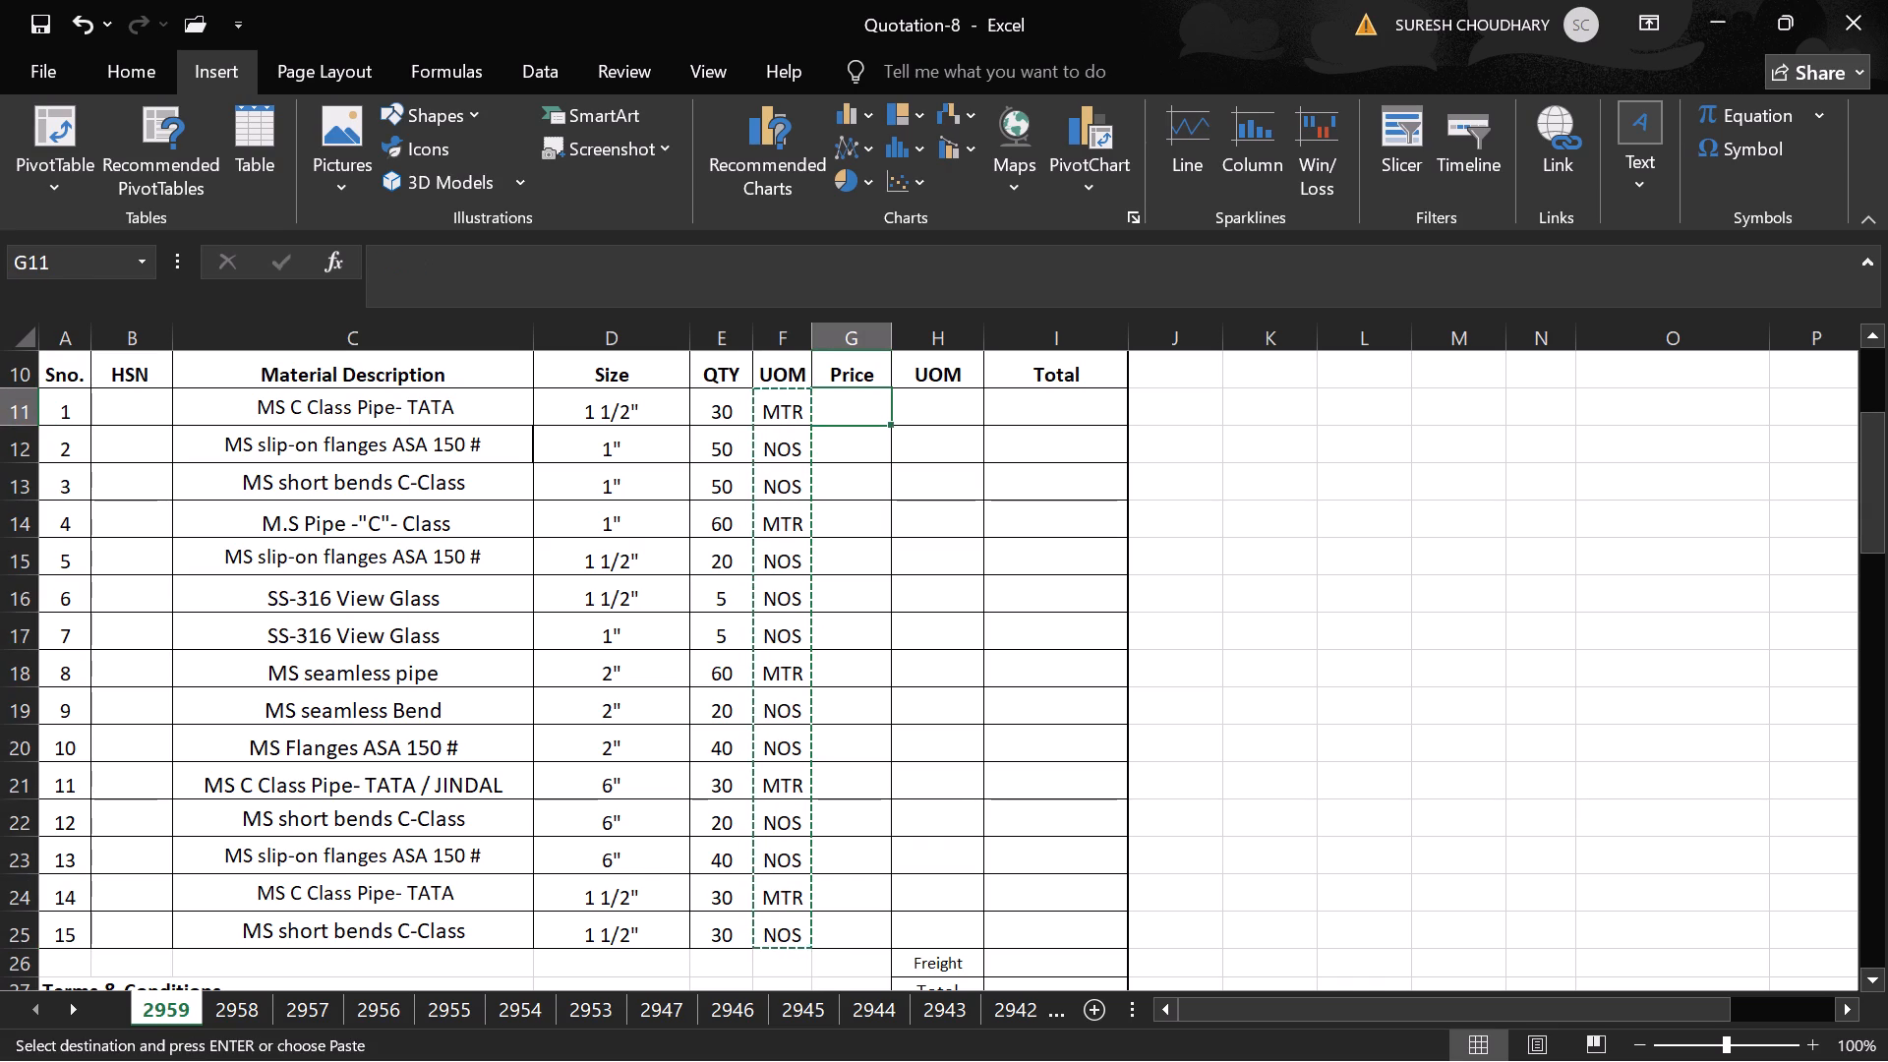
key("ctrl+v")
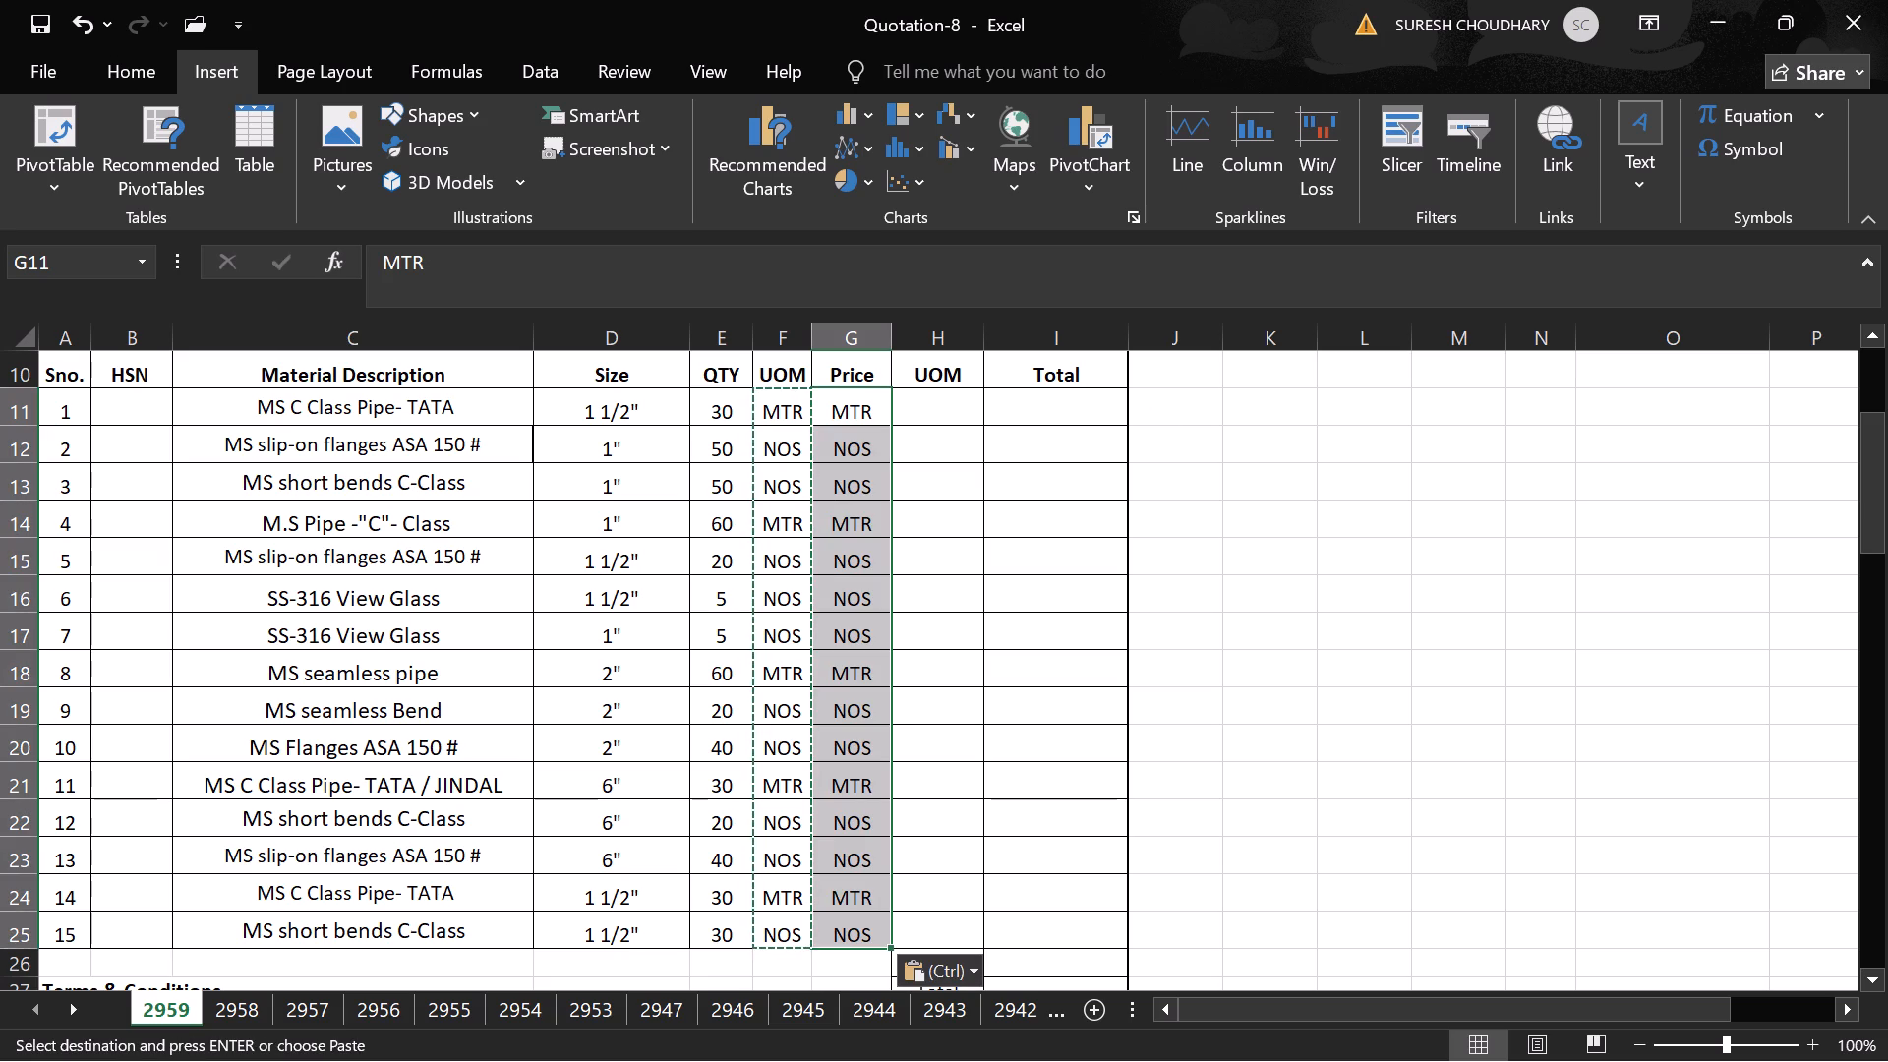
Paste the copied units into the second UOM column, beside Price, starting at item 1.
key("Right")
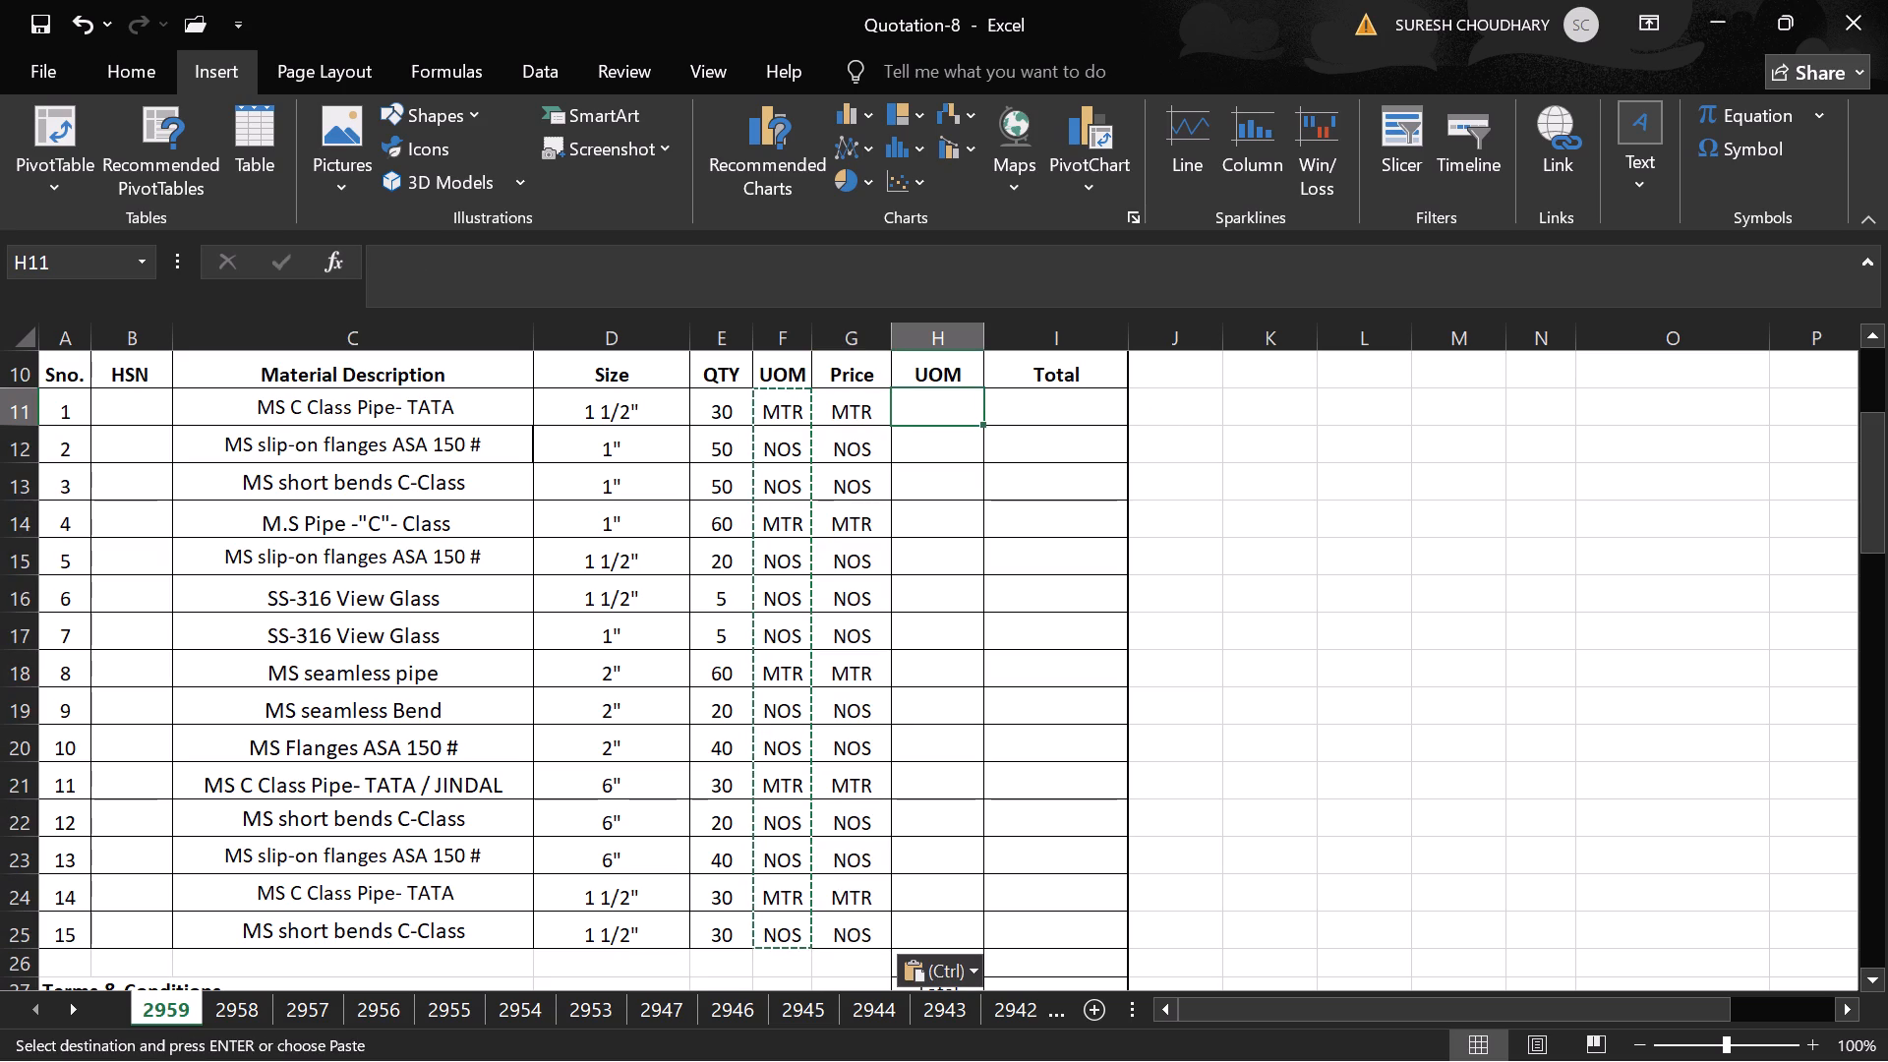
key("ctrl+v")
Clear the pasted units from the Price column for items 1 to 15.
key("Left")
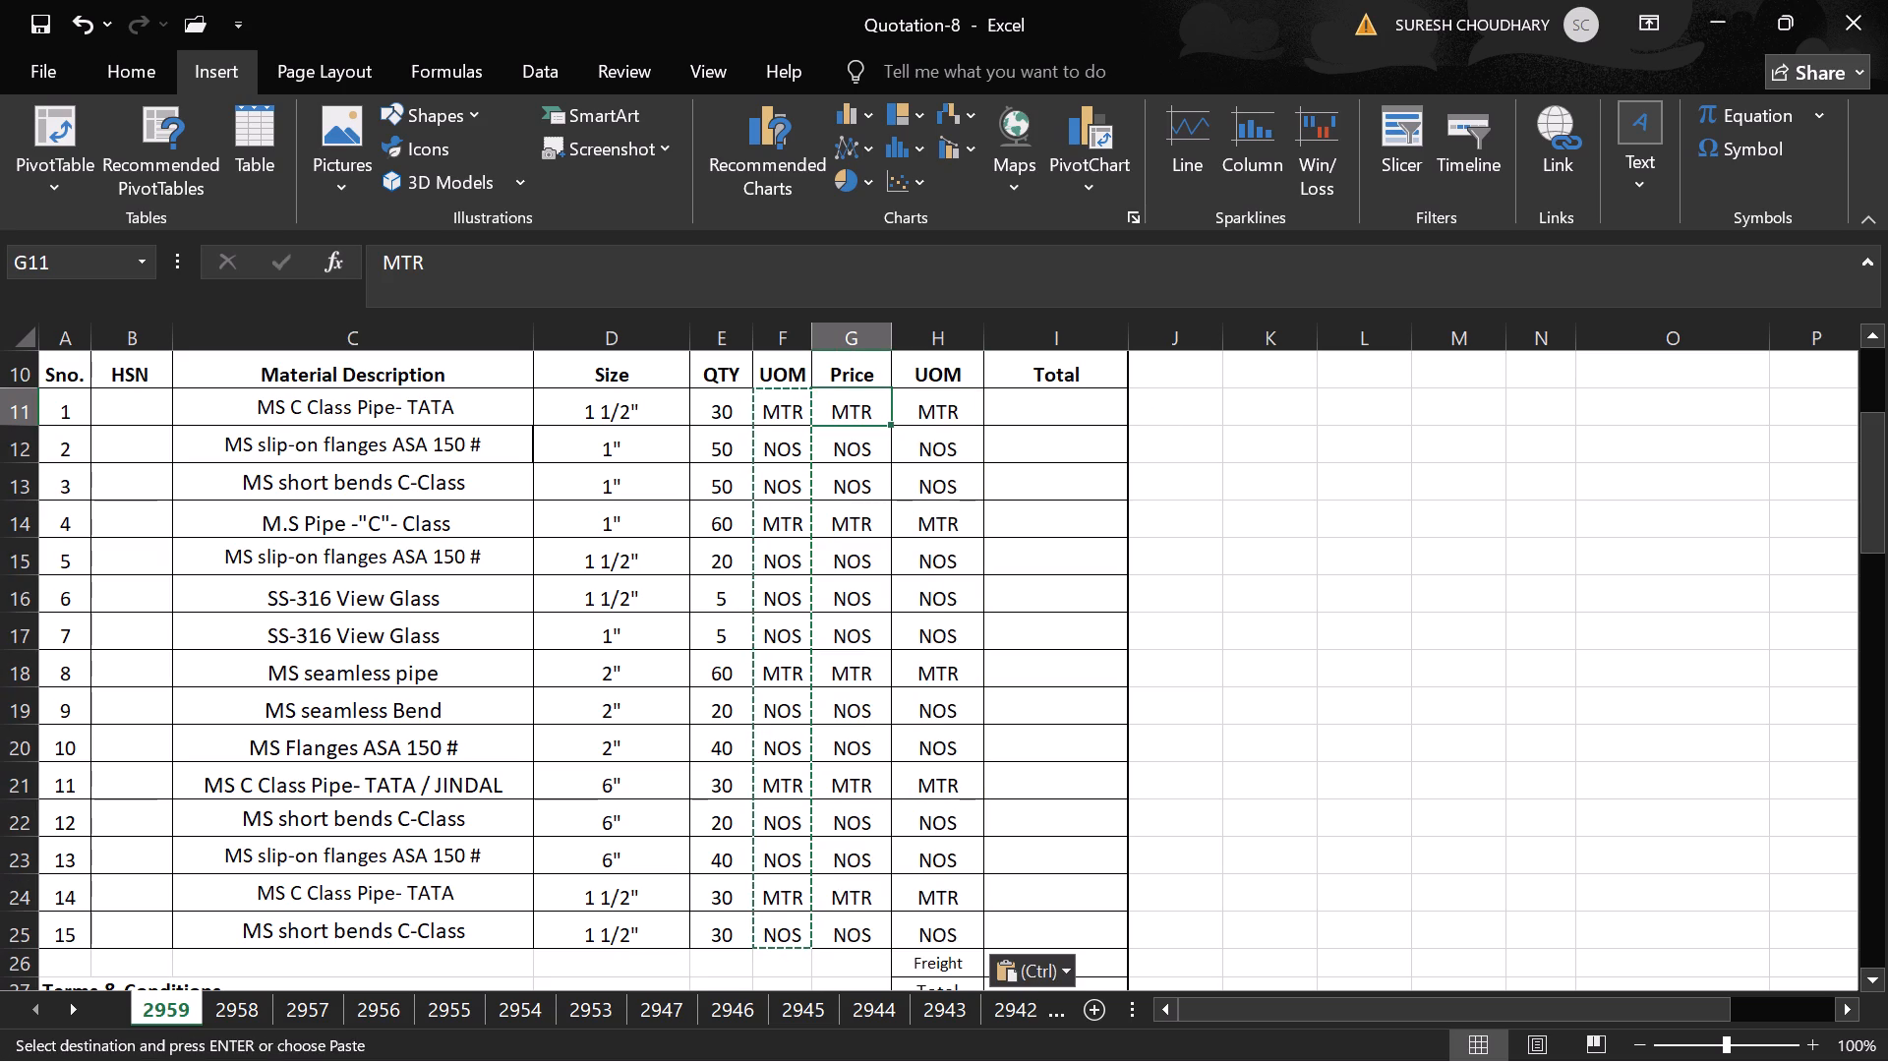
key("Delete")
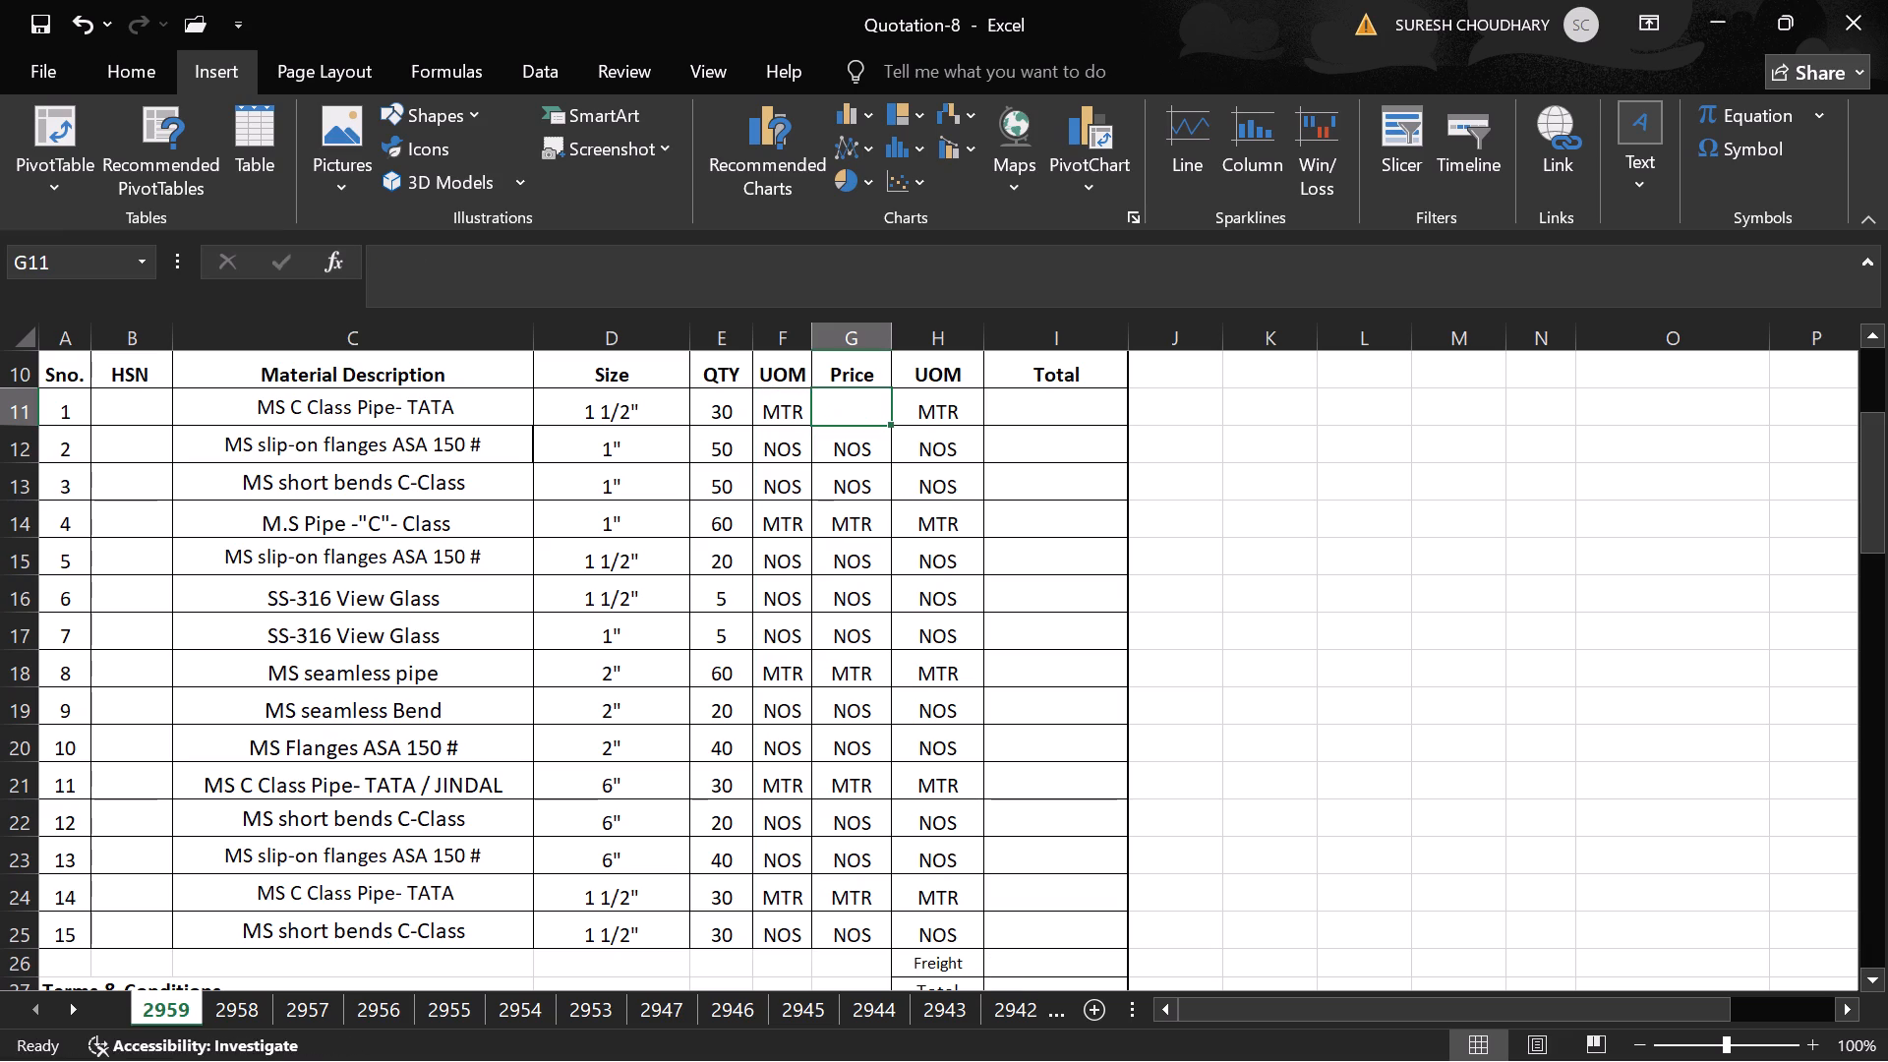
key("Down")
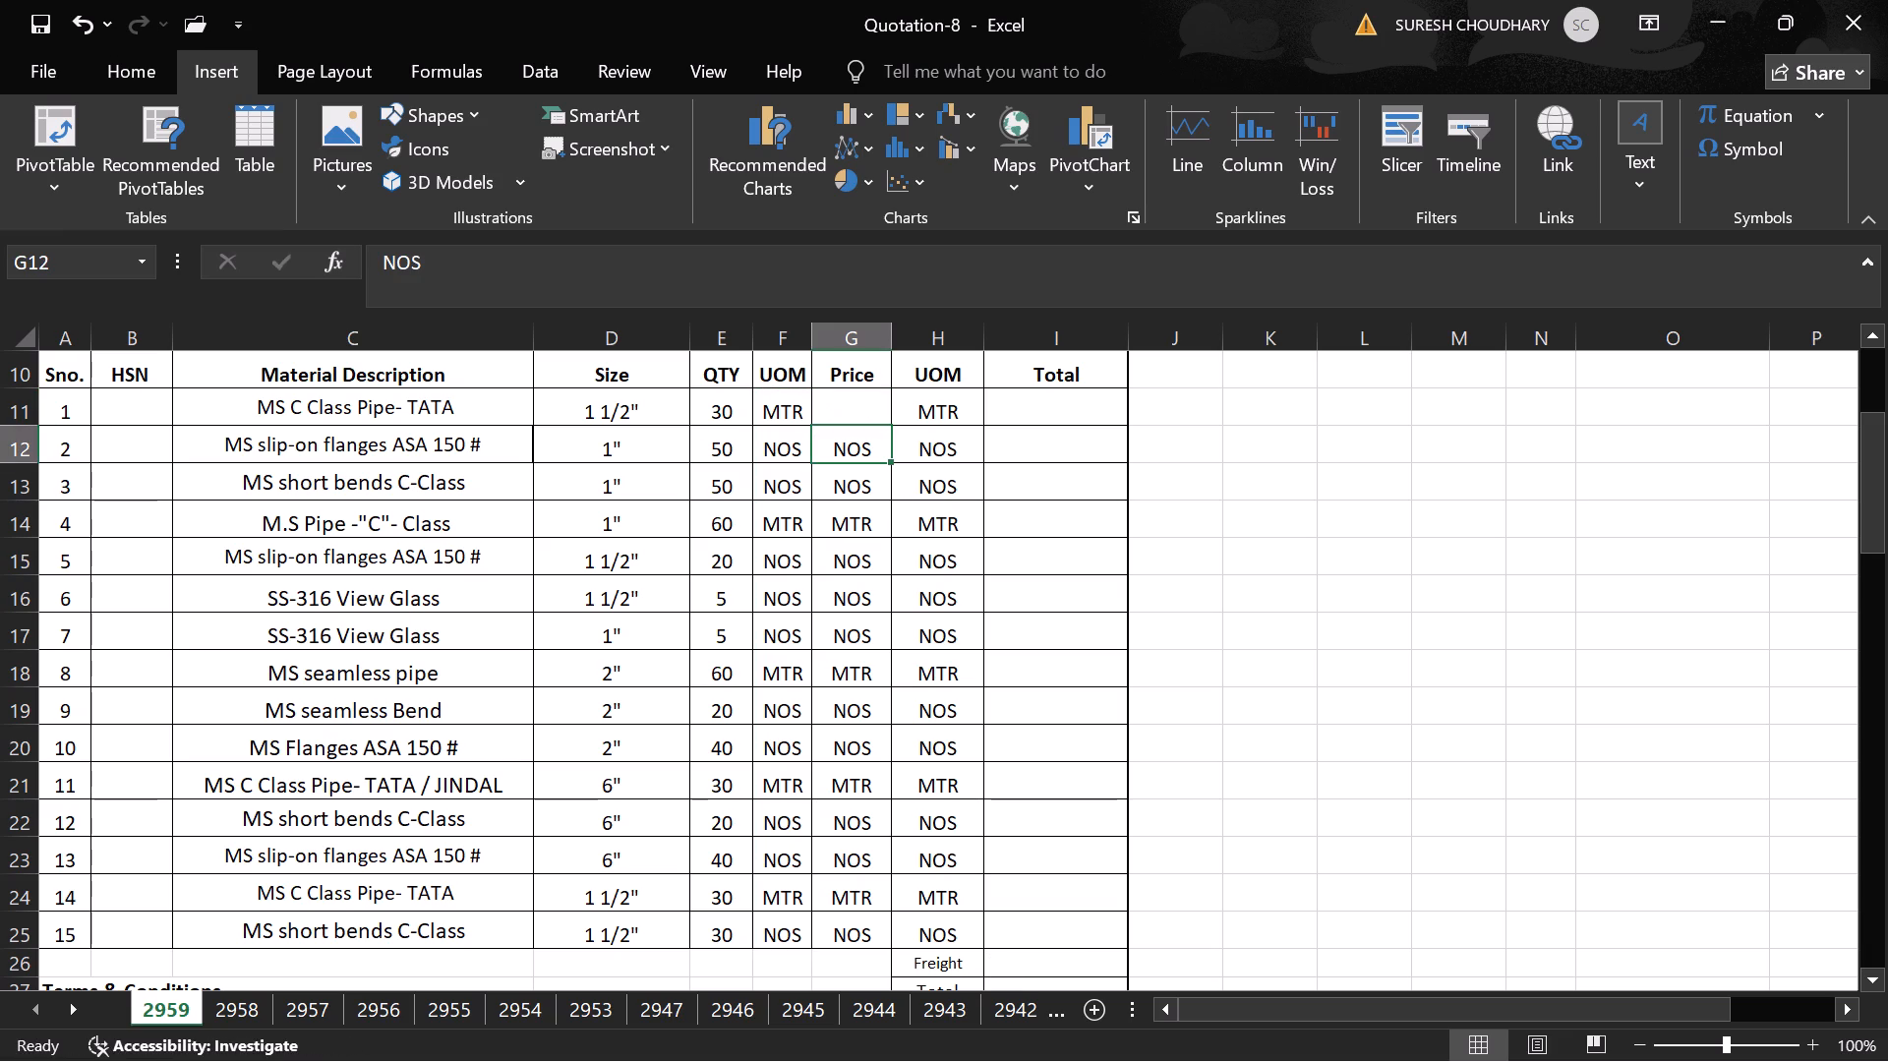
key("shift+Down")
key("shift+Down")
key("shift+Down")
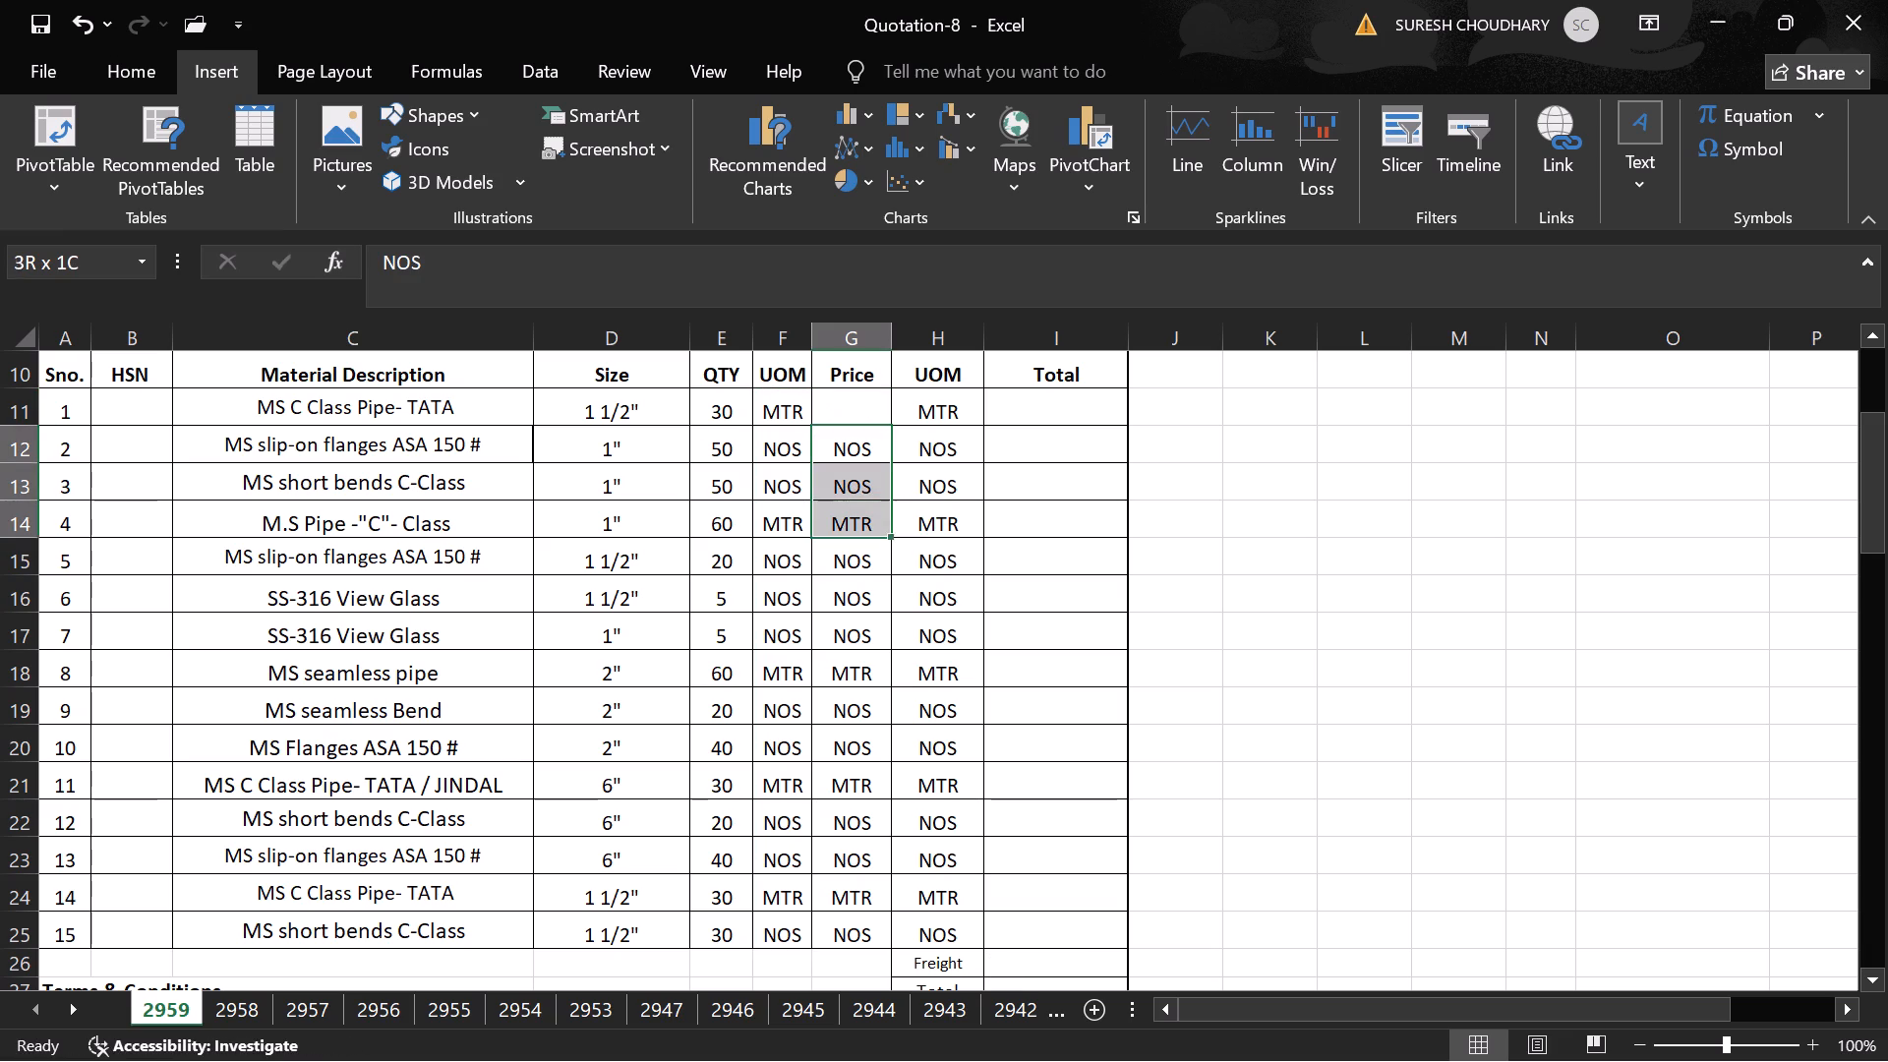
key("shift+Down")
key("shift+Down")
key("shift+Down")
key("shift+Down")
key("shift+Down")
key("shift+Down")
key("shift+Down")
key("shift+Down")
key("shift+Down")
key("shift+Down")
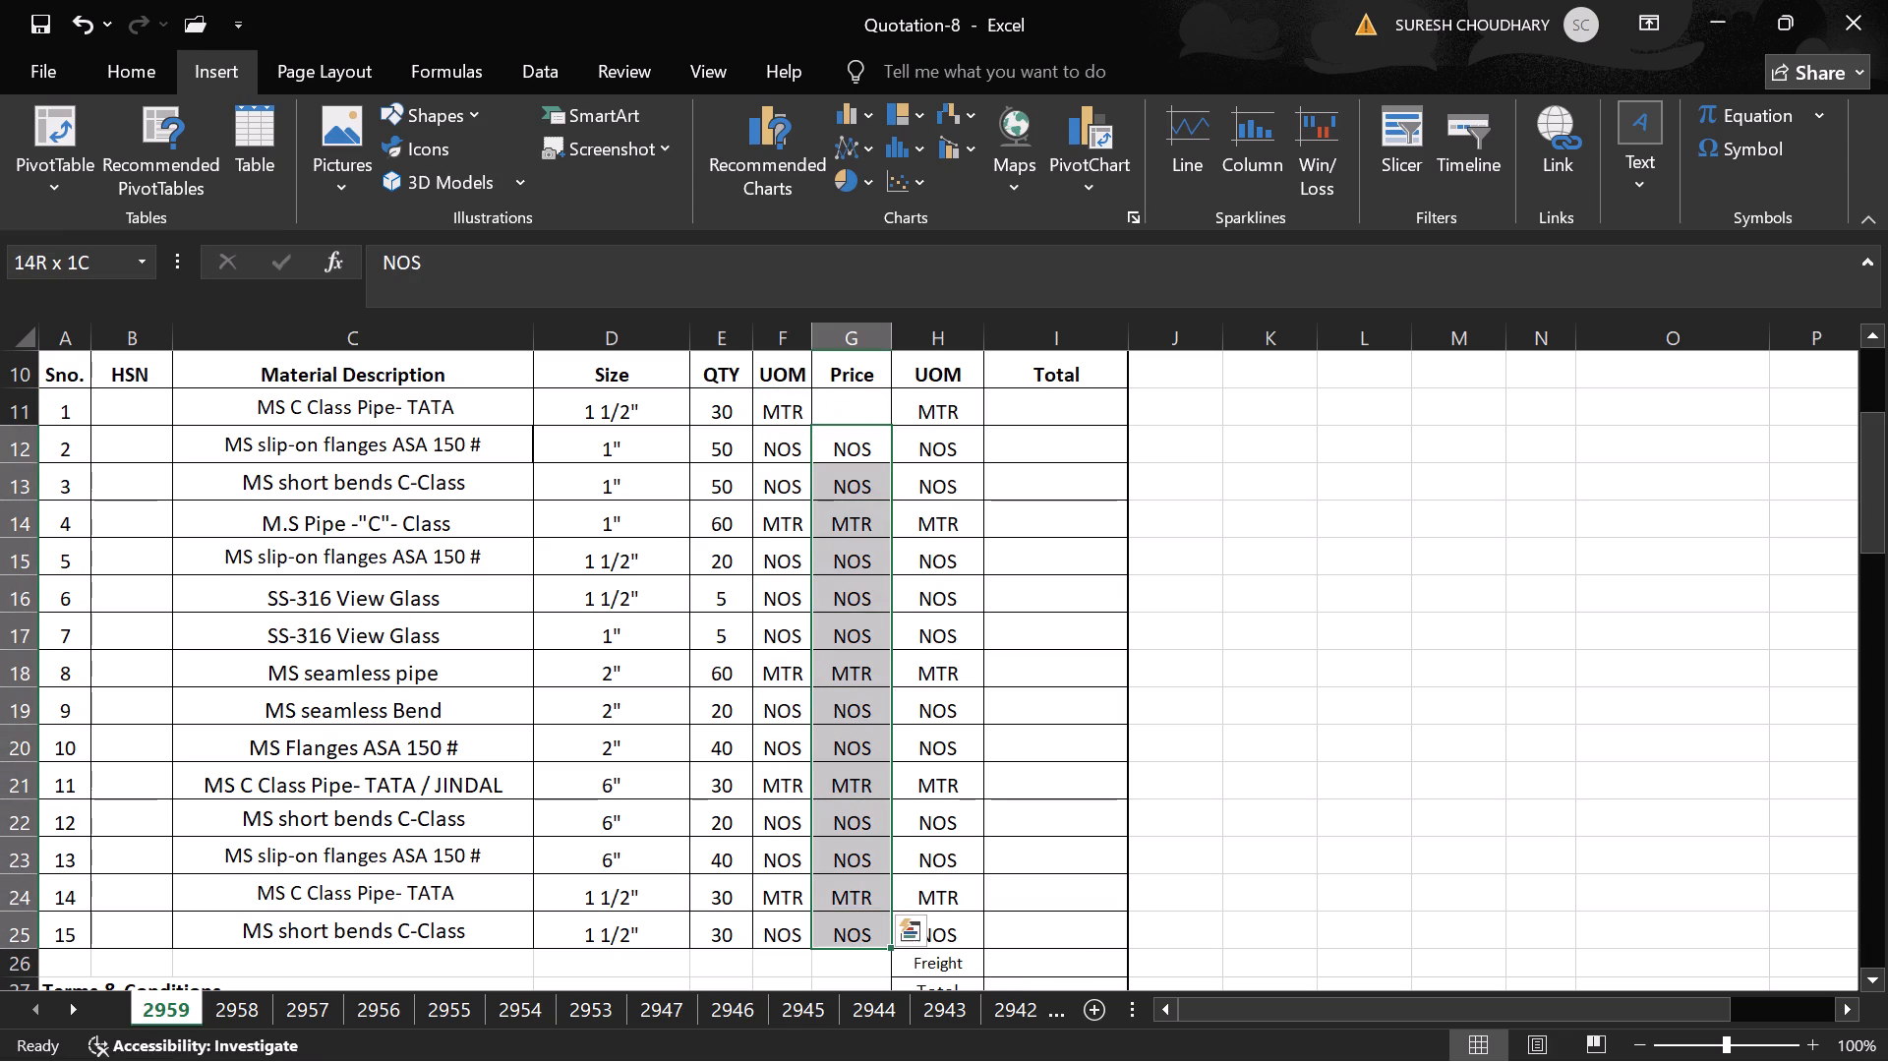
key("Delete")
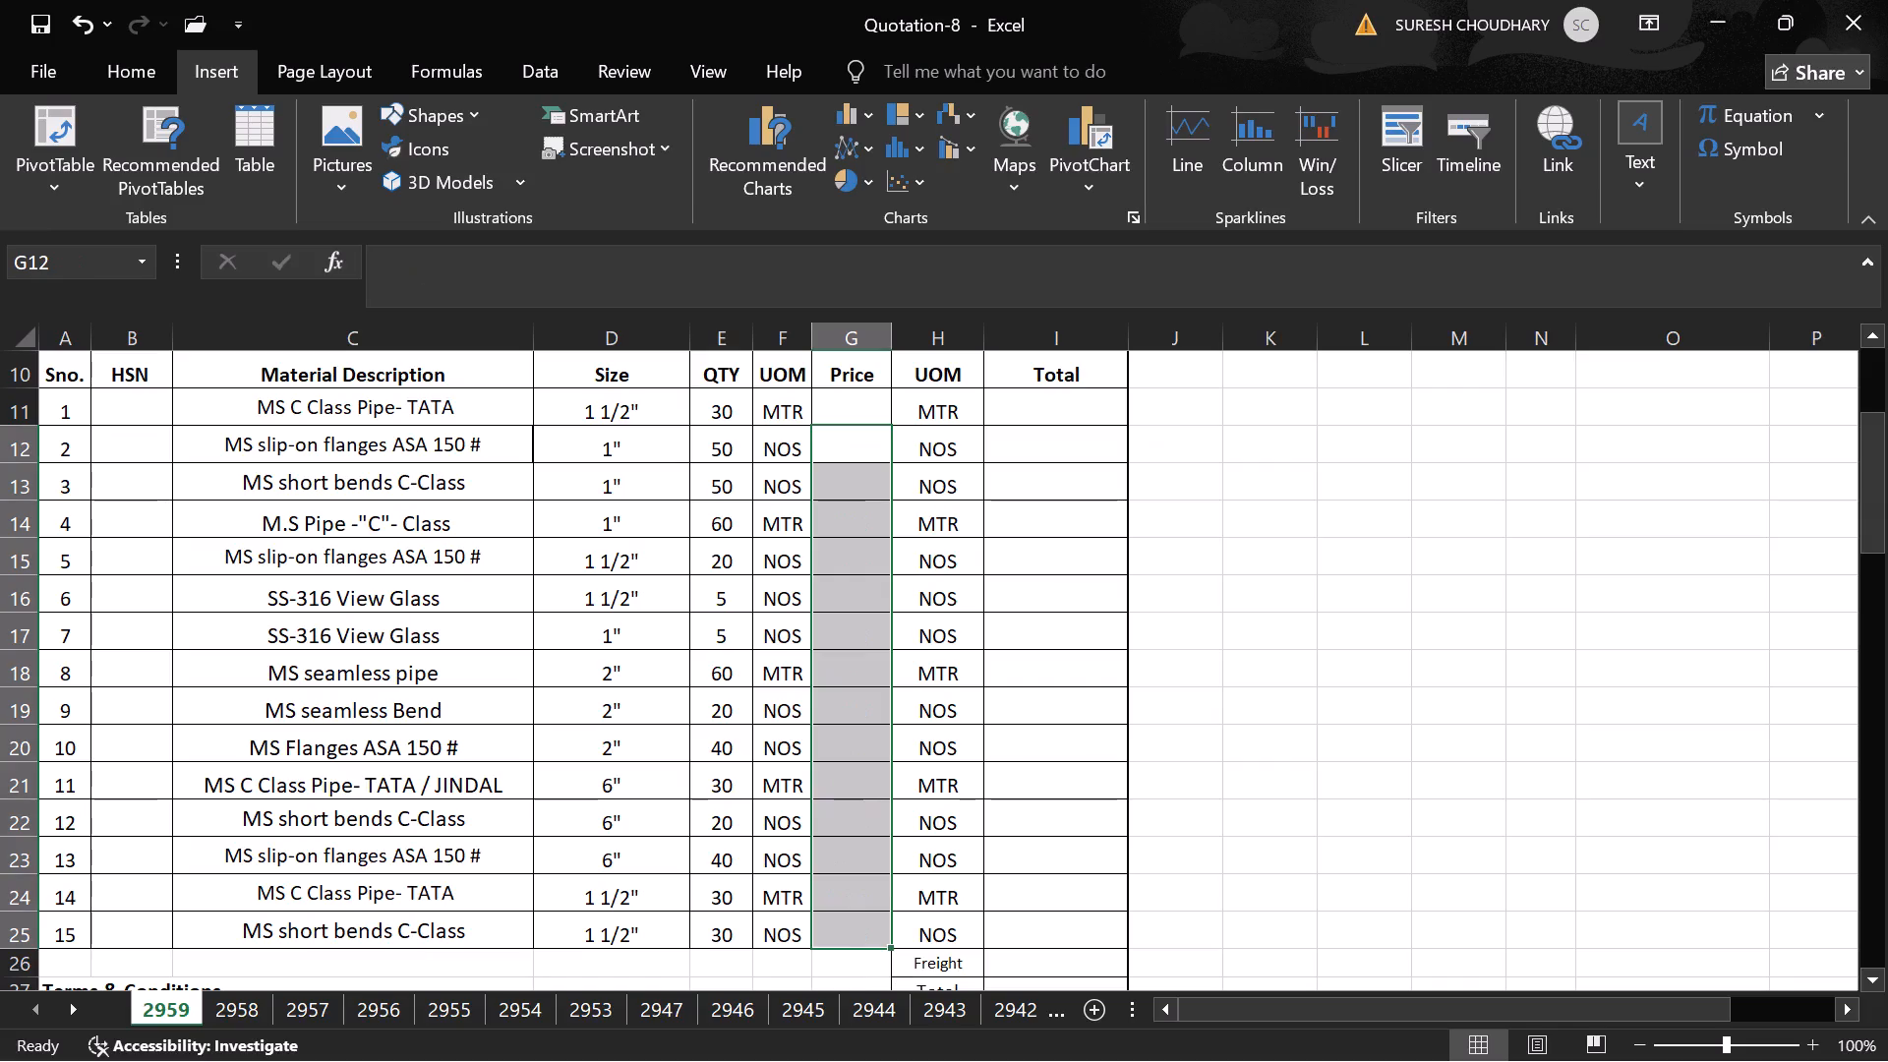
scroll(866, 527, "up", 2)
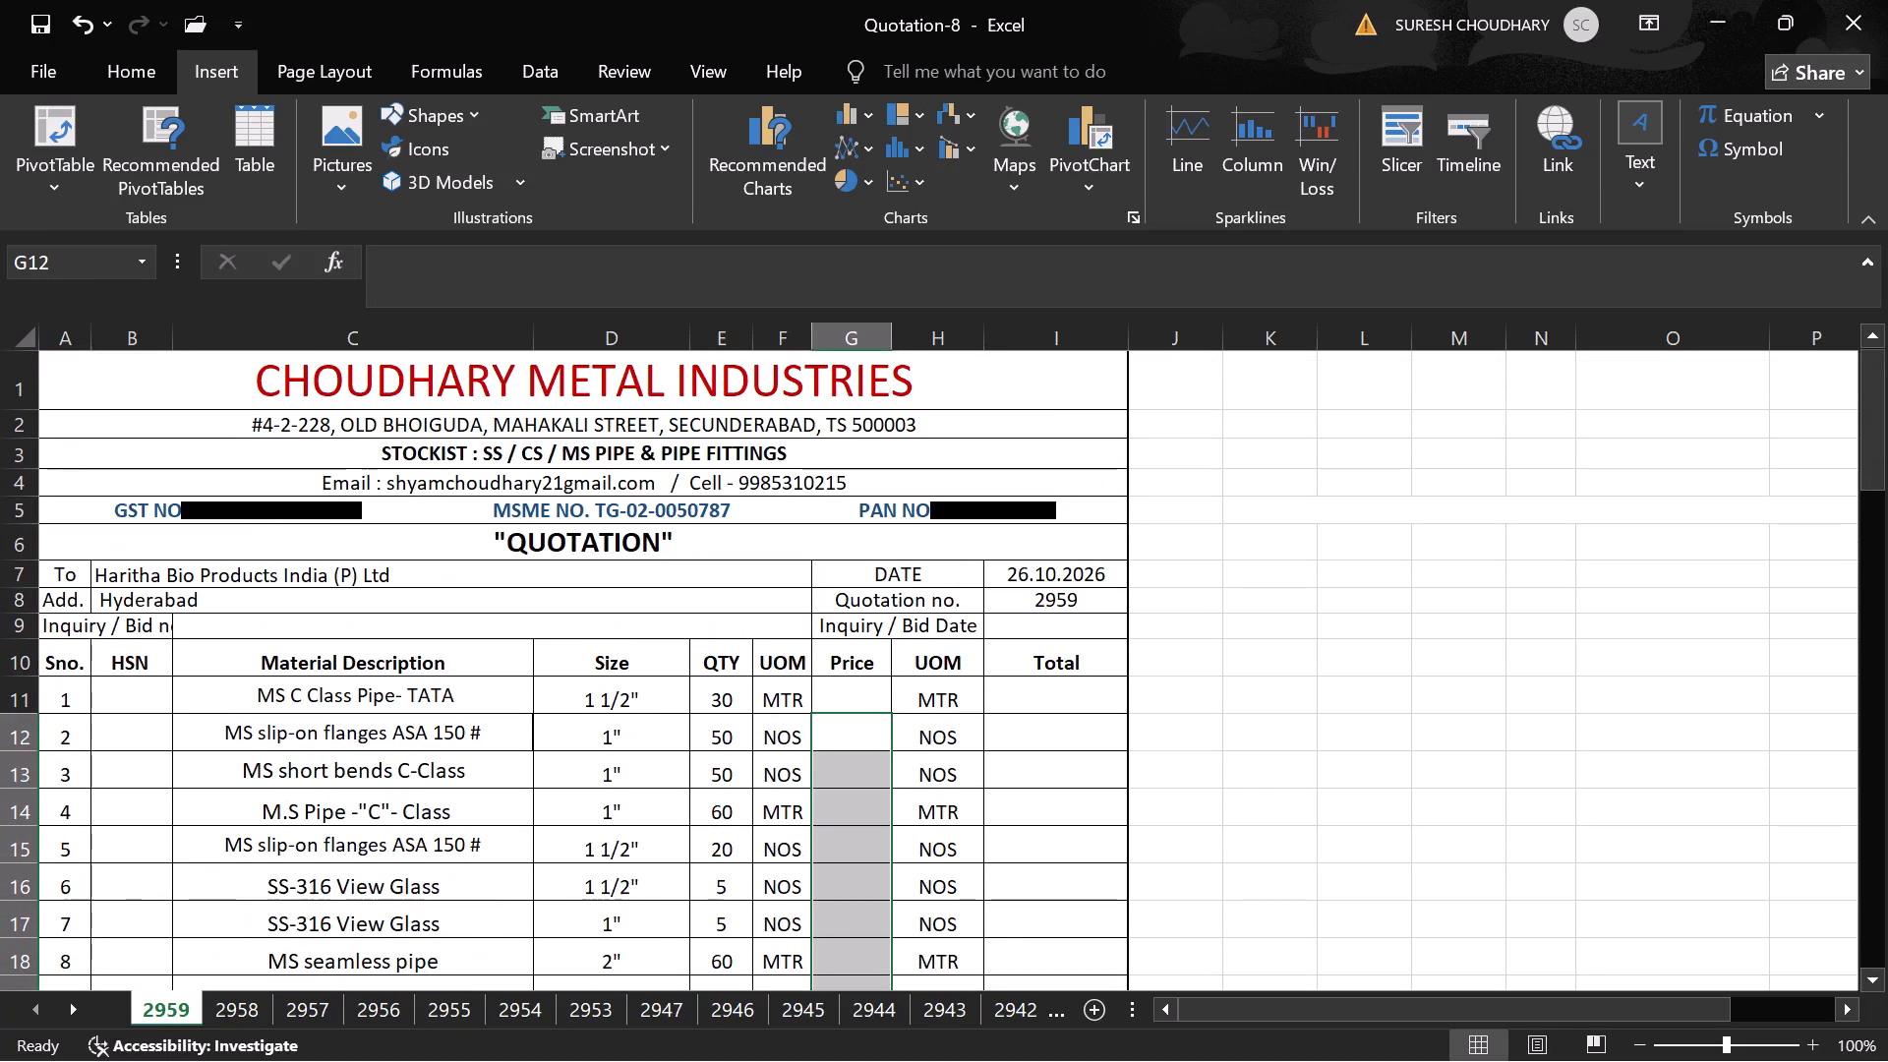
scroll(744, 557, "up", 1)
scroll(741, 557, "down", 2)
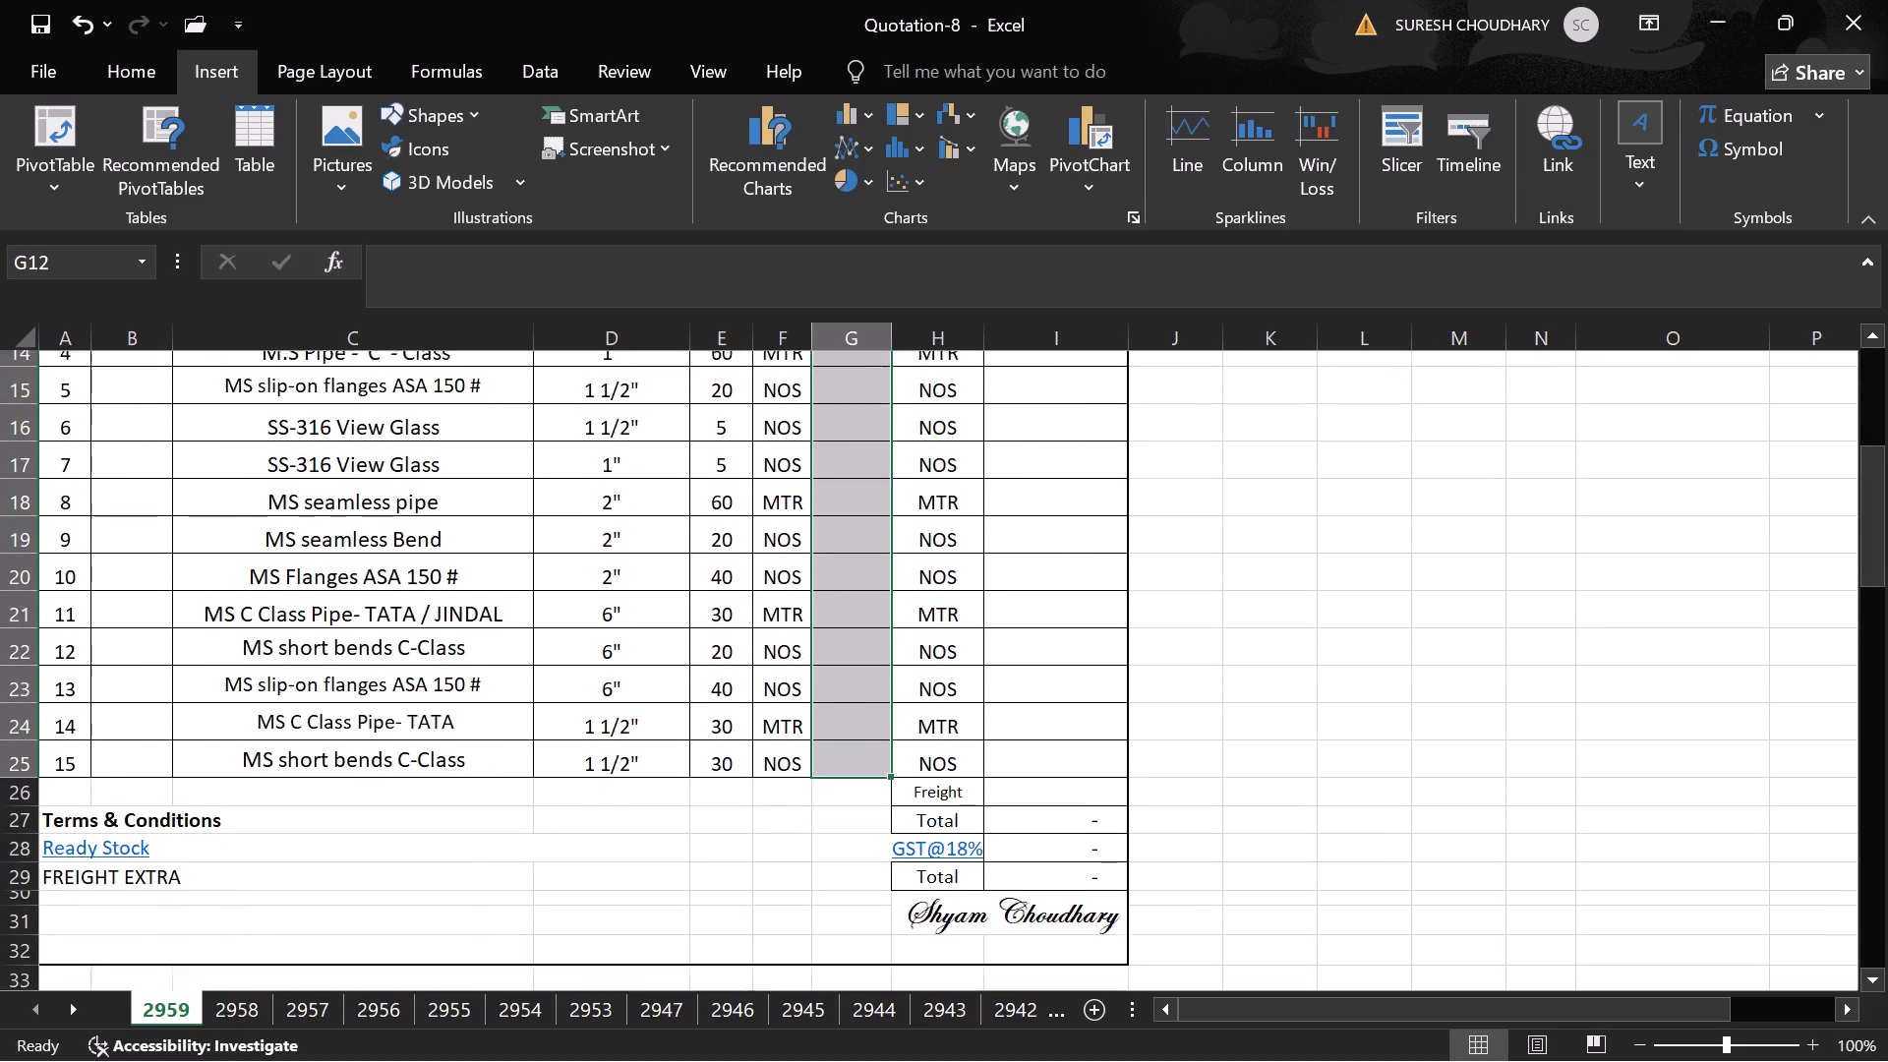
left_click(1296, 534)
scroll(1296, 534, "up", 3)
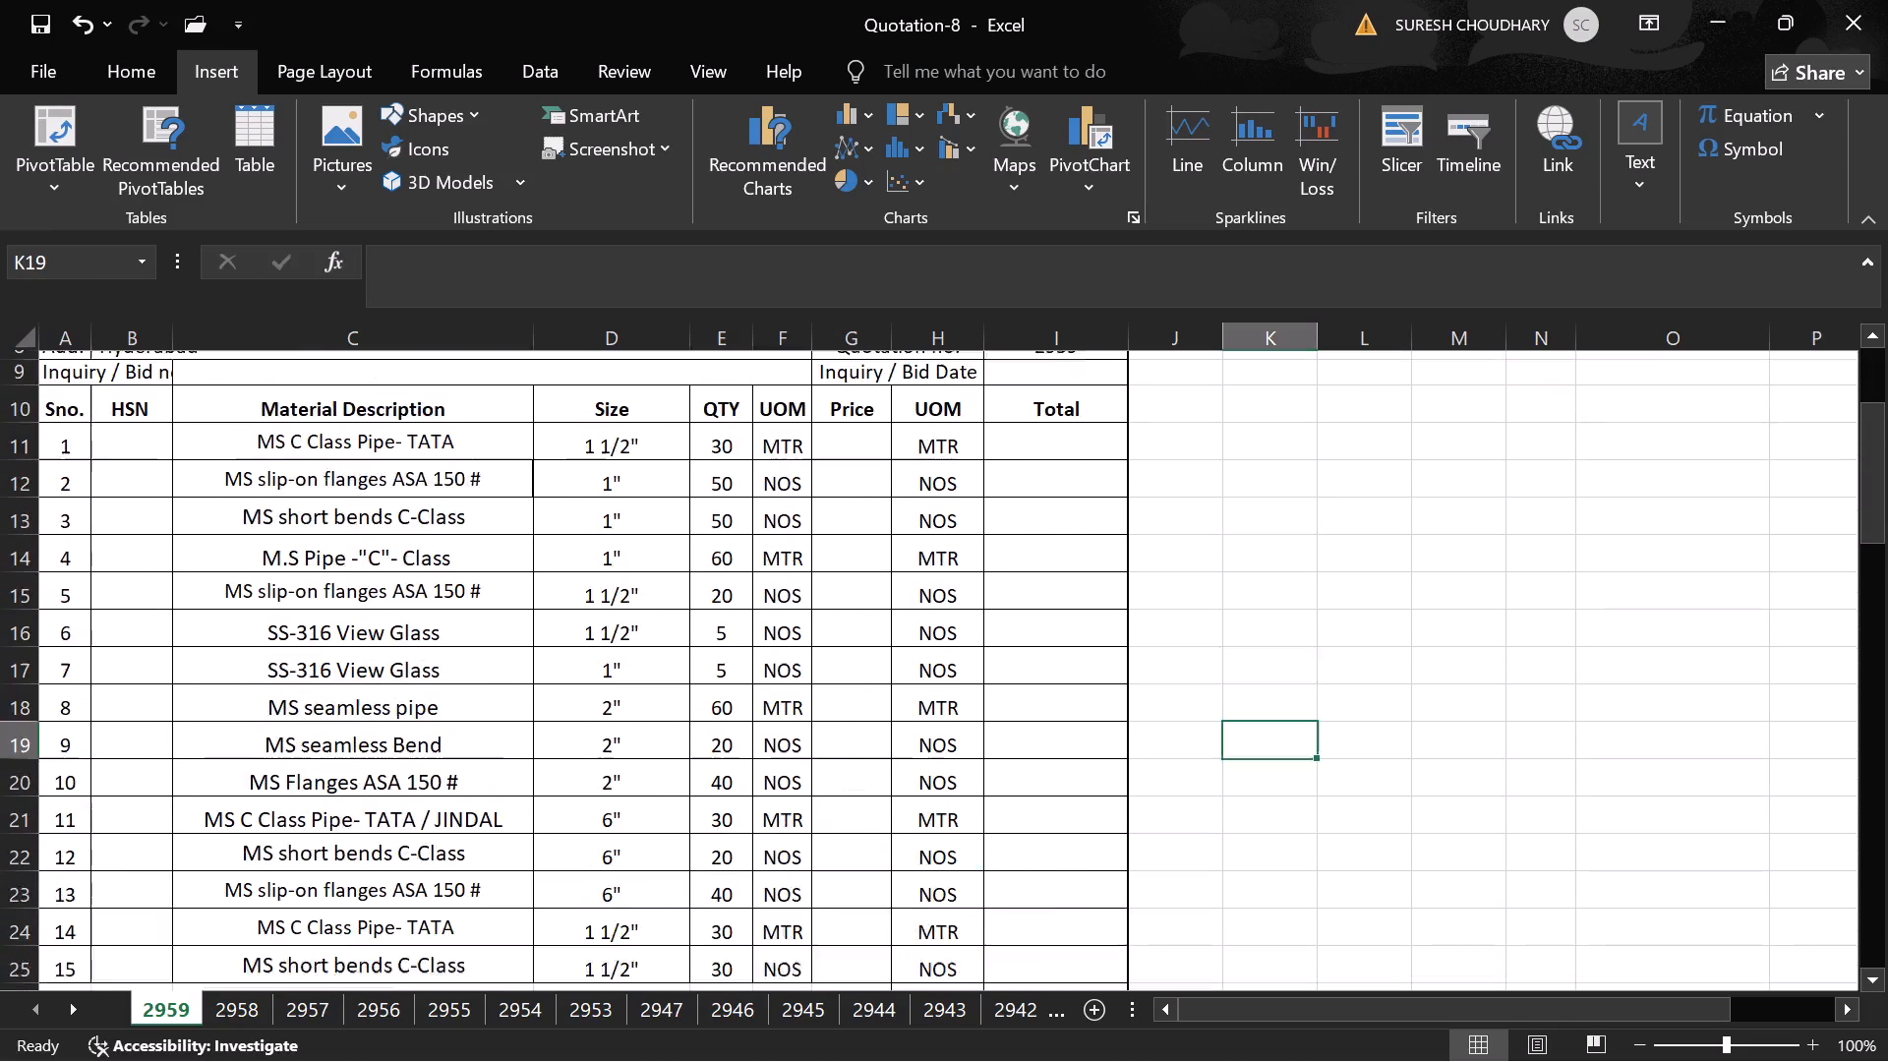
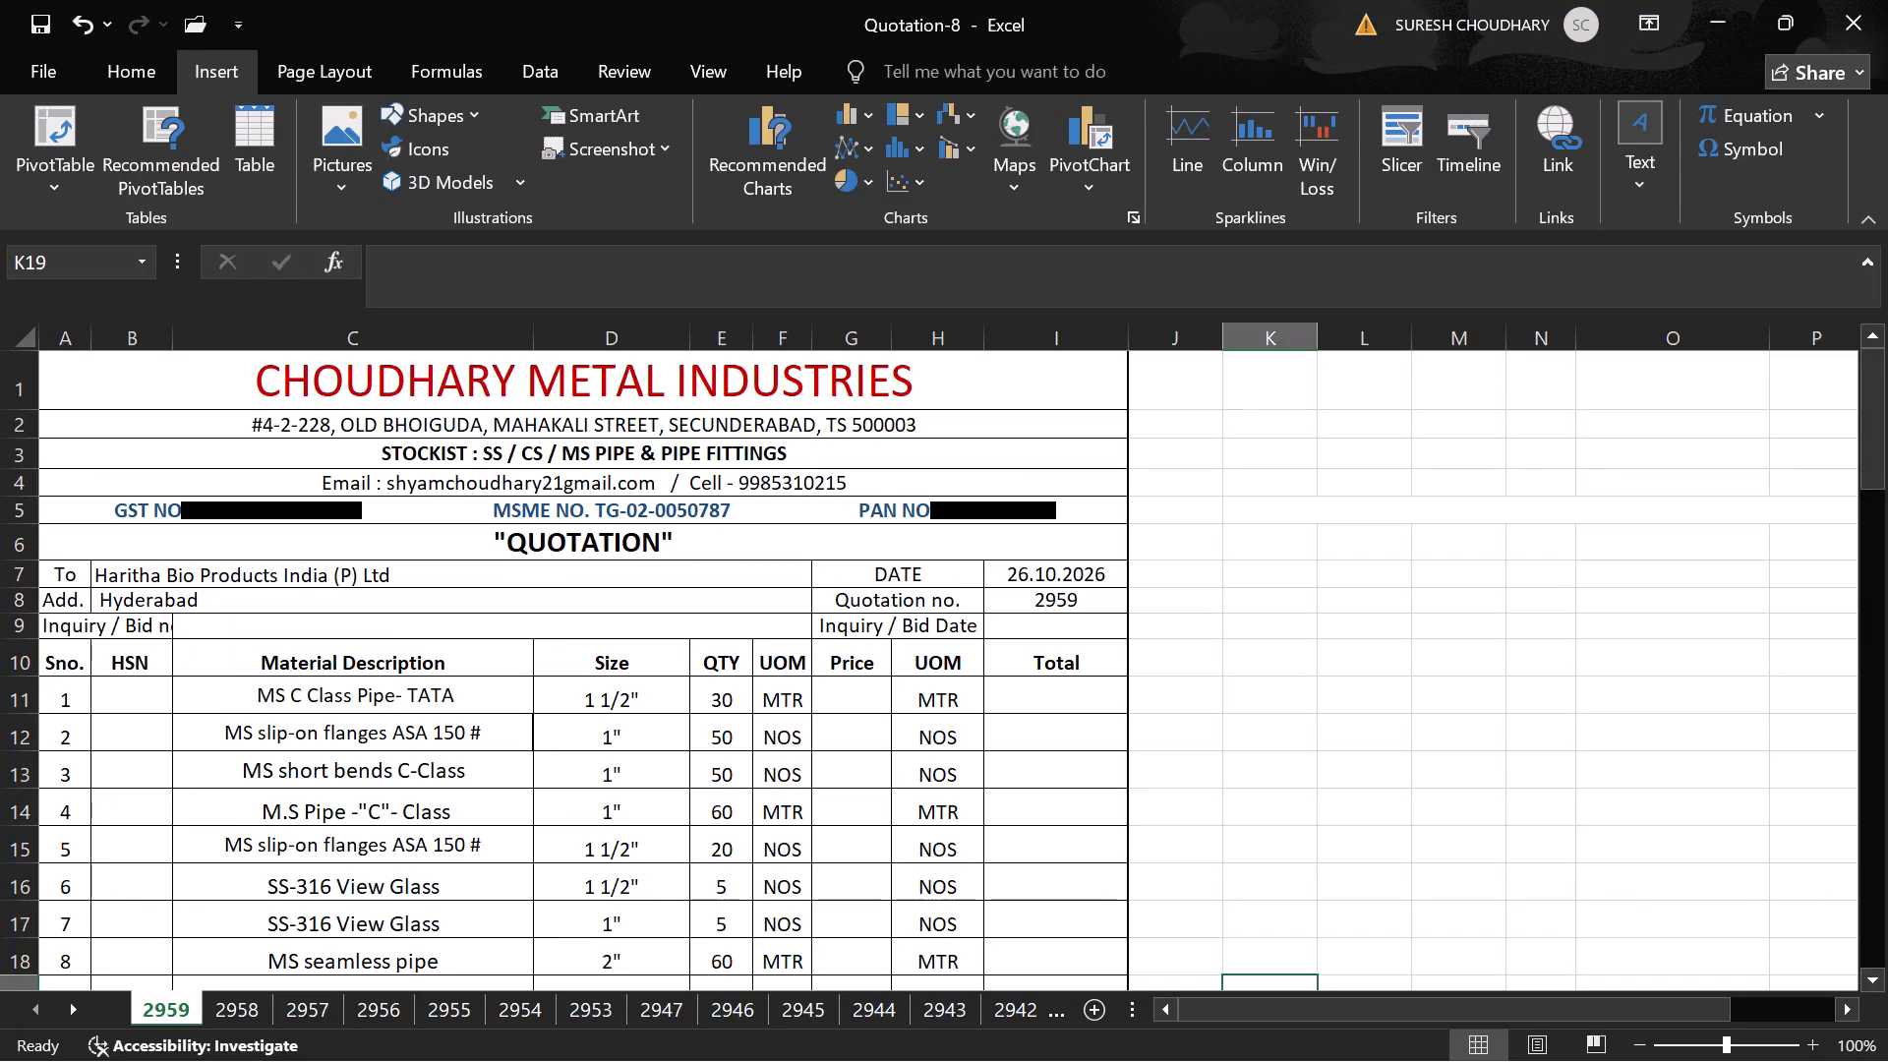
Select the Total cell of item 1 and check the quotation's item rows down to the Freight, GST and Total lines.
left_click(1061, 696)
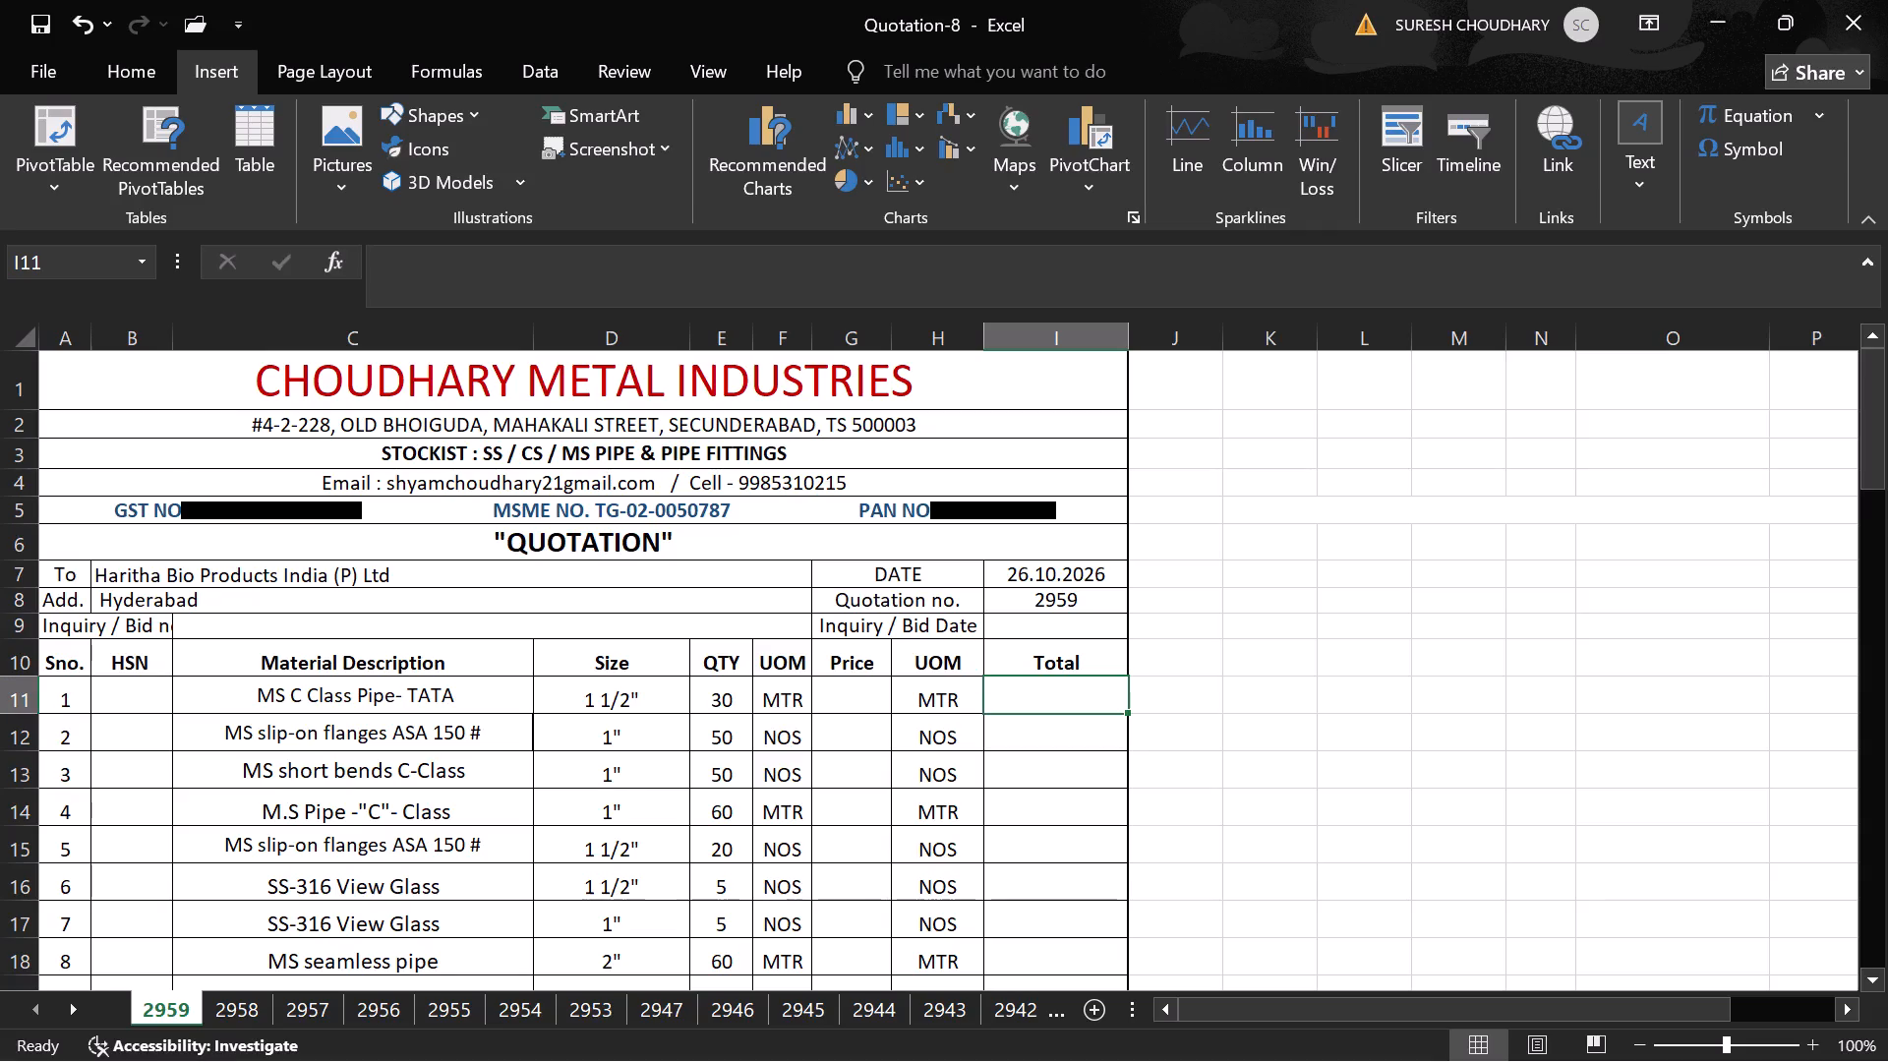
scroll(947, 708, "down", 1)
scroll(863, 703, "down", 1)
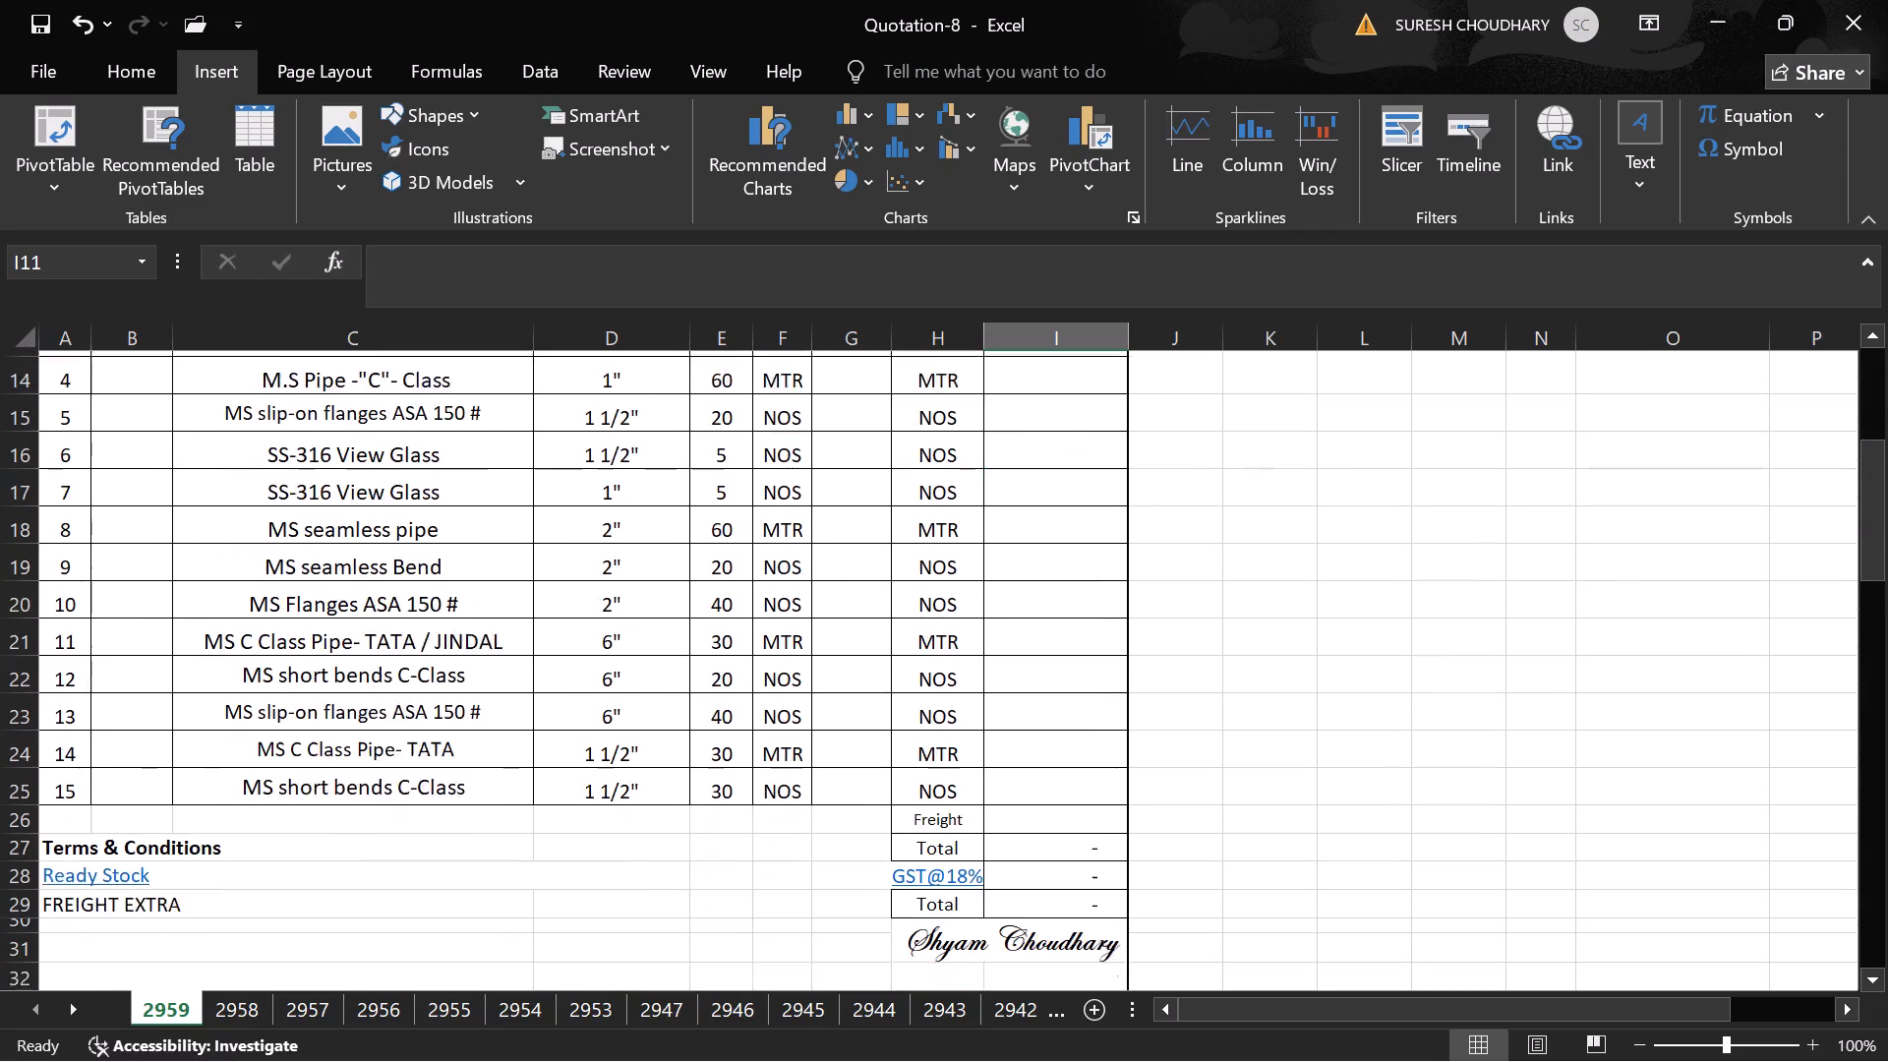
scroll(863, 703, "up", 1)
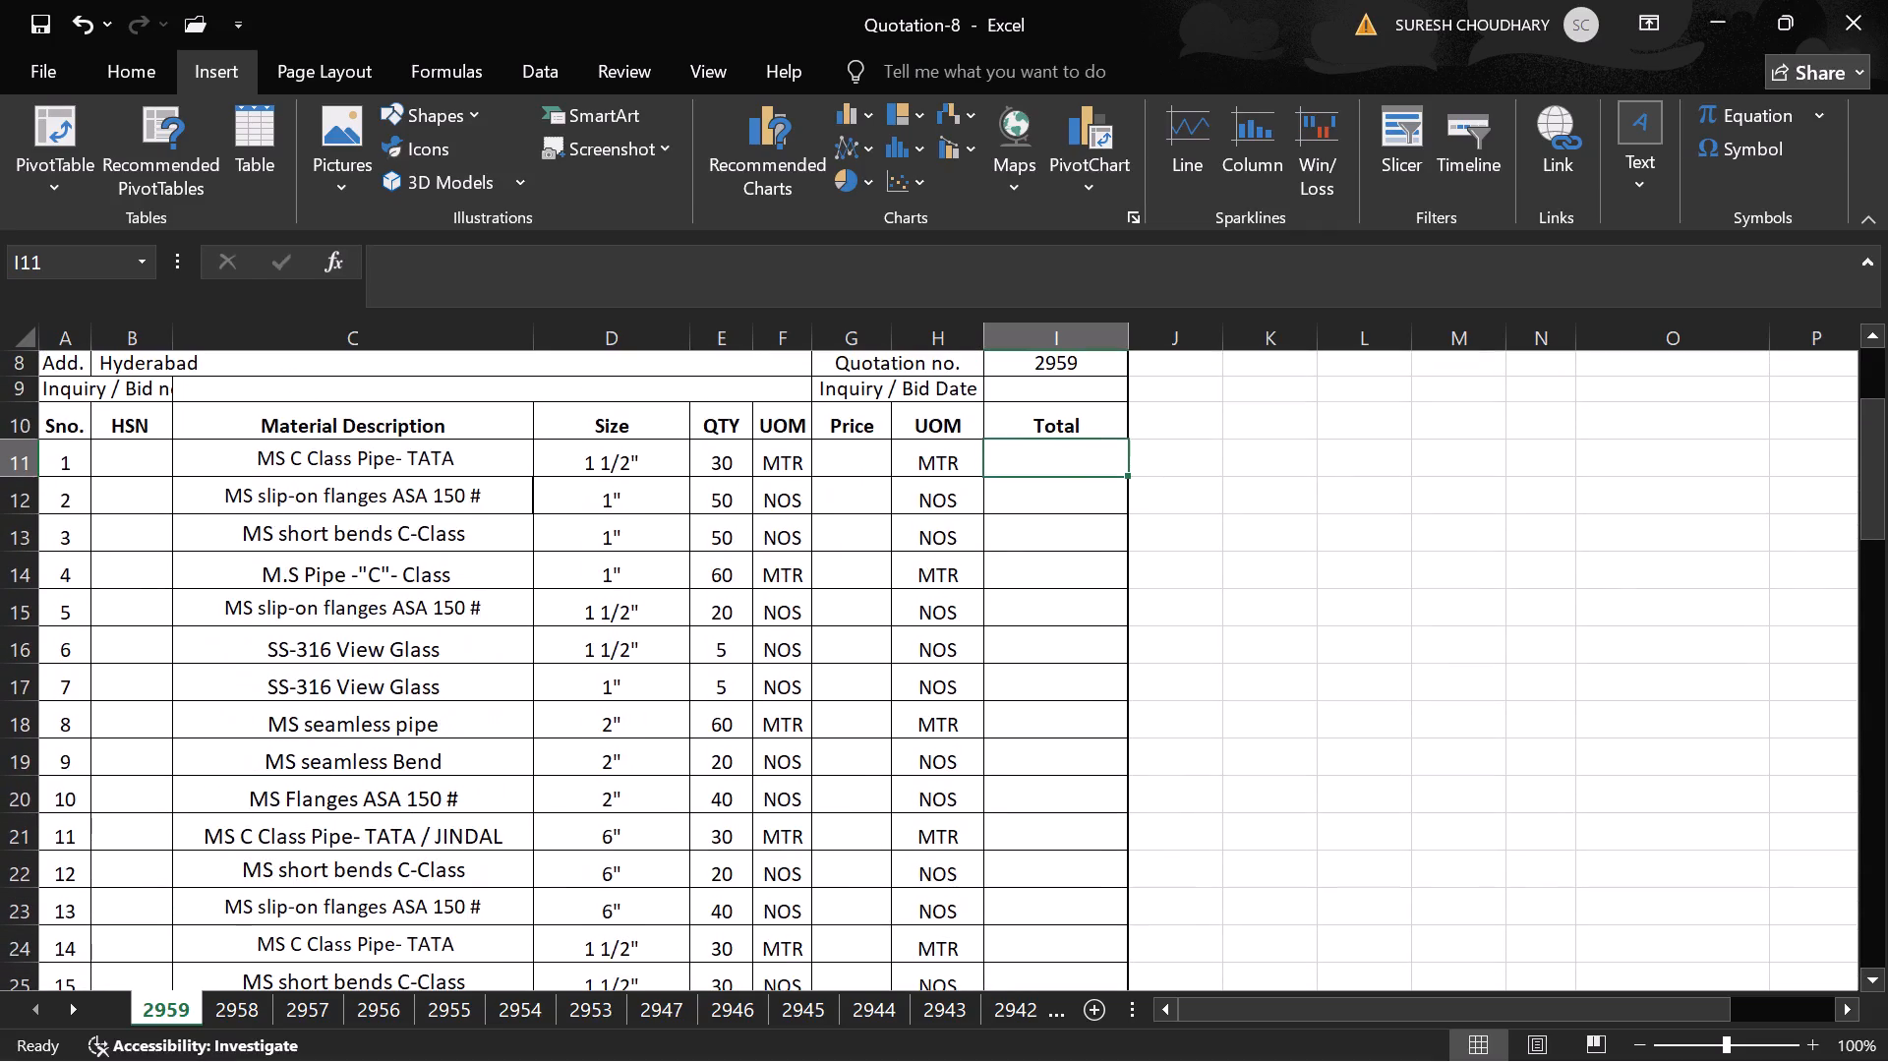
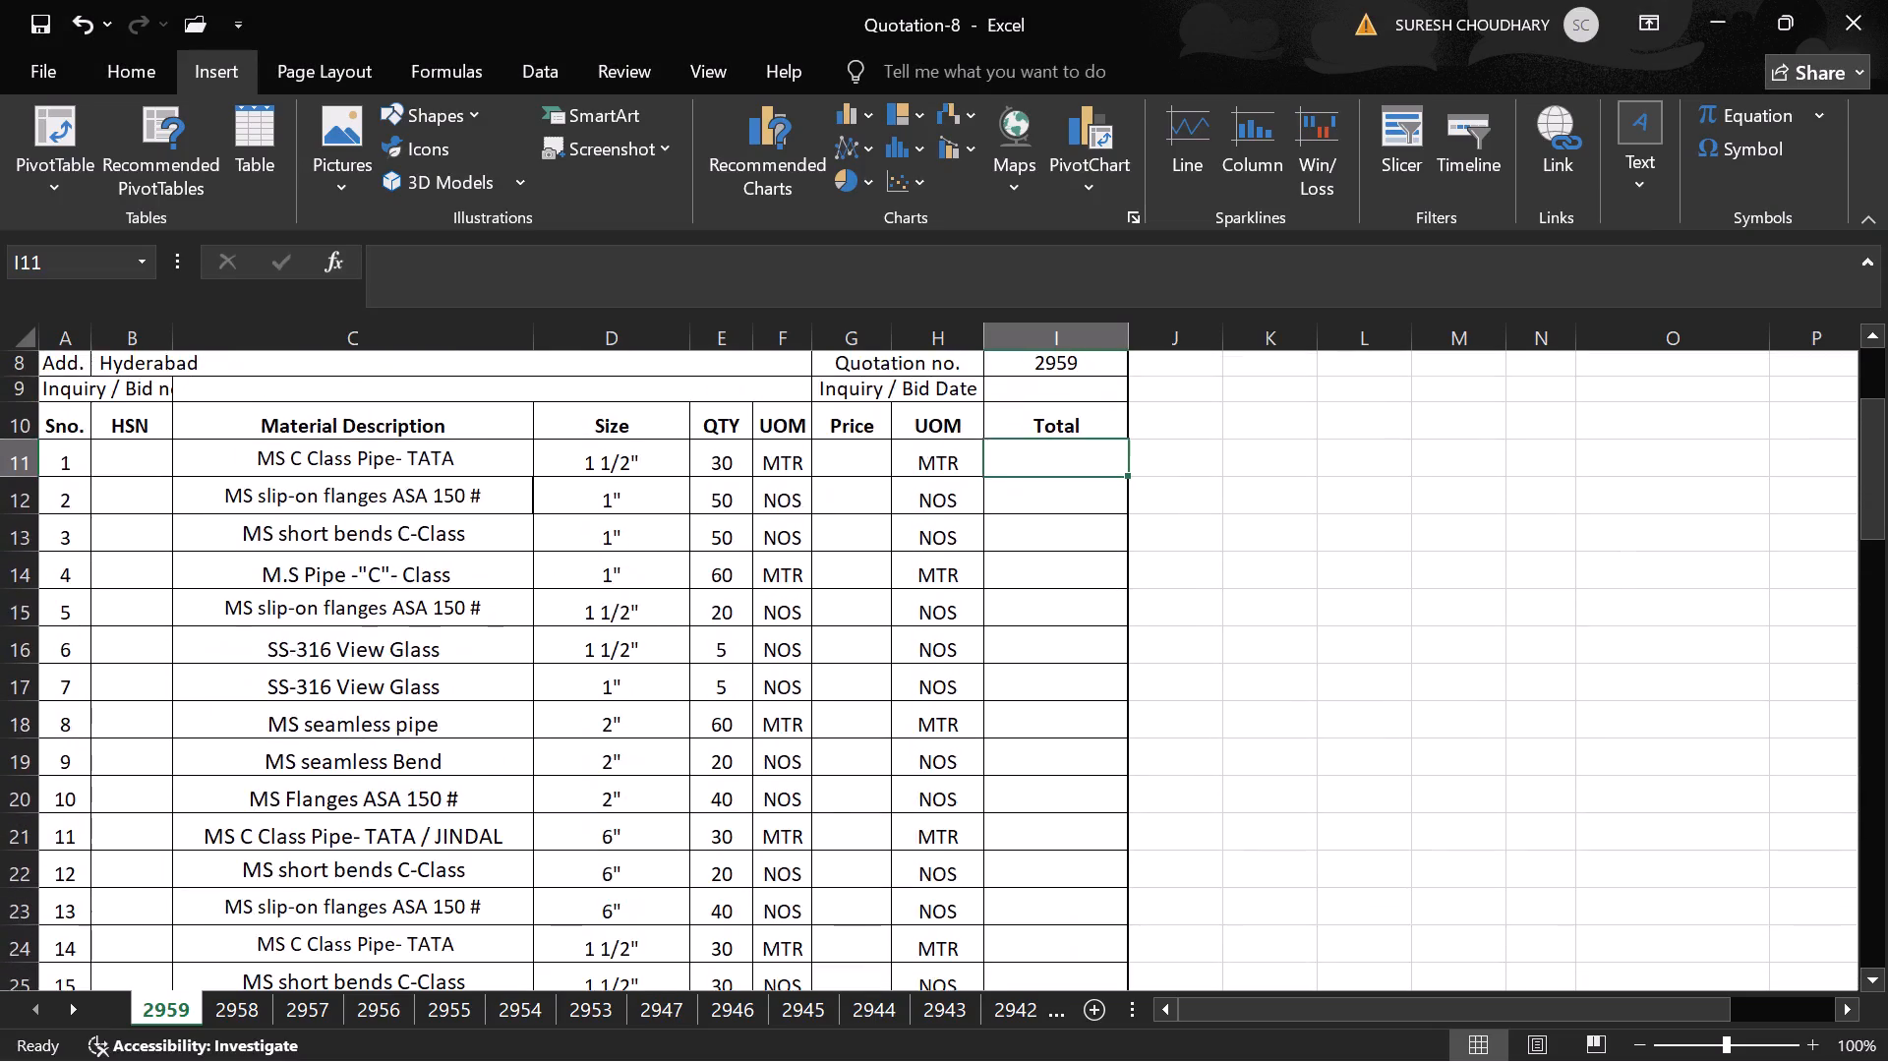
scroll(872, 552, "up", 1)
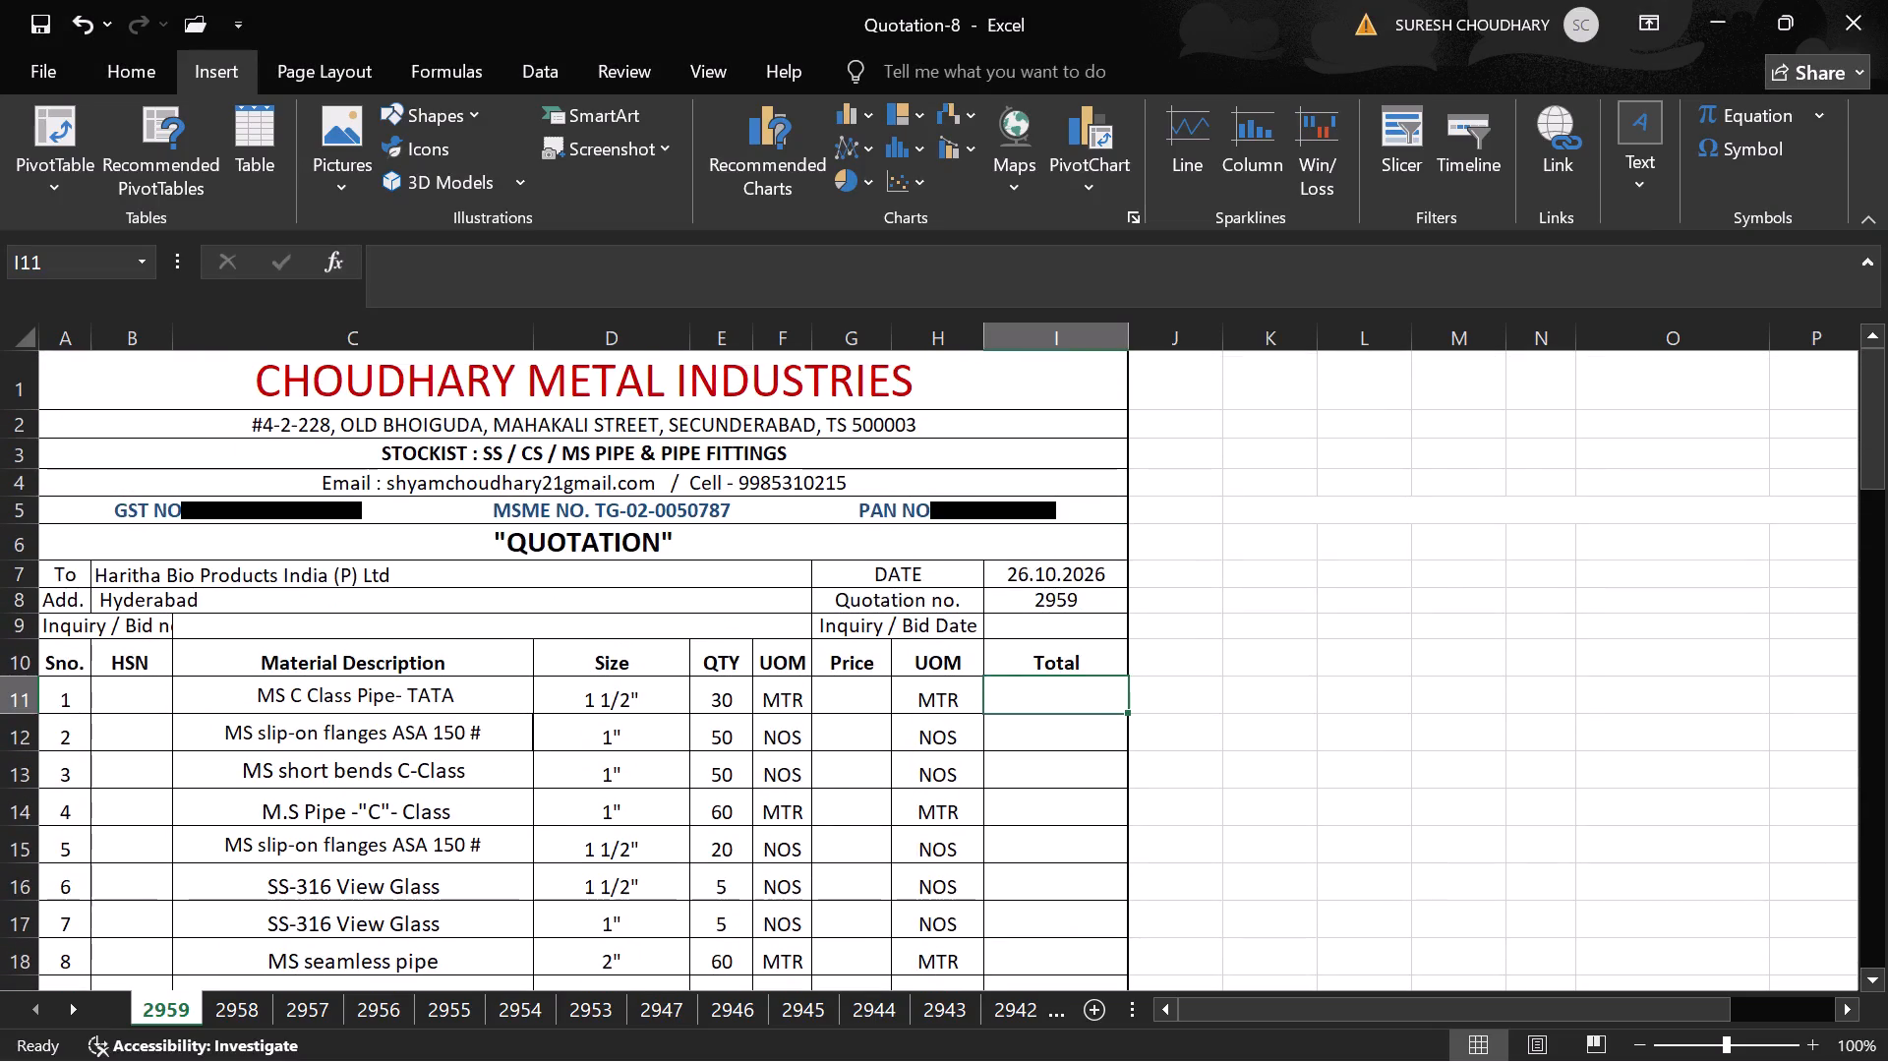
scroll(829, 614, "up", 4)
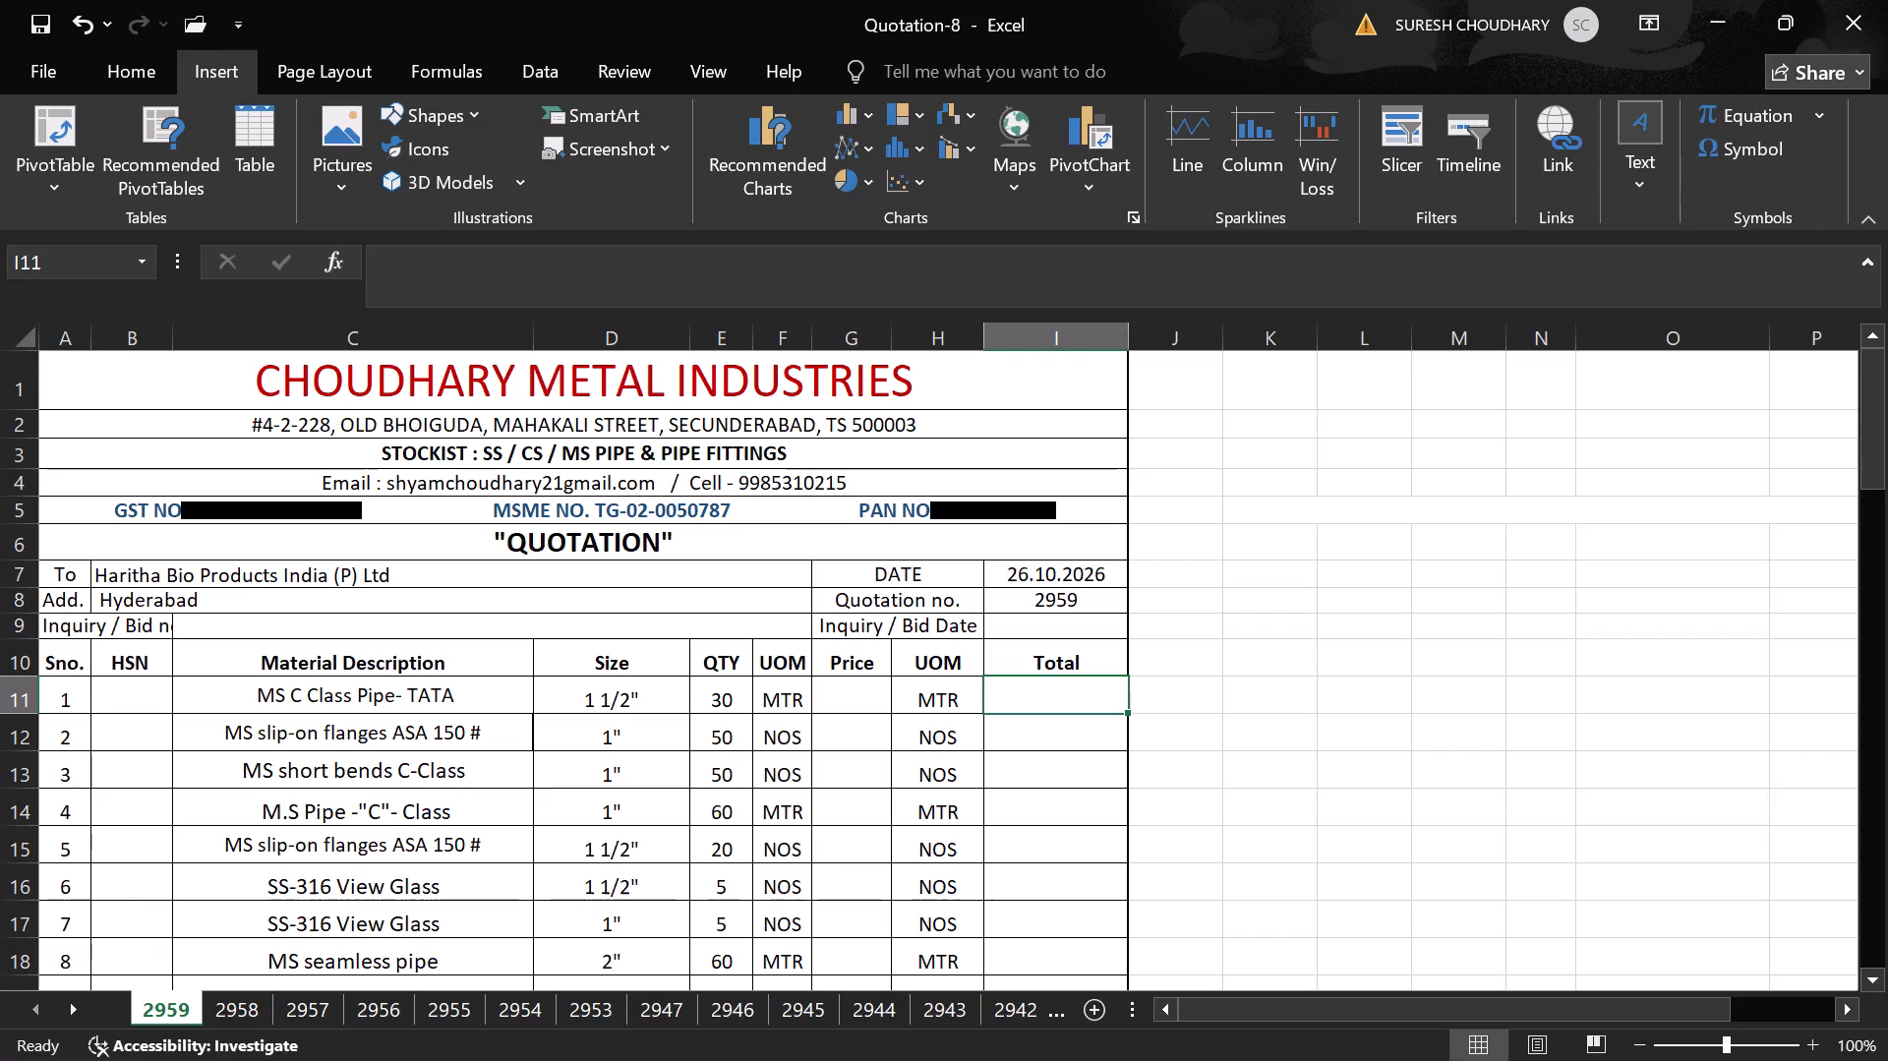
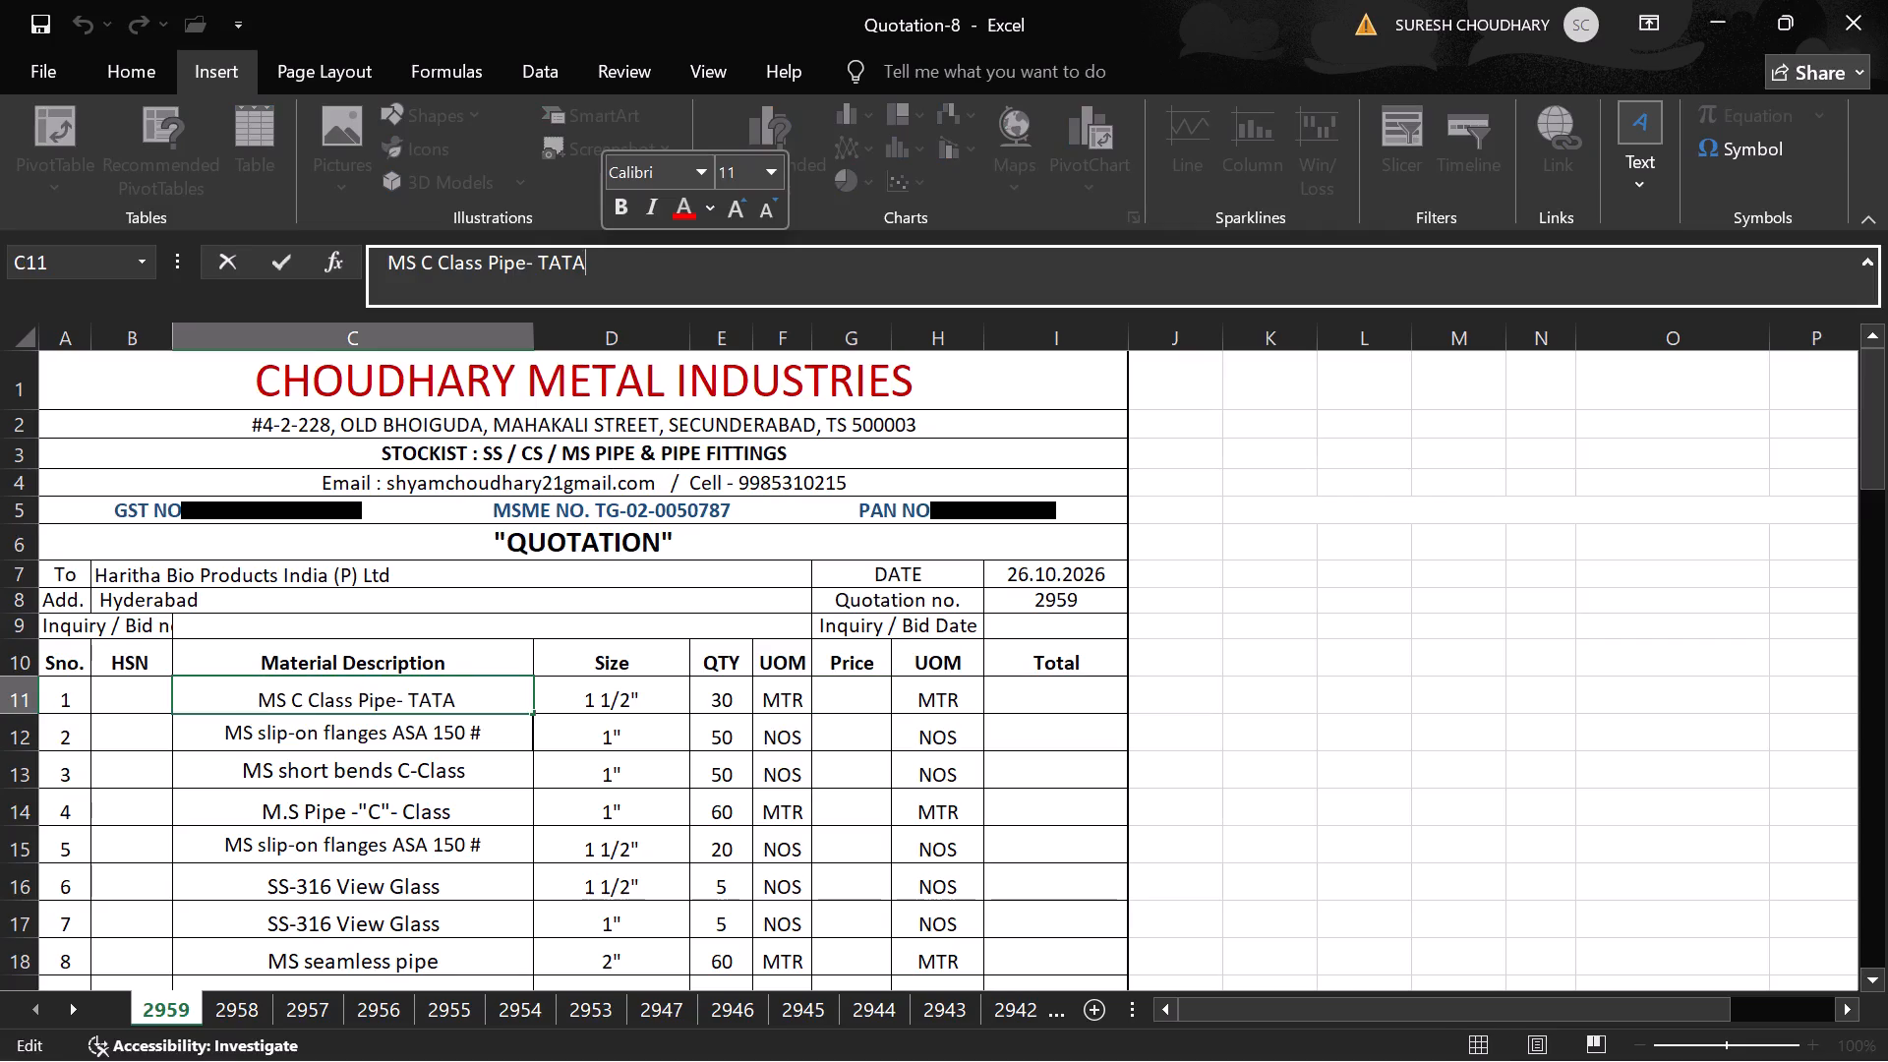
Change the brand in item 1's material description to Jindal, making it read "MS C Class Pipe- Jindal".
key("BackSpace")
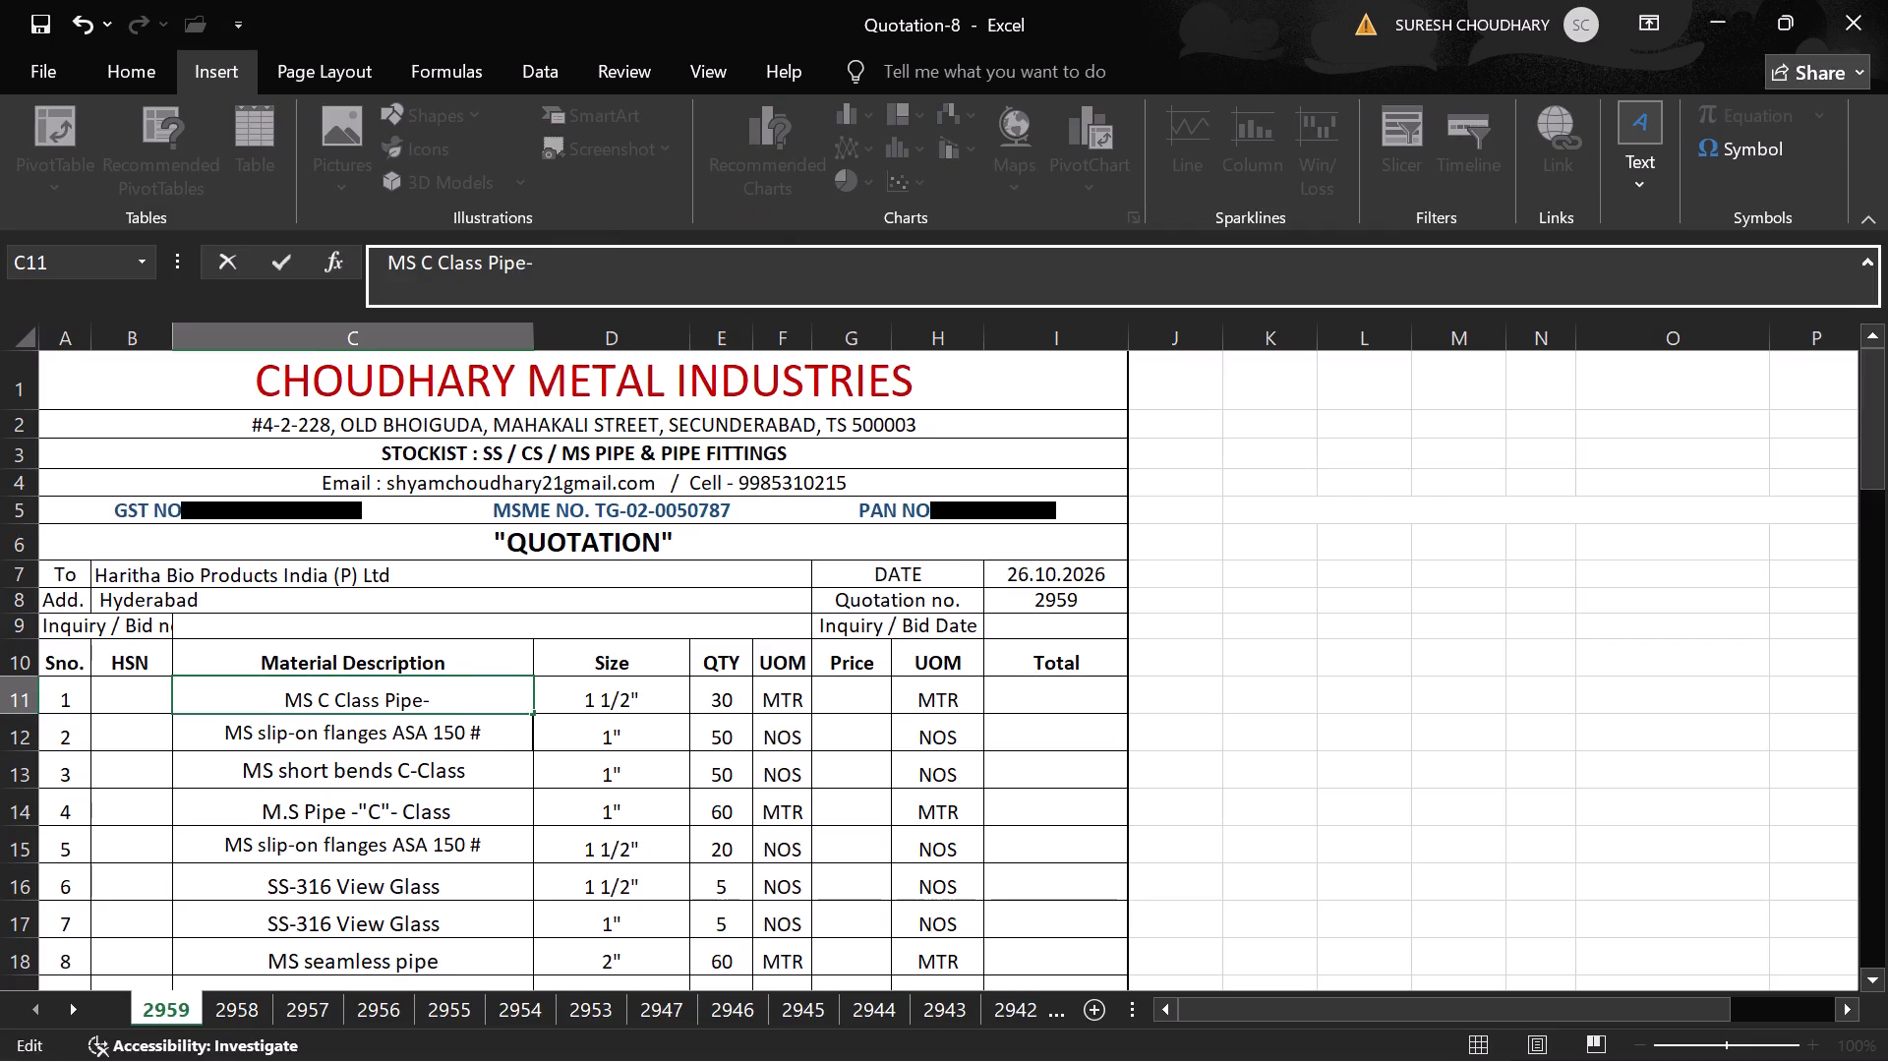
type("Ji")
type("ndal")
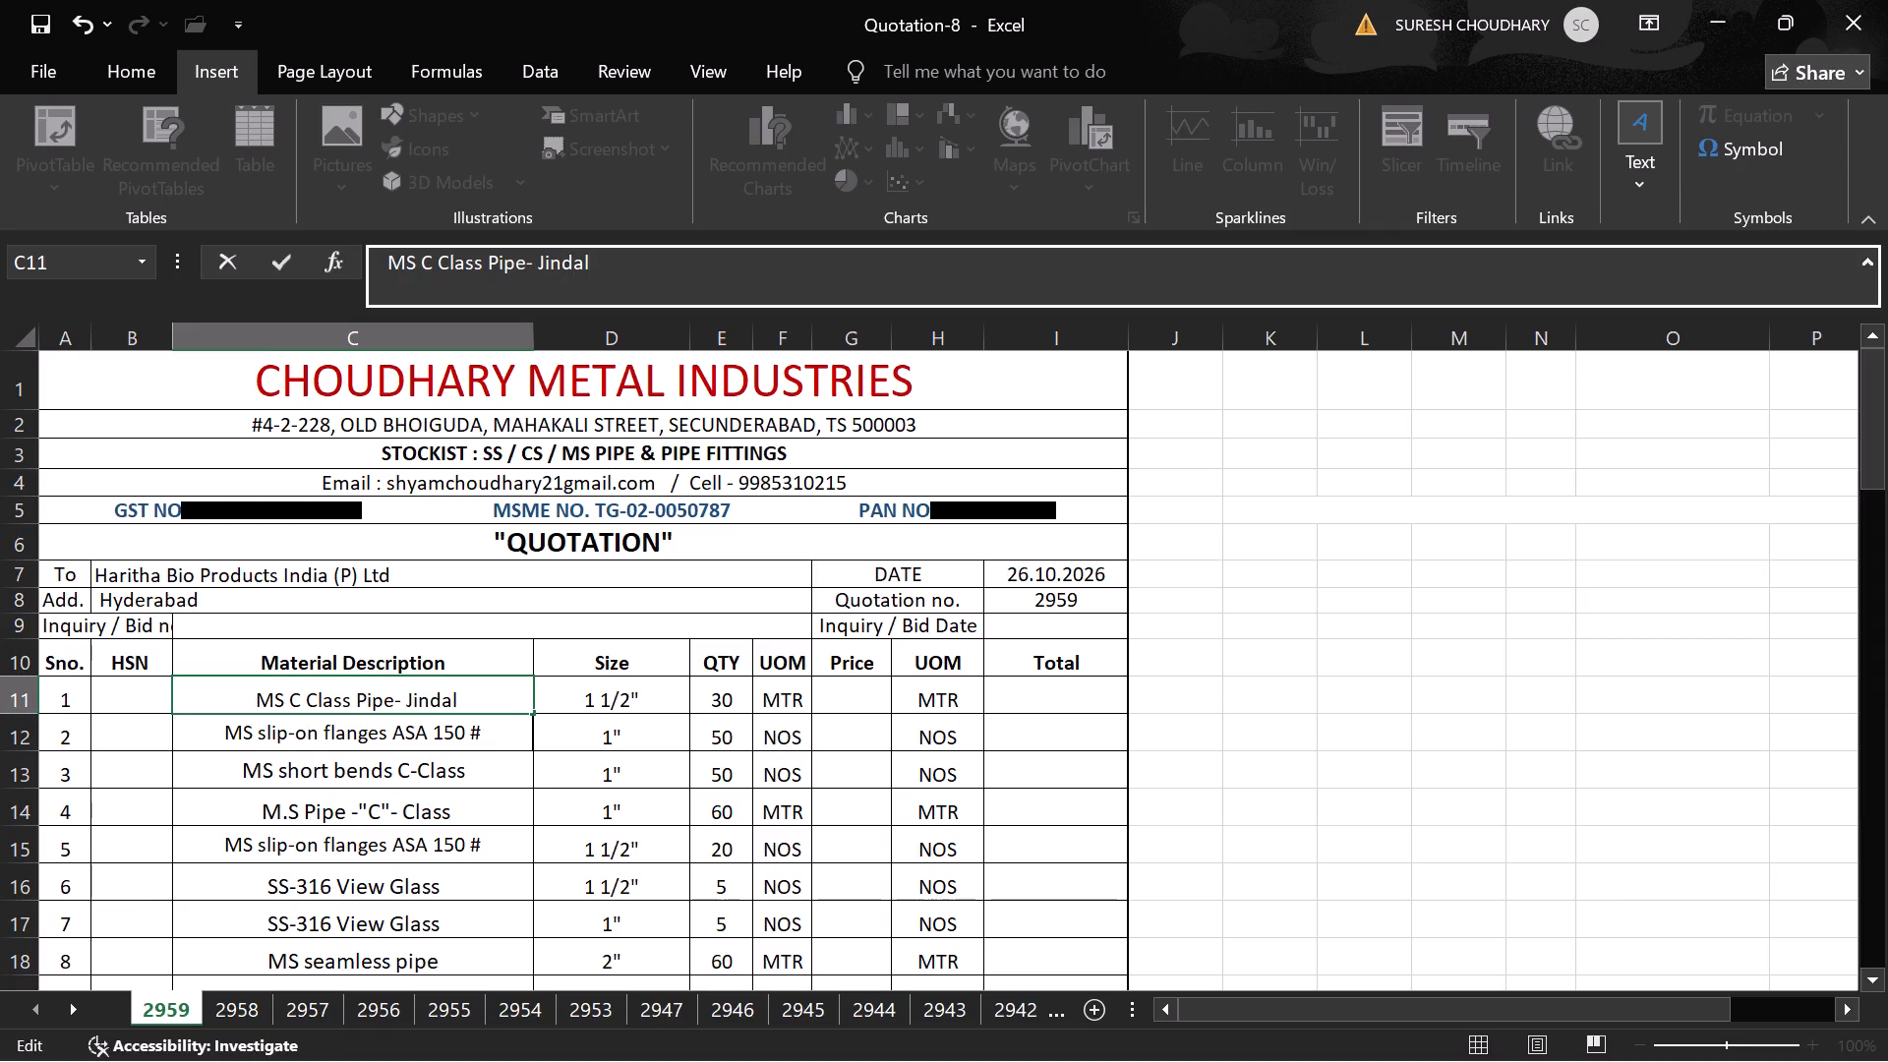
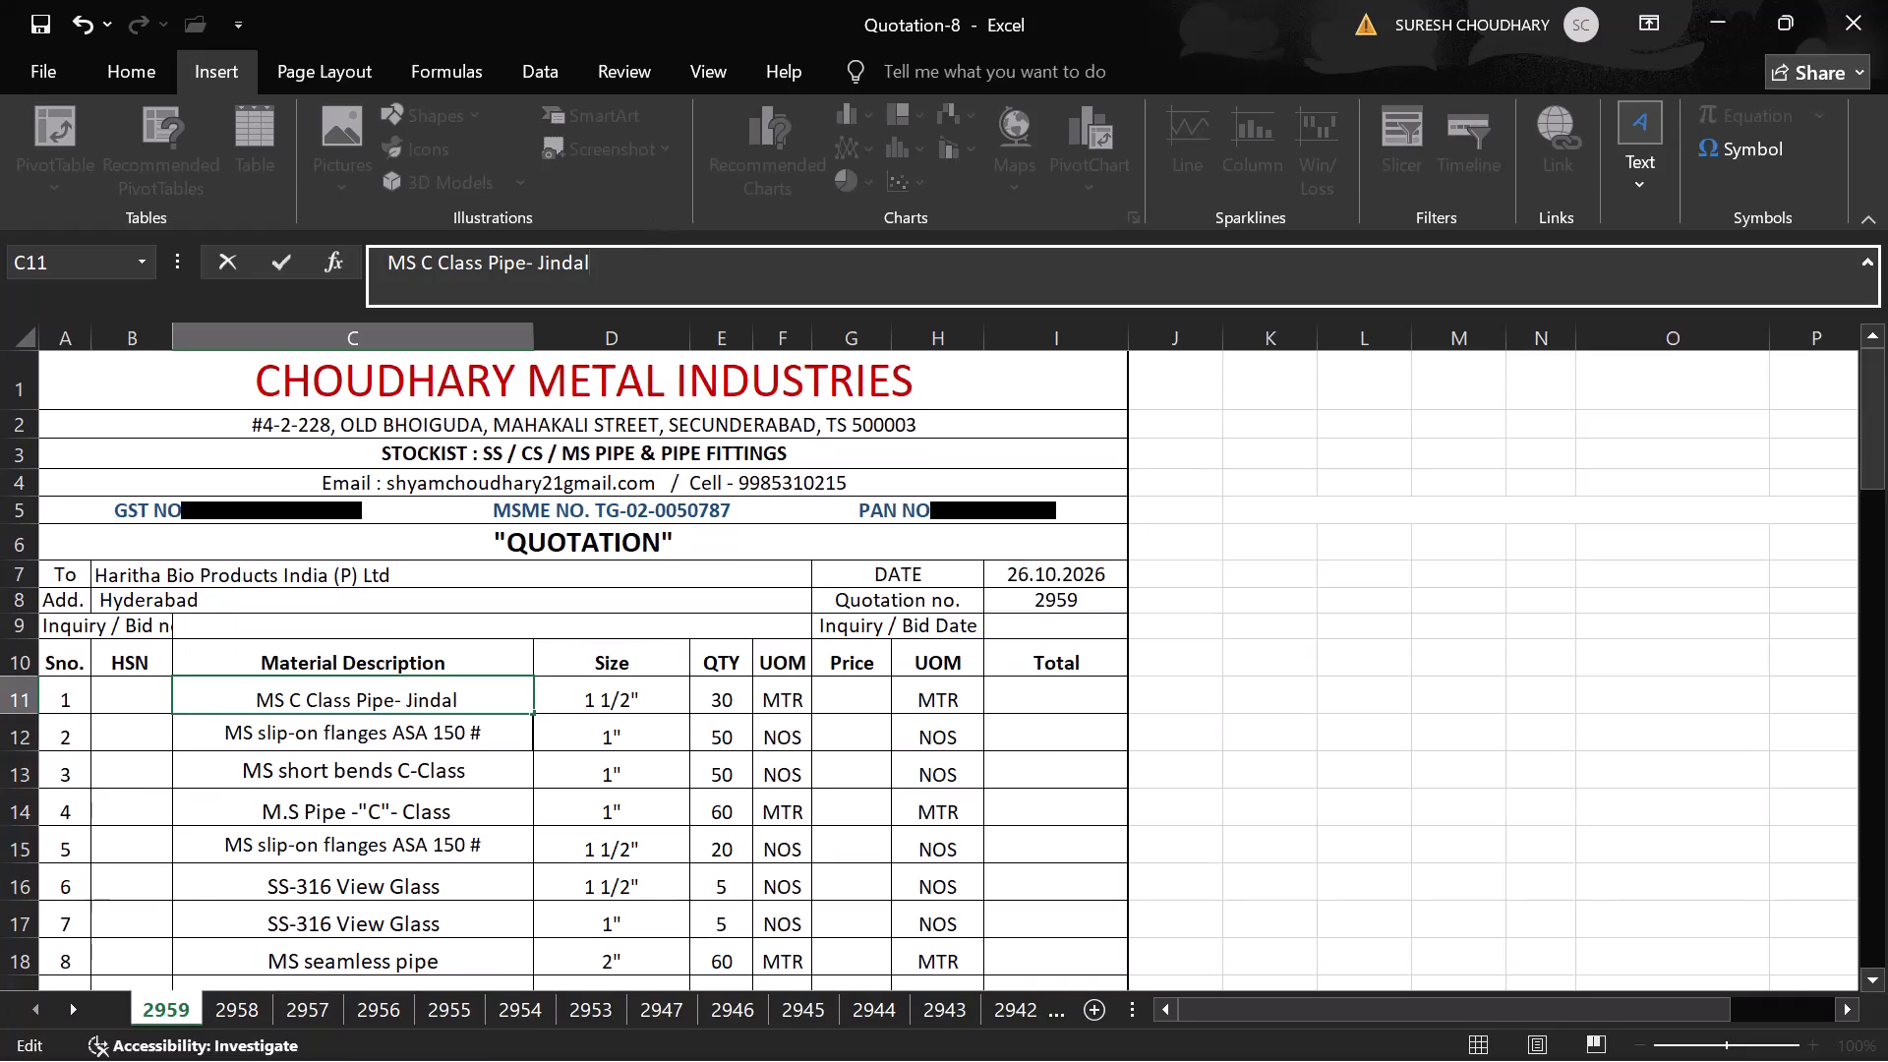
Enter a price of 335 for item 1, the MS C Class Pipe.
triple_click(854, 694)
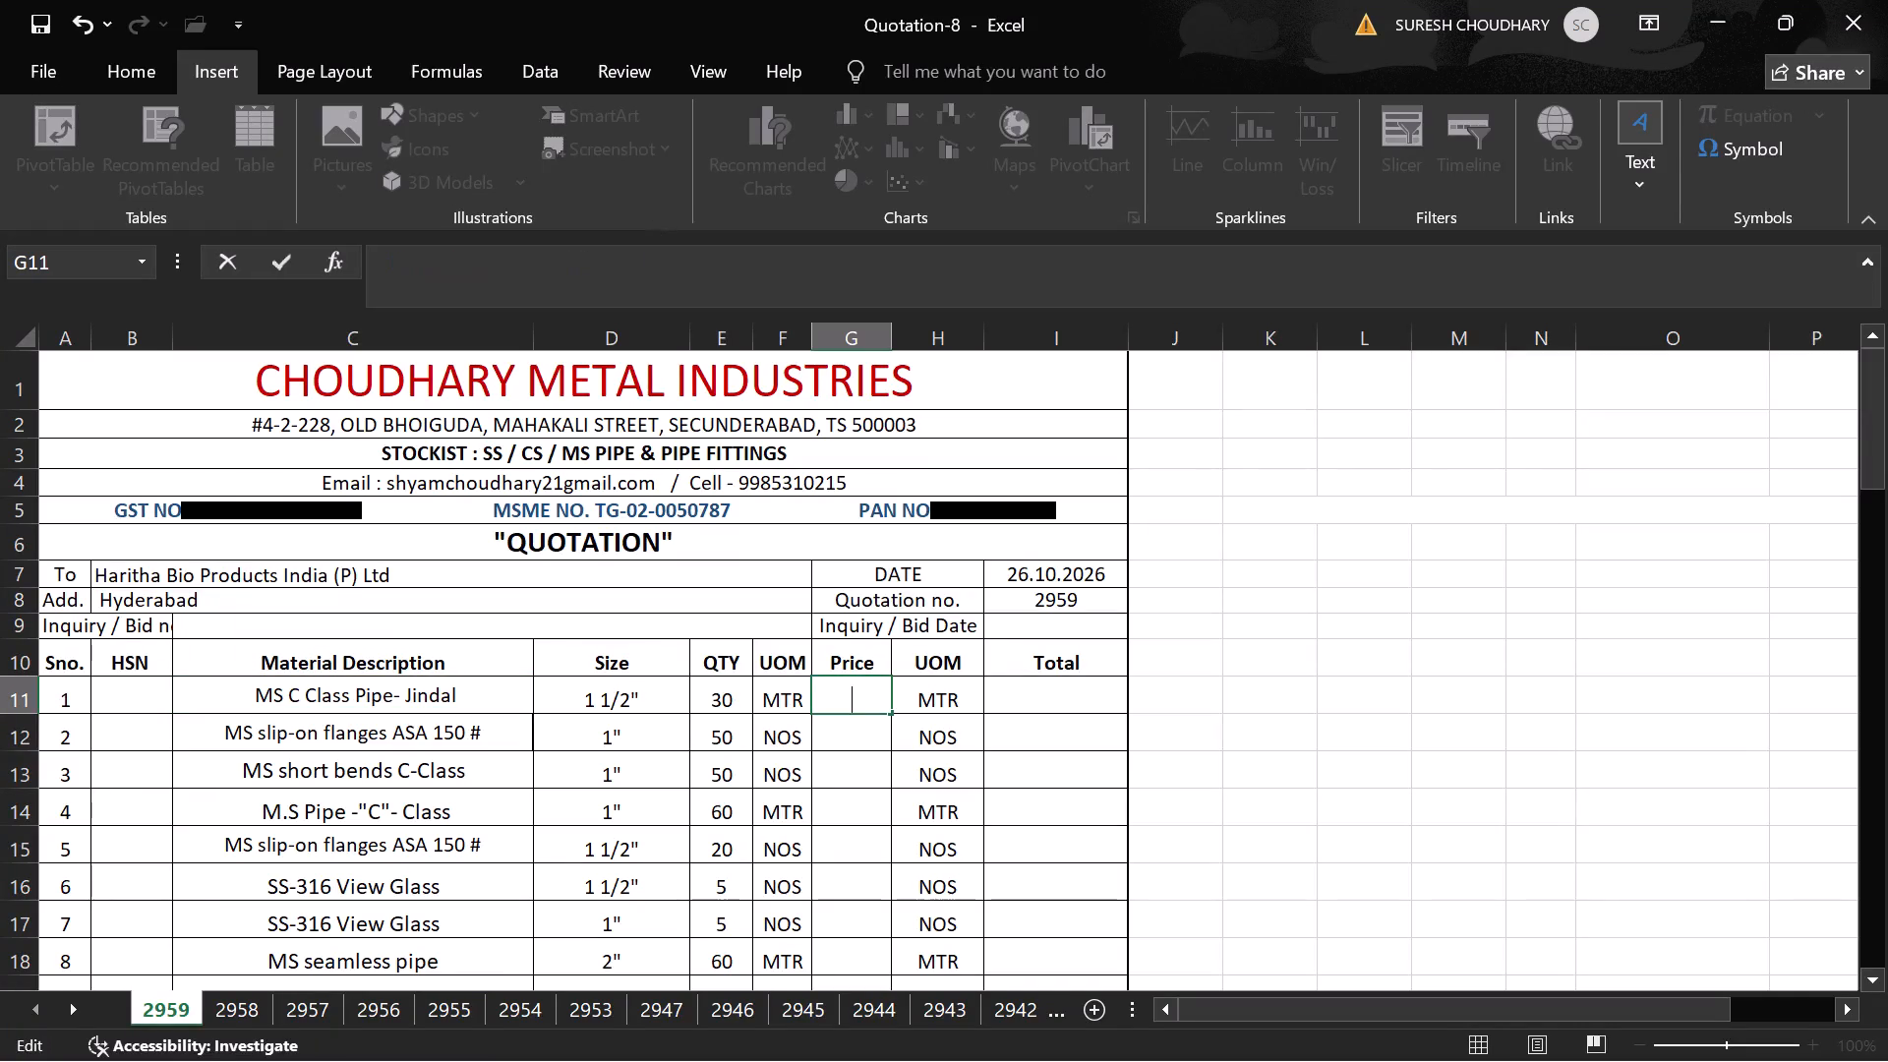
type("335")
key("Return")
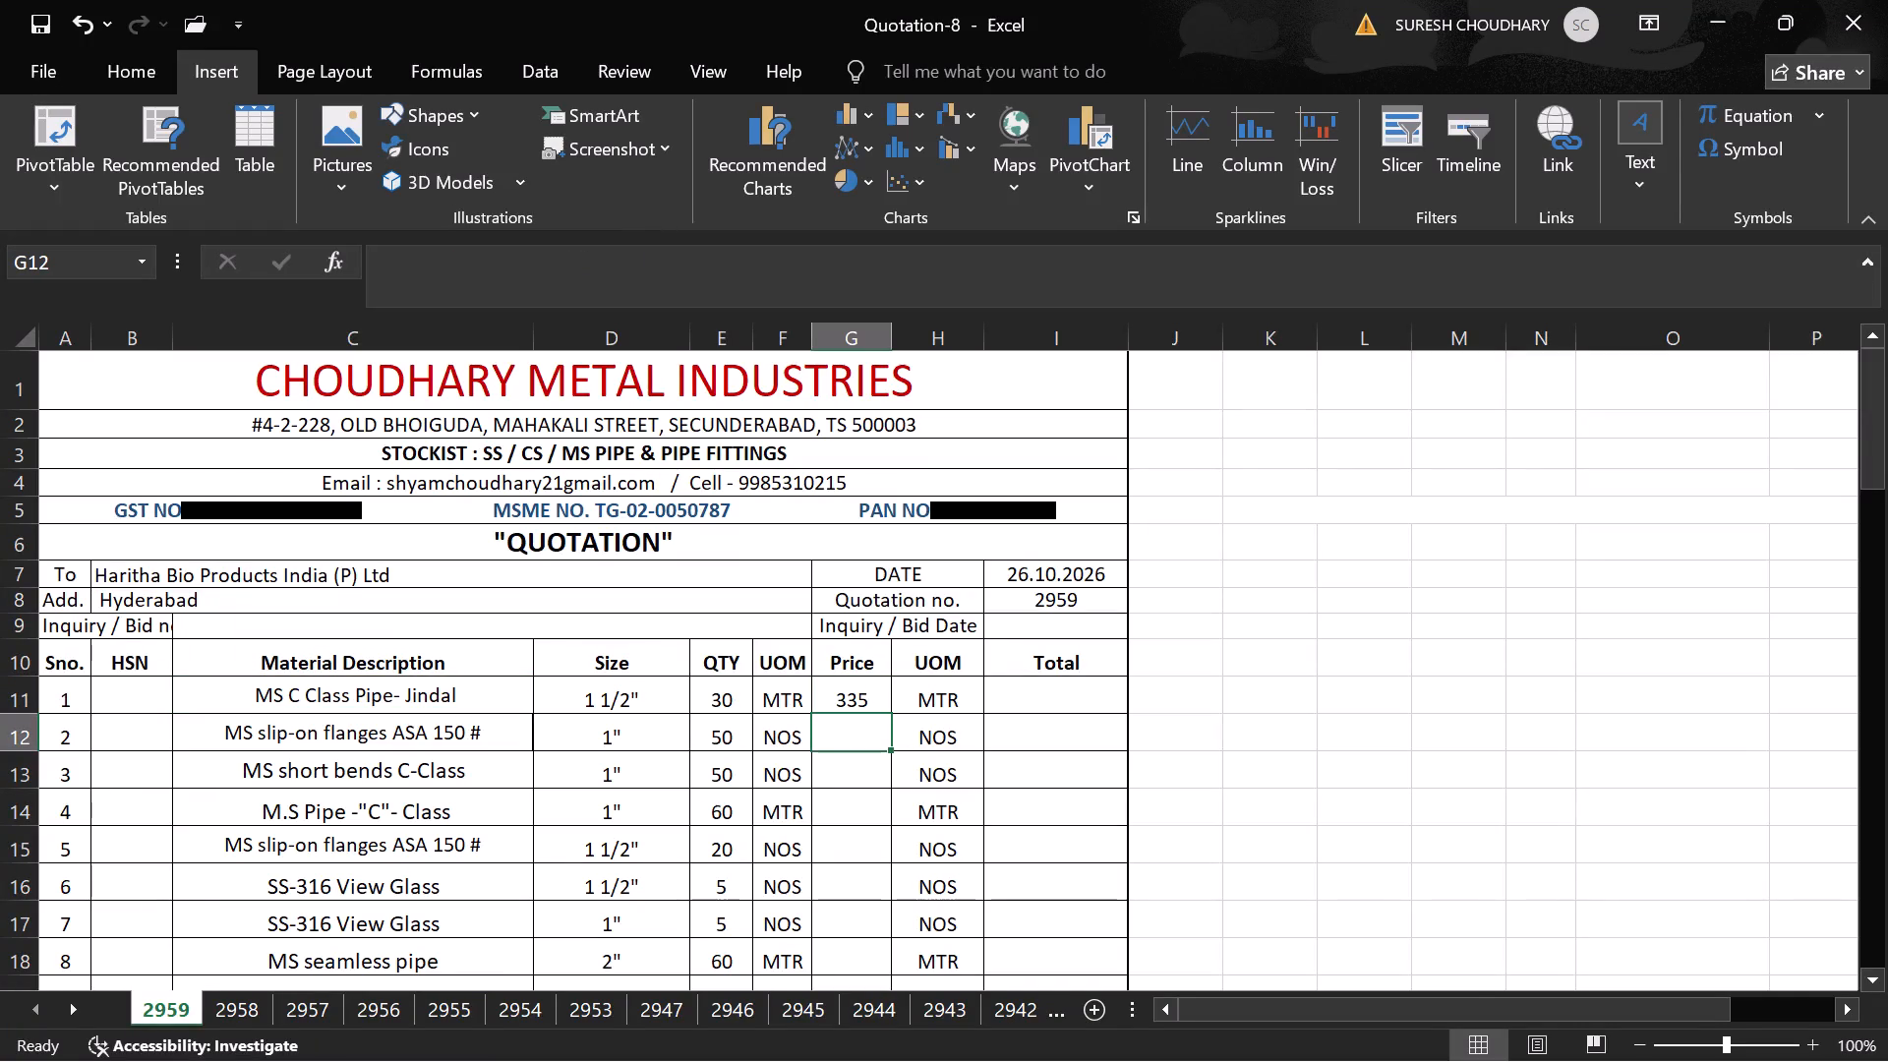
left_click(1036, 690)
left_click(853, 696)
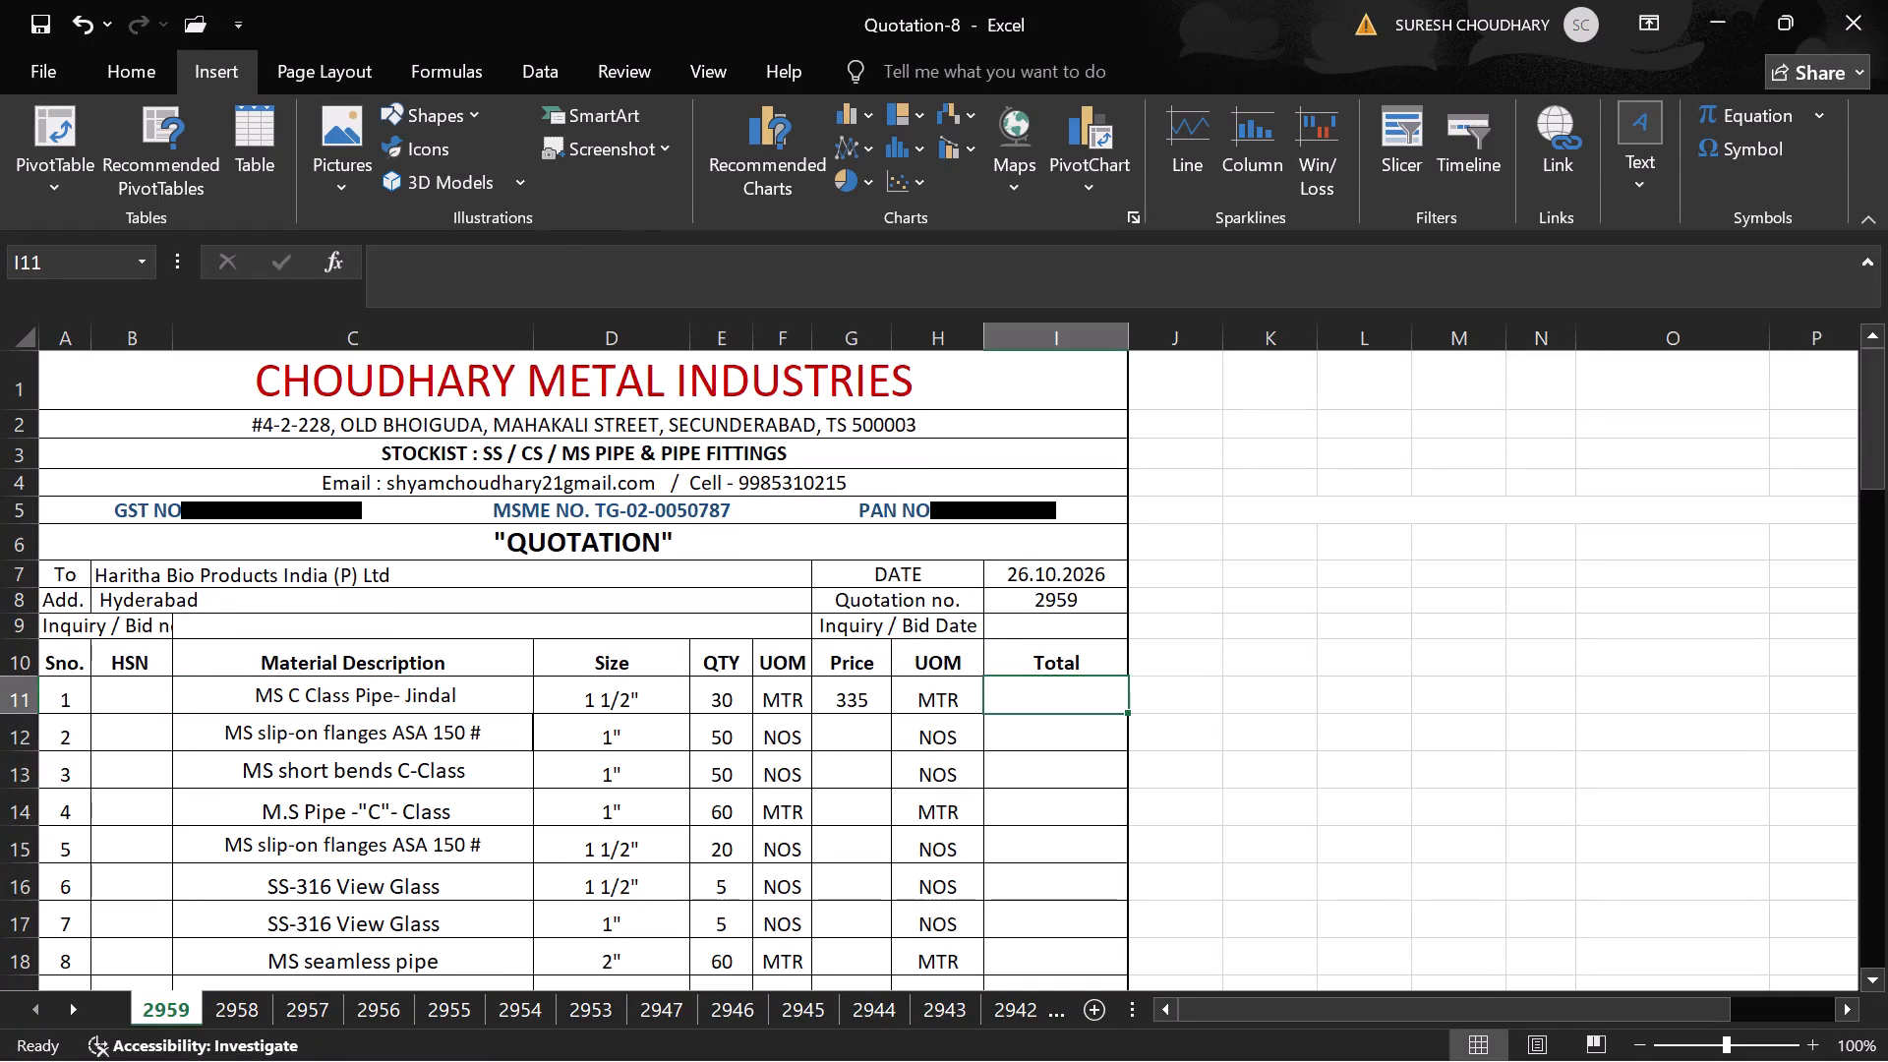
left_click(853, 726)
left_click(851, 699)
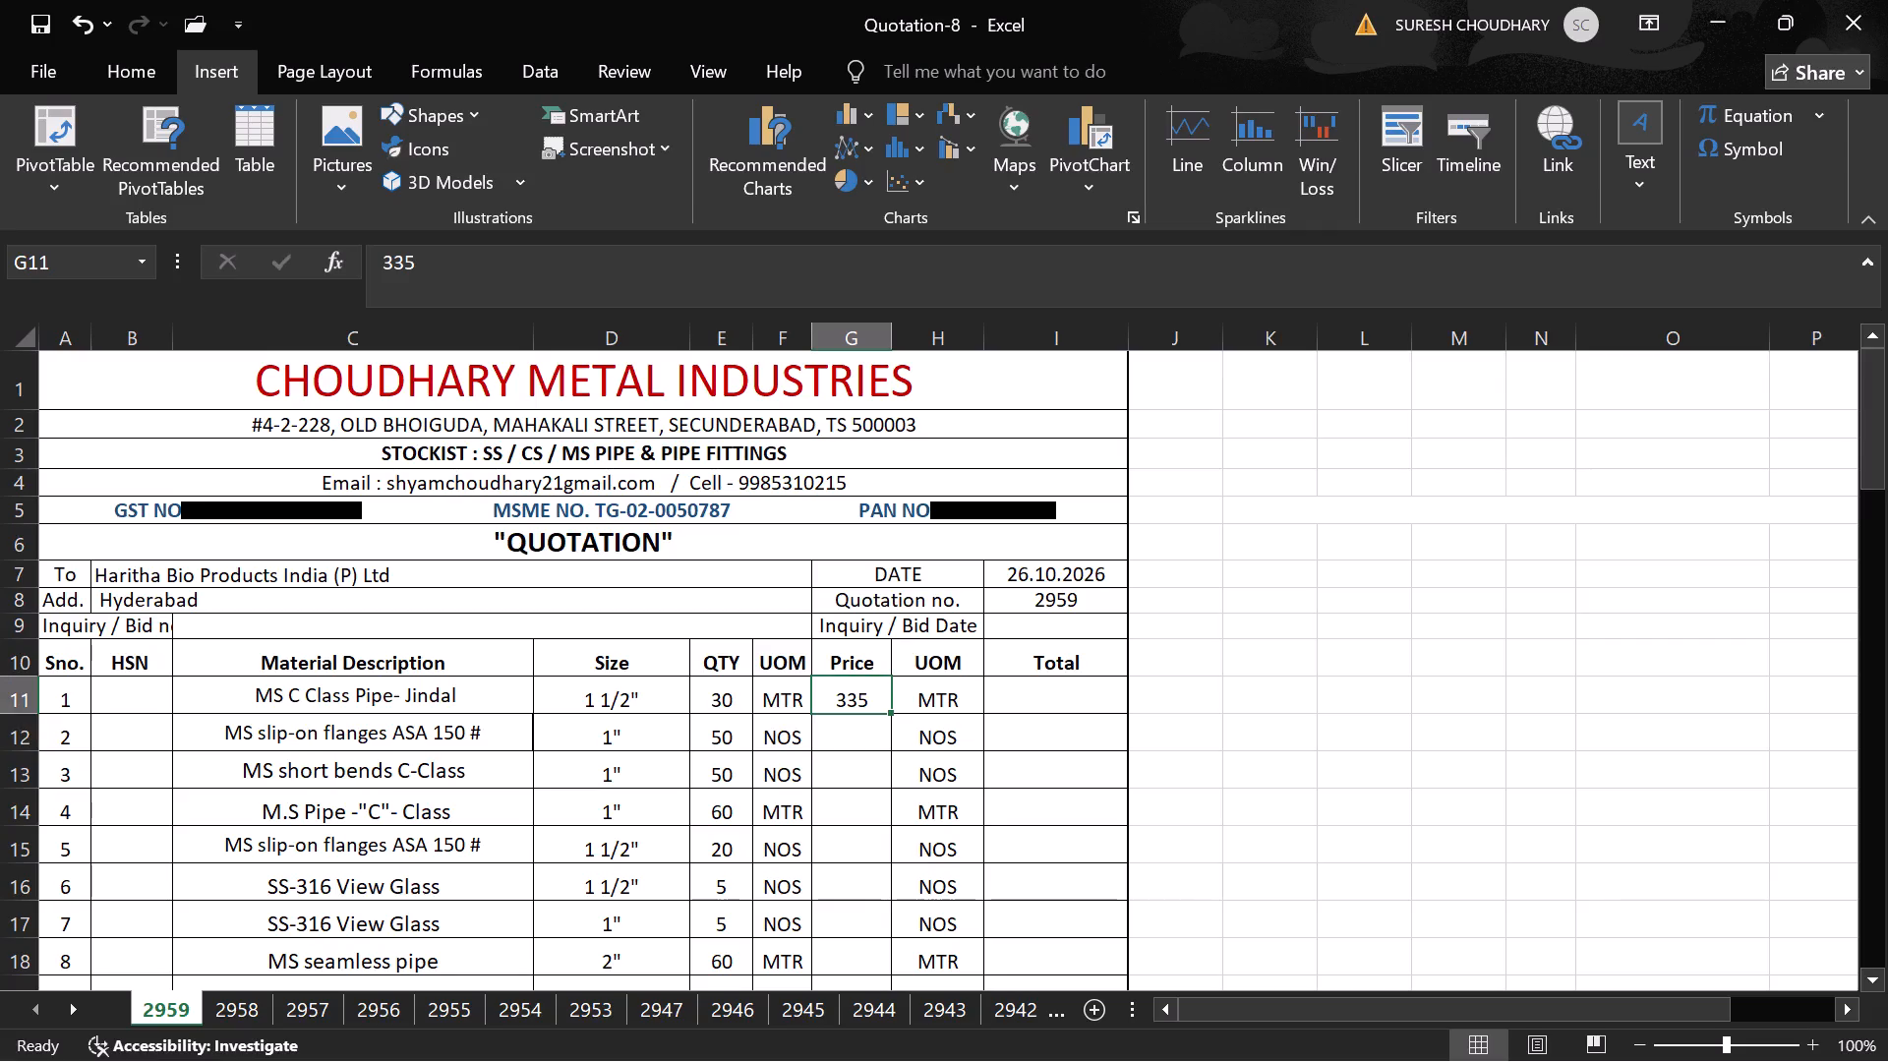
Check quotation sheets 2958, 2957 and 2945 for how the line total is calculated, and return to sheet 2959.
left_click(224, 1019)
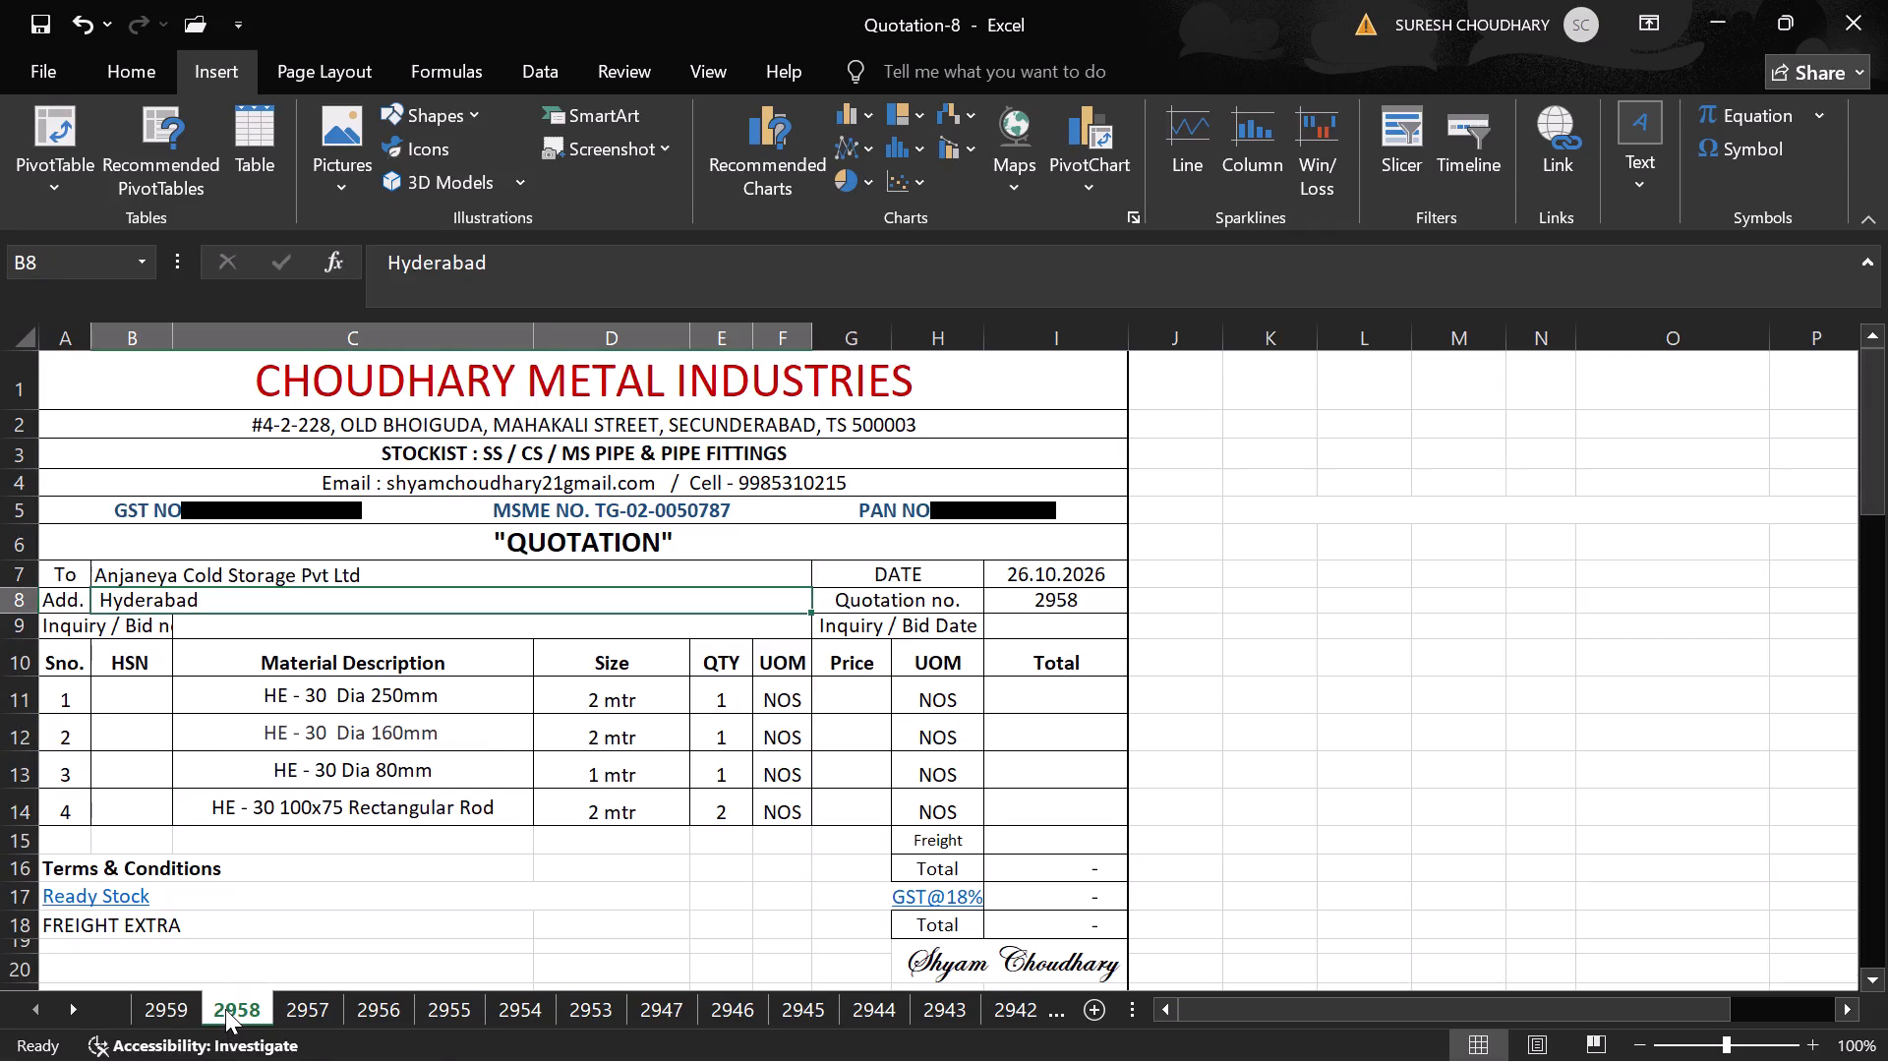
left_click(302, 1005)
double_click(1074, 711)
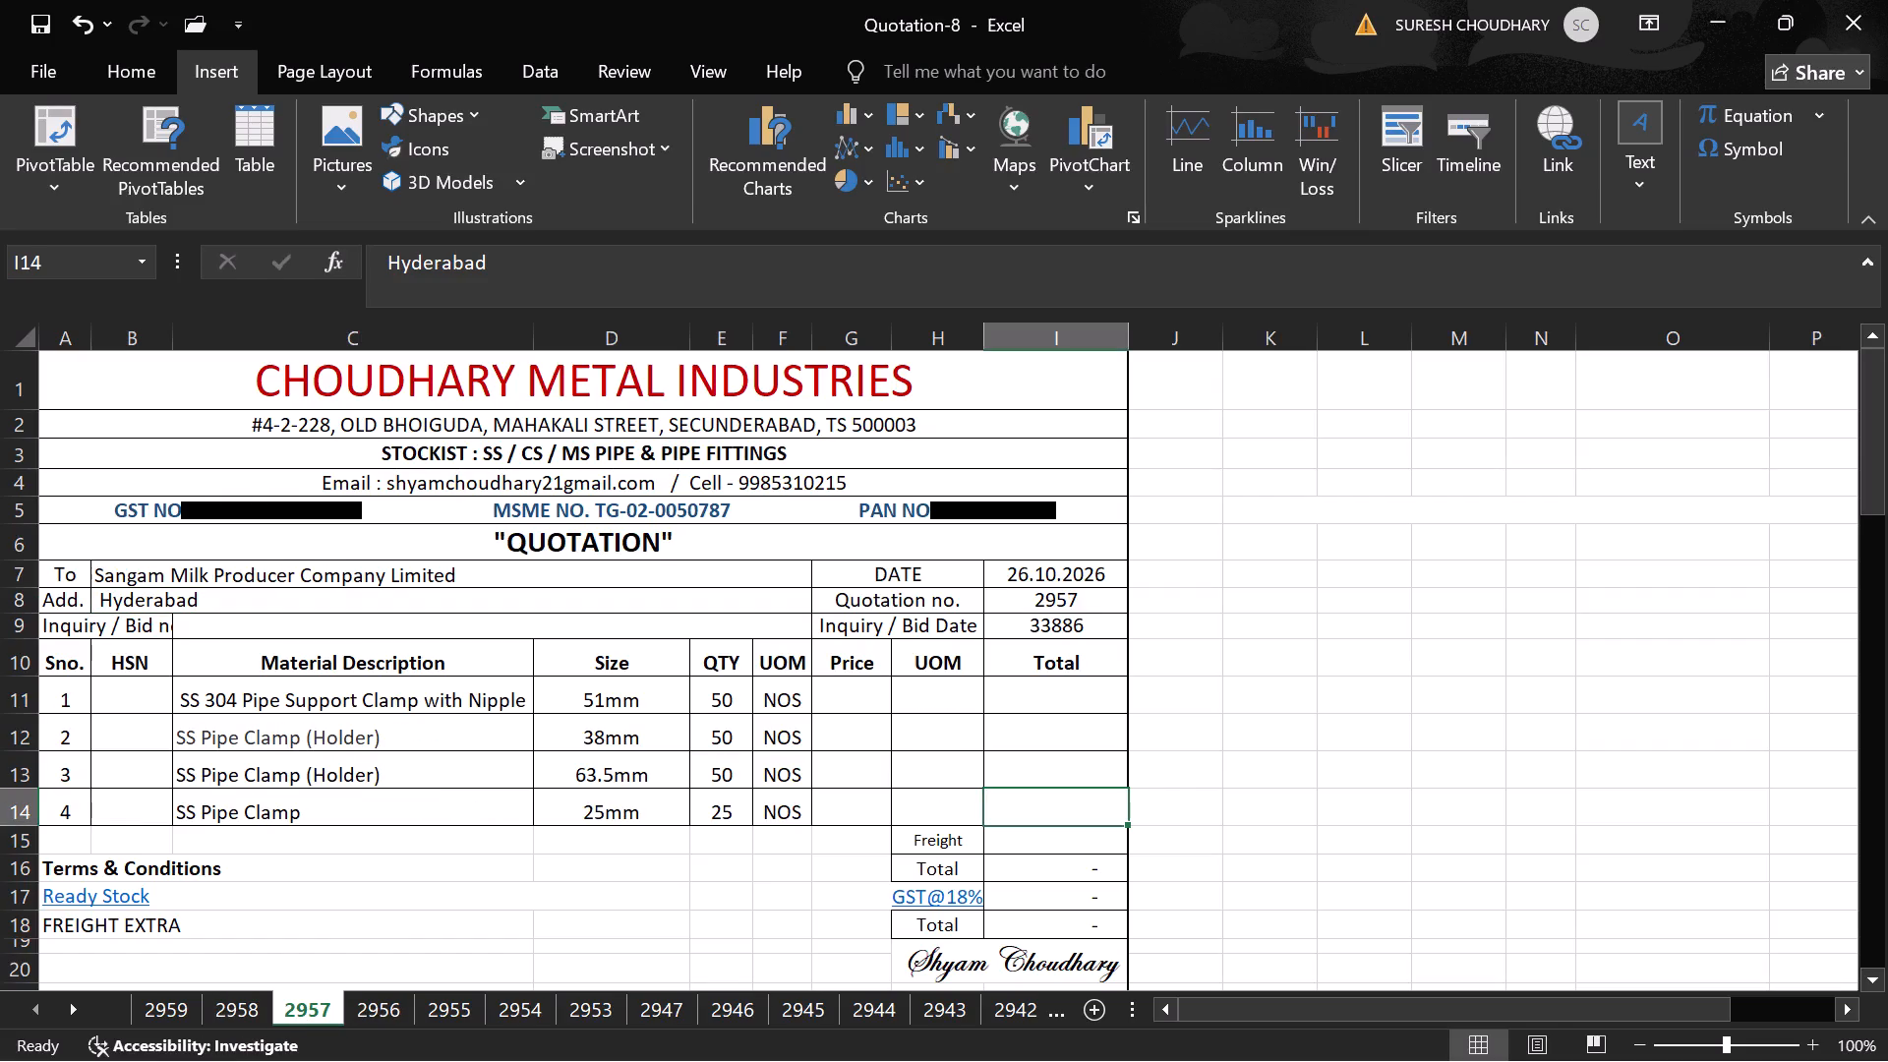
left_click(823, 1002)
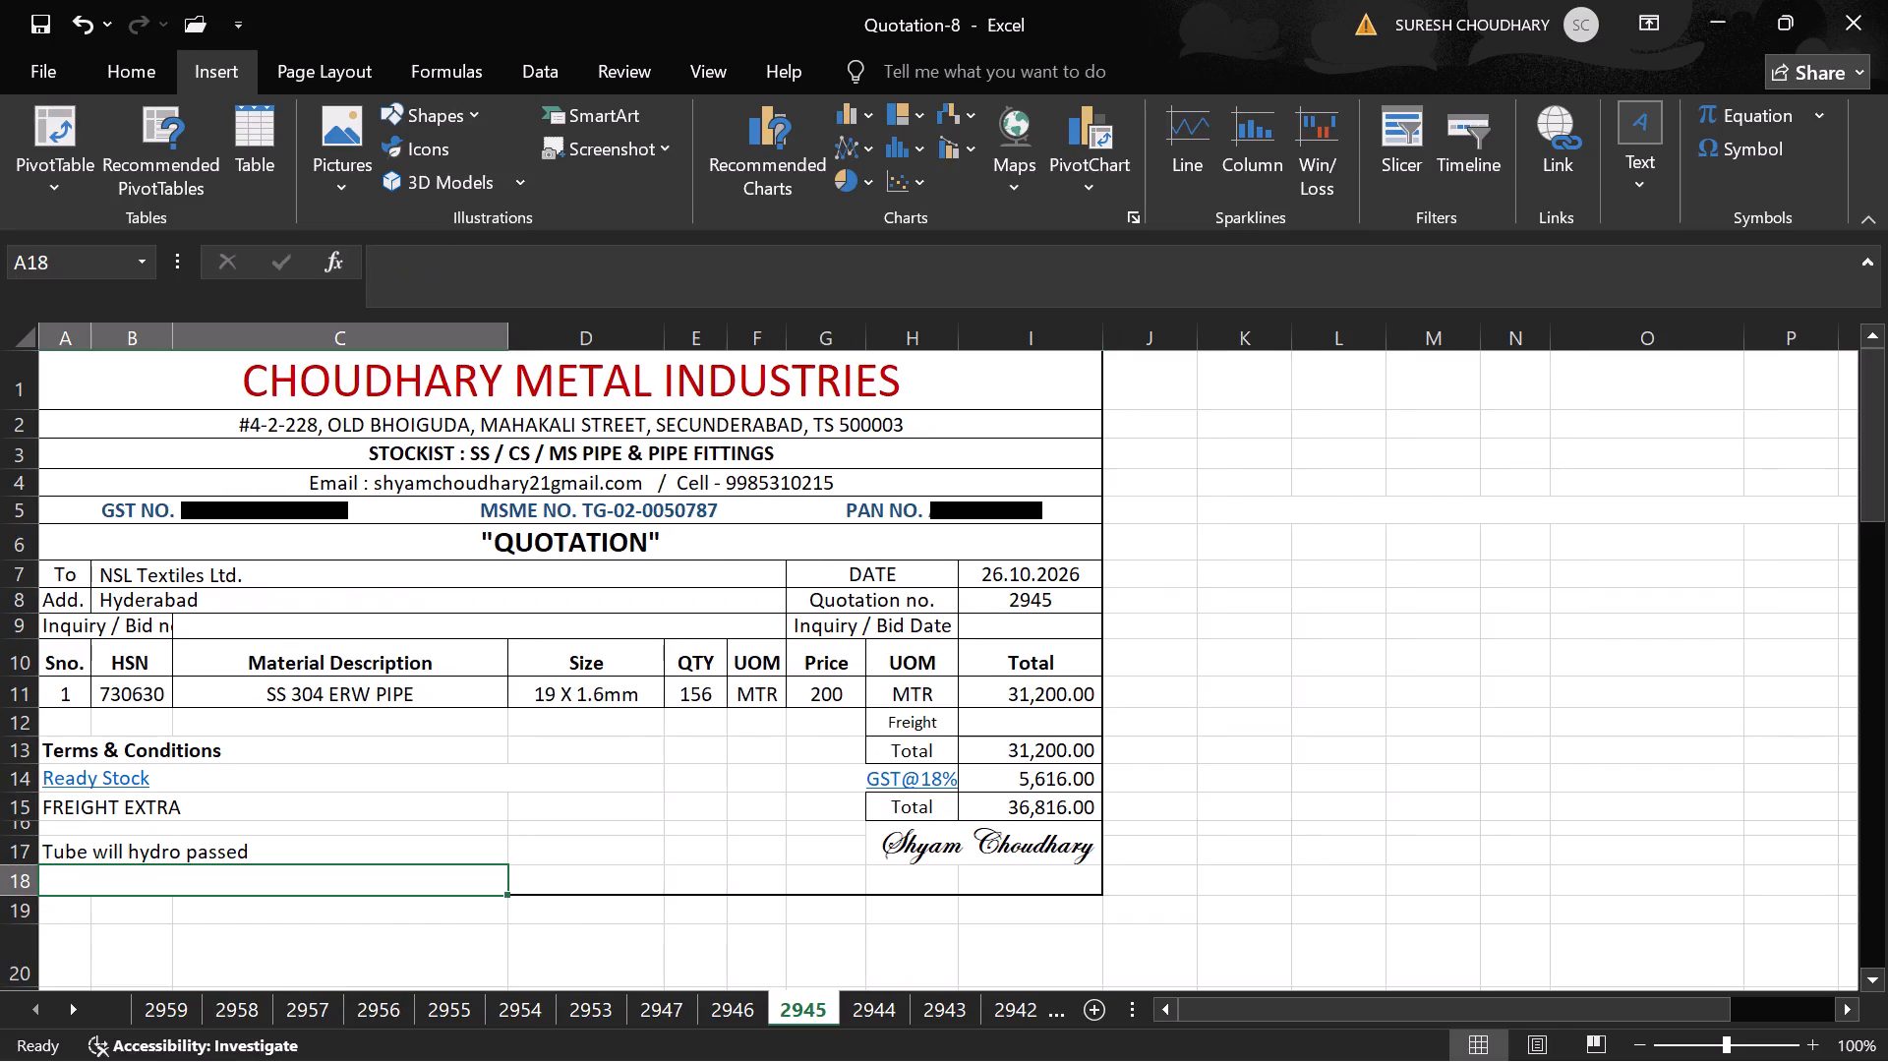
left_click(1000, 693)
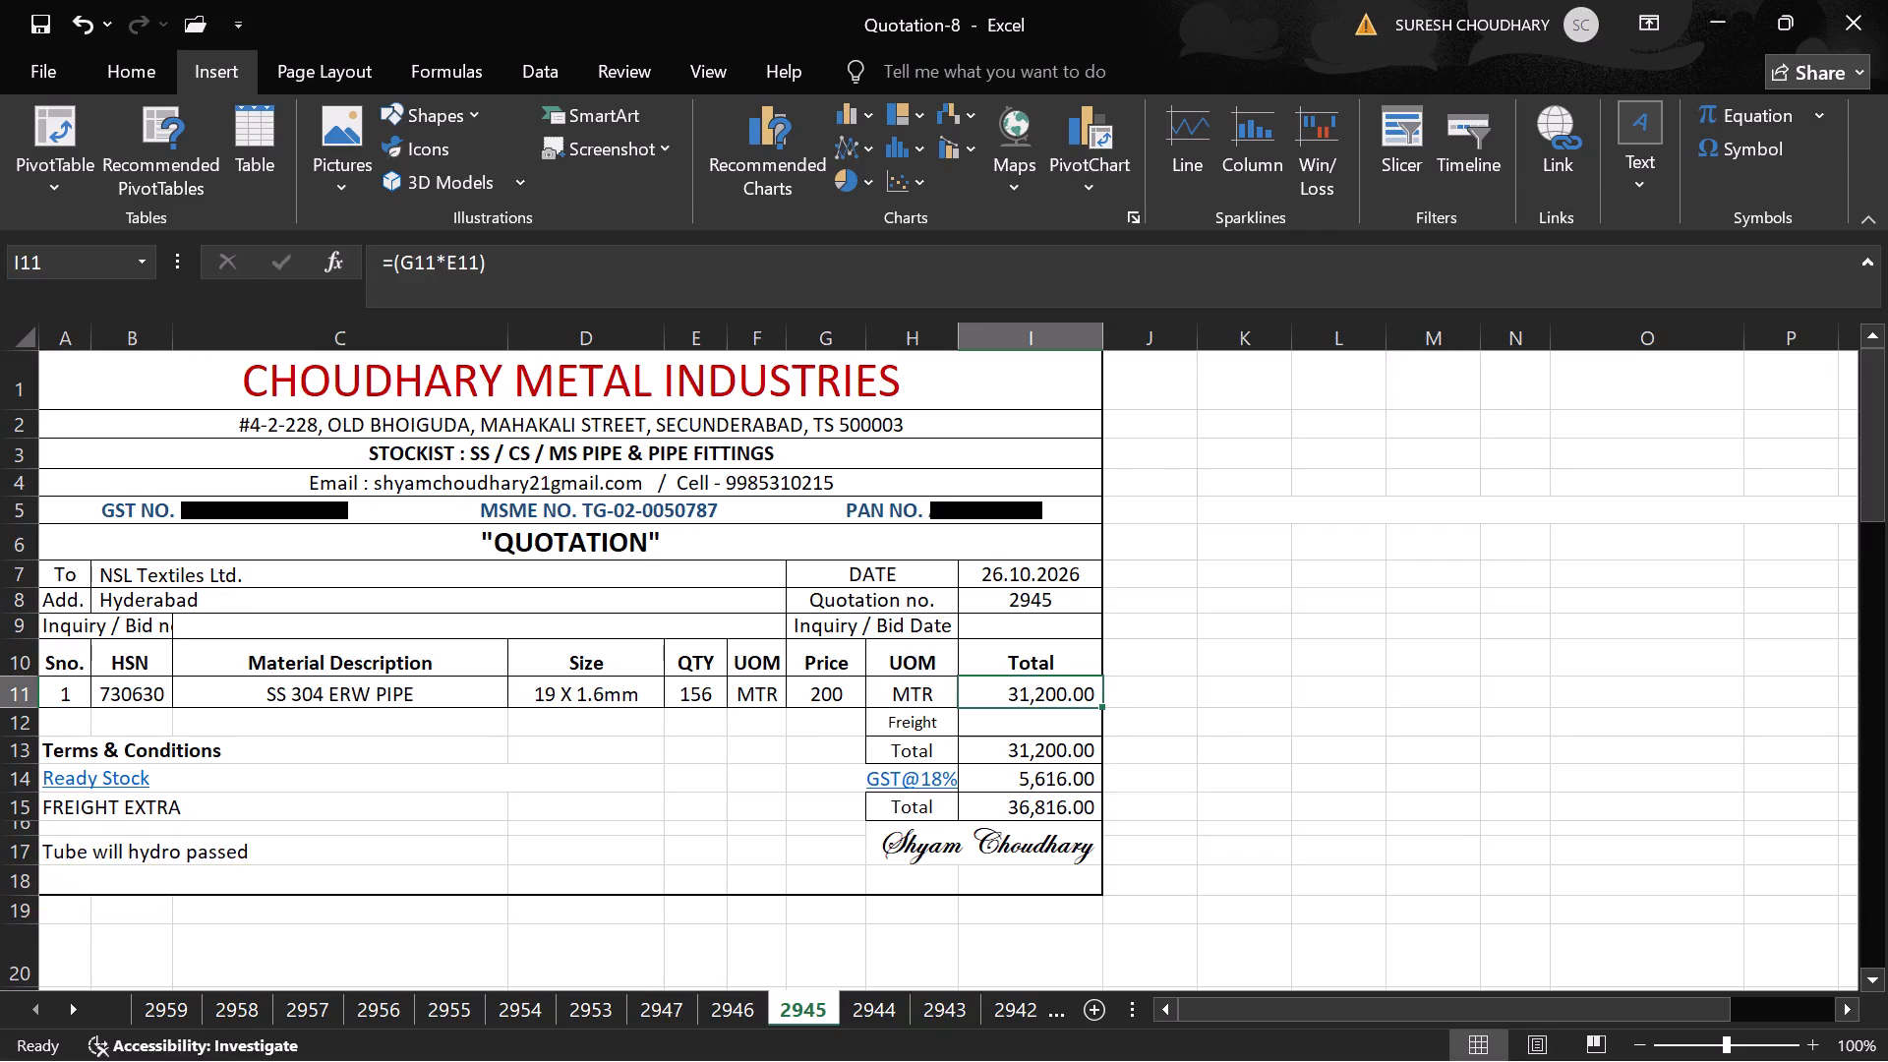
left_click(319, 999)
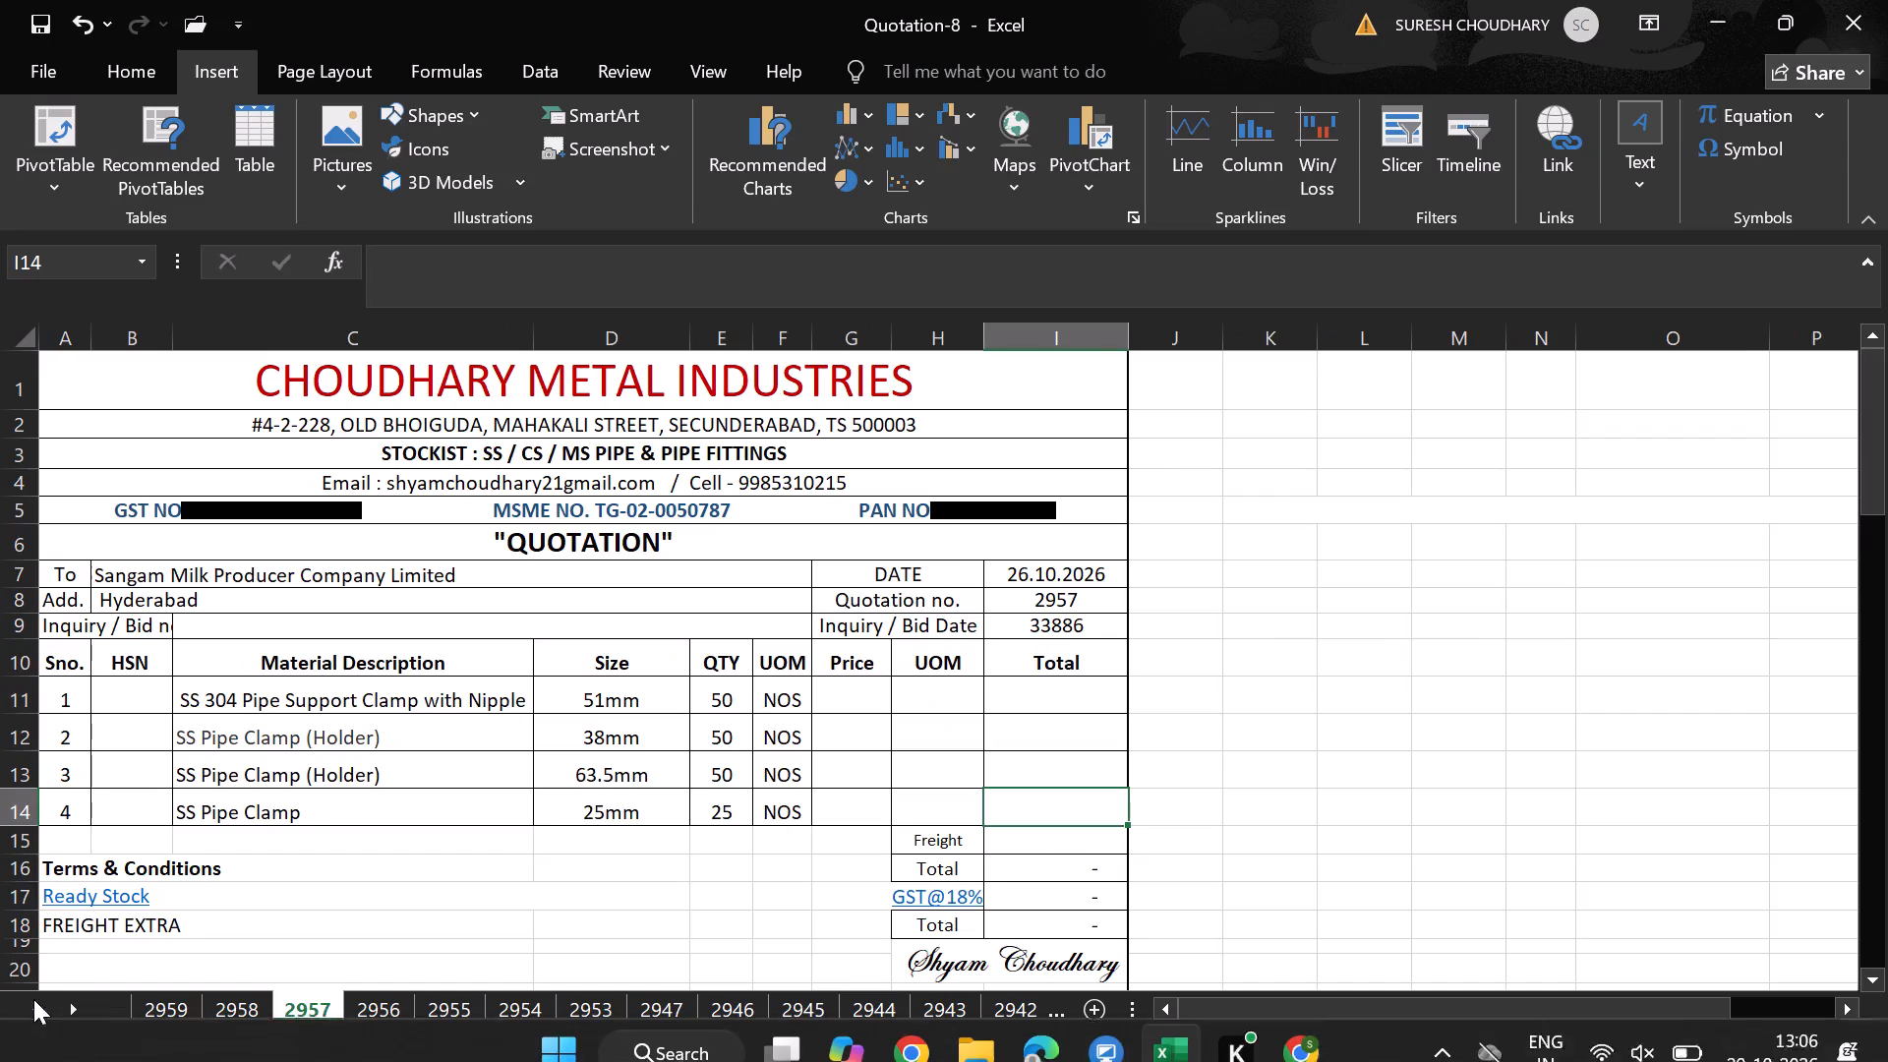
left_click(156, 1014)
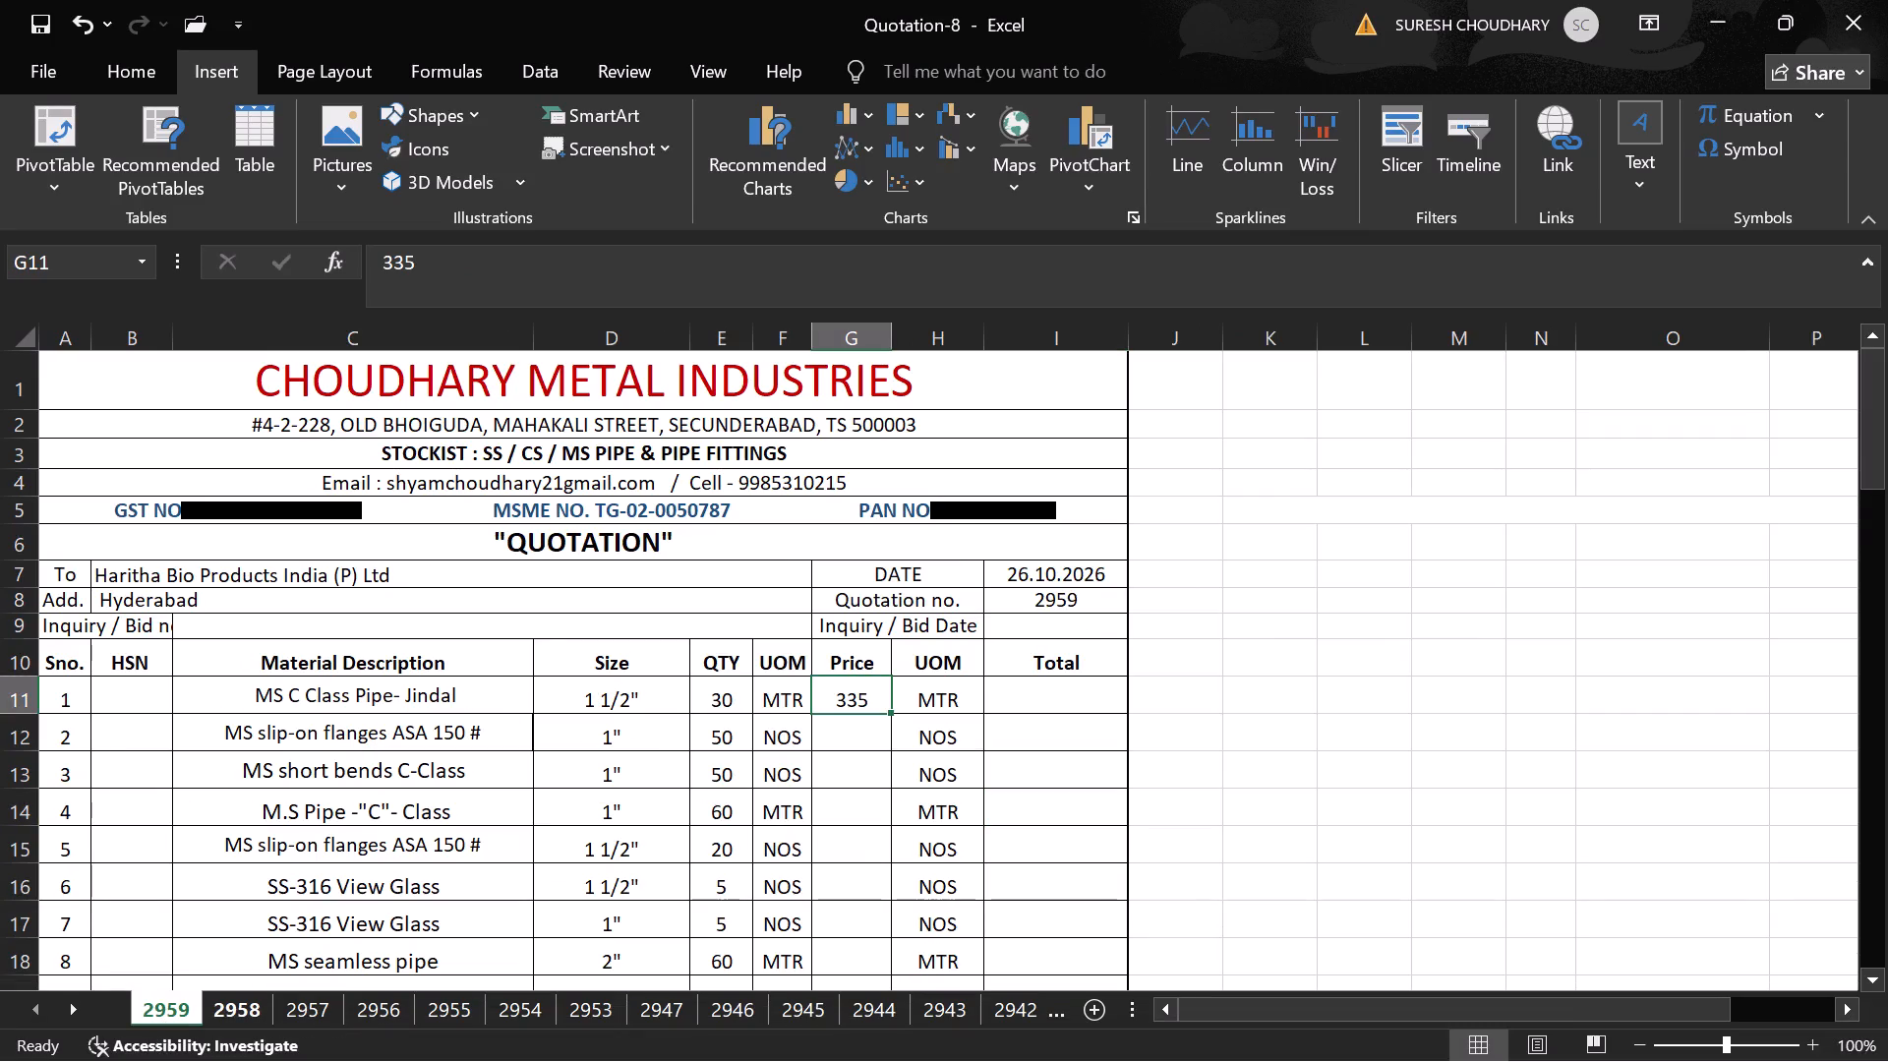
Calculate item 1's total as quantity times price with the formula =E11*G11.
left_click(1076, 700)
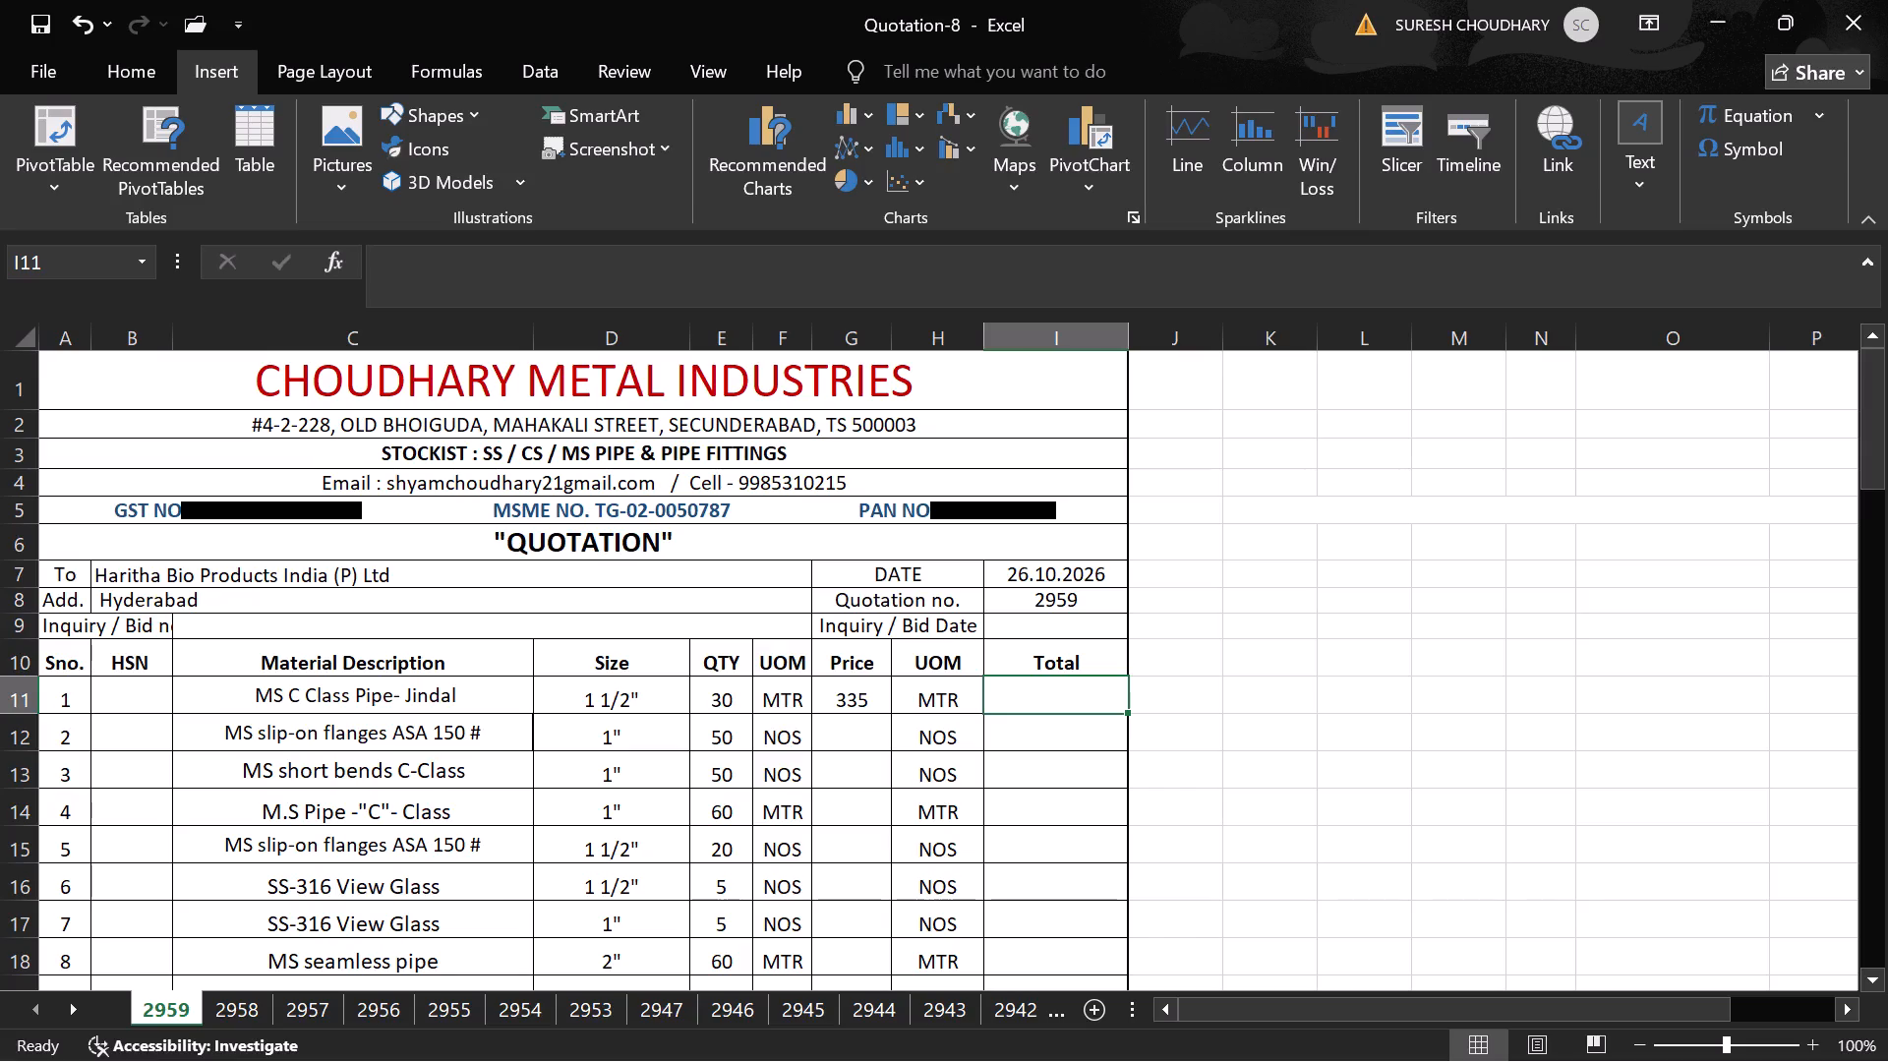
key("equal")
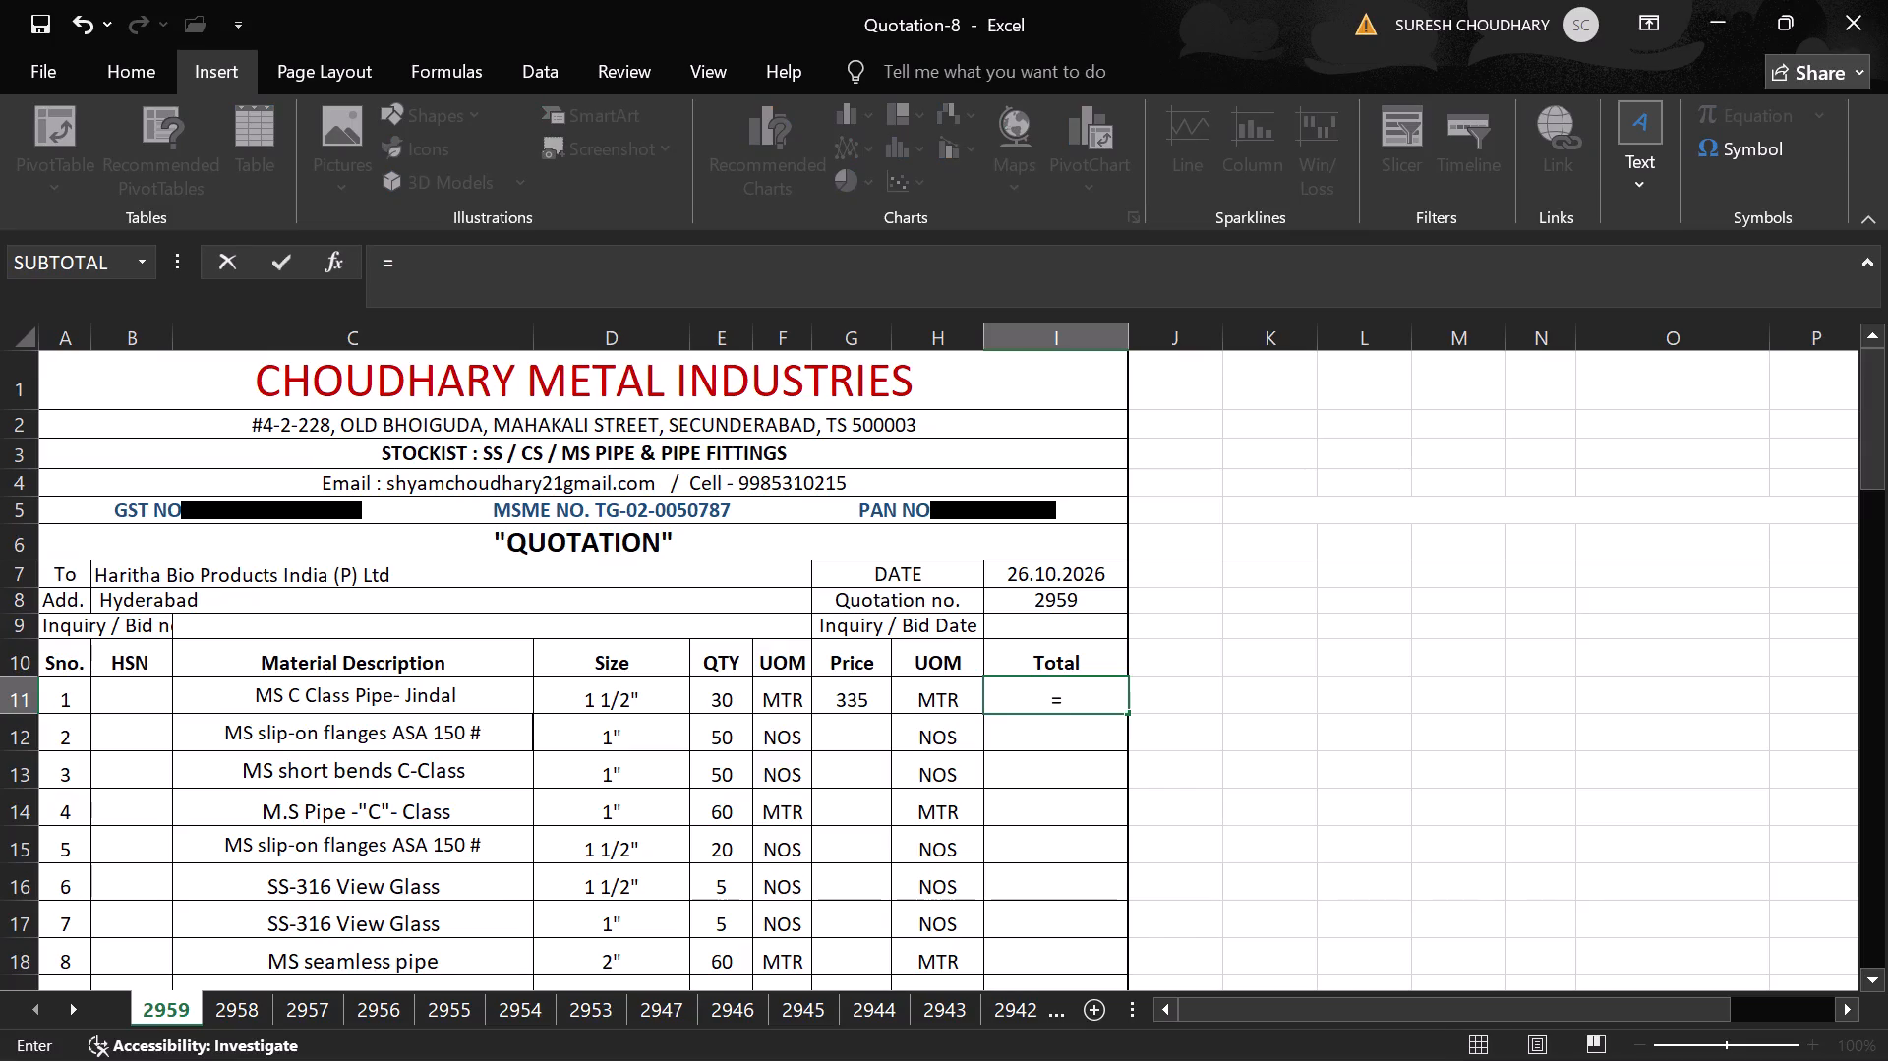
left_click(715, 705)
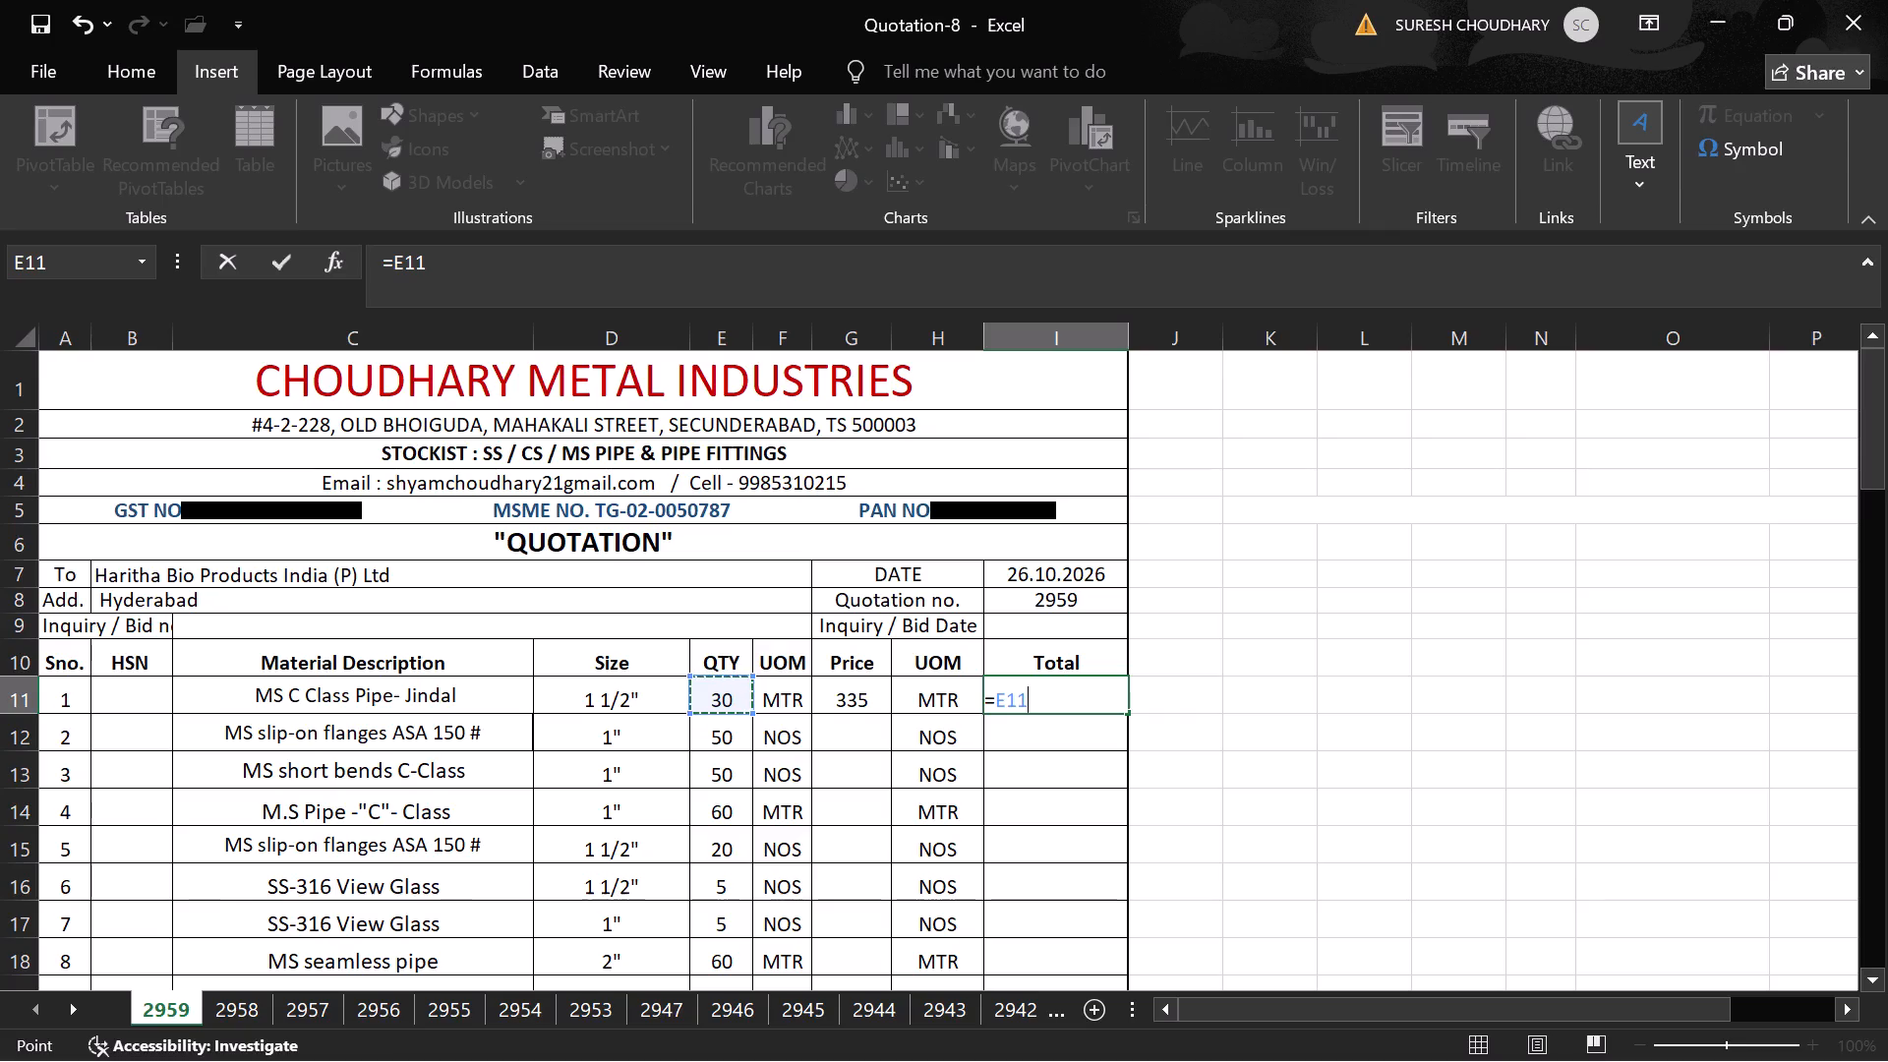
key("asterisk")
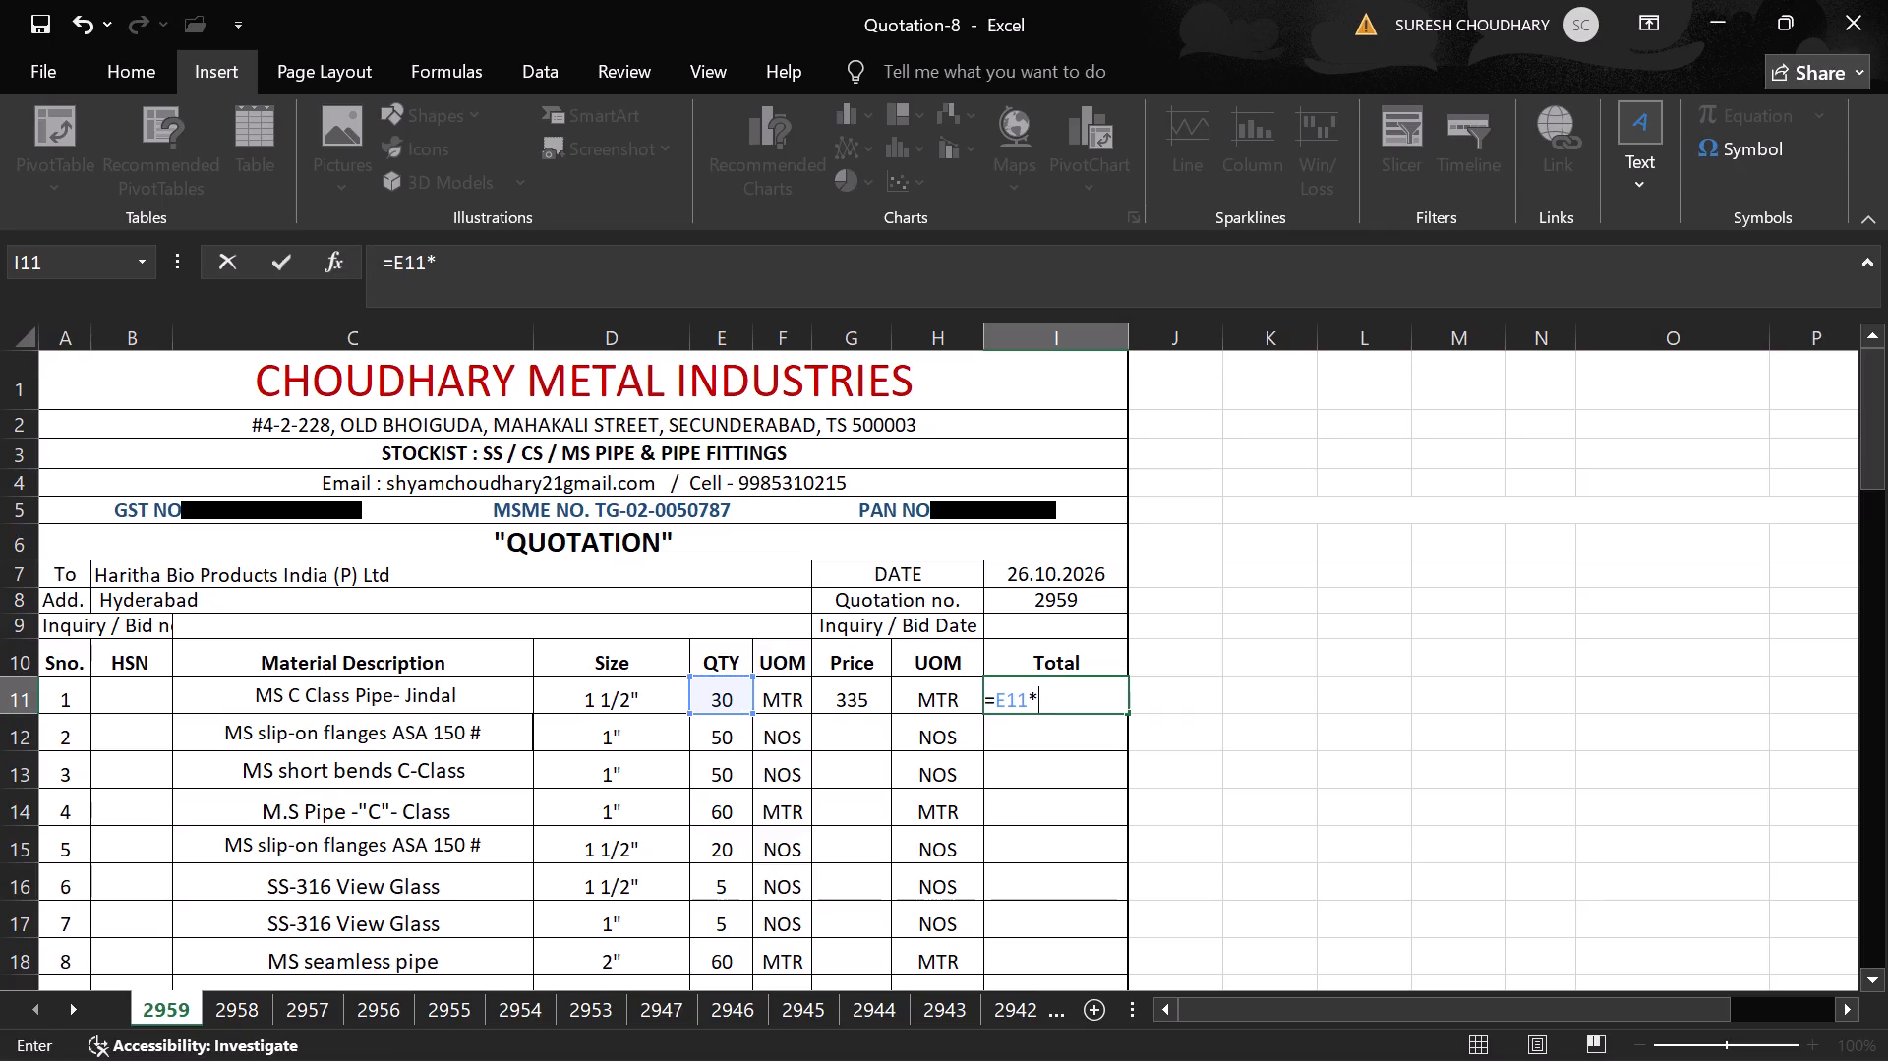
left_click(837, 698)
key("Return")
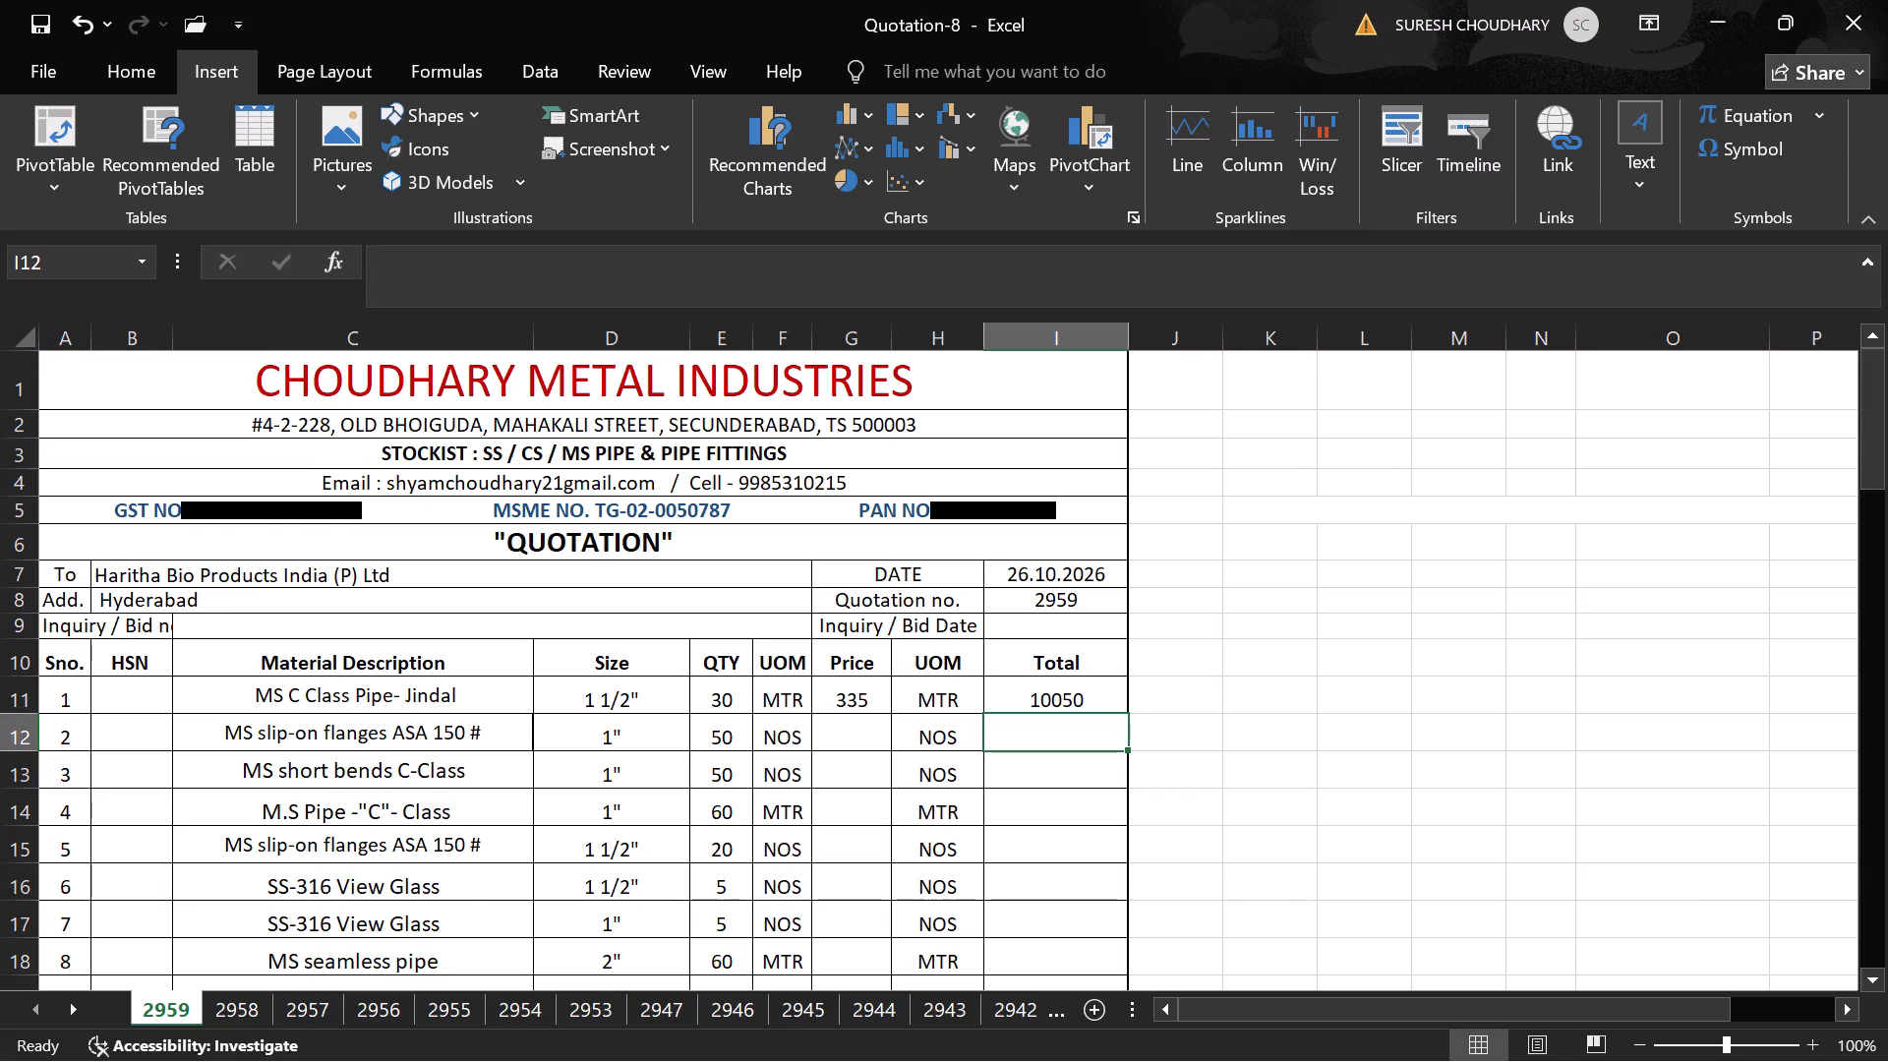
Go to item 2's price cell, for the 1" MS slip-on flanges.
key("Left")
key("Left")
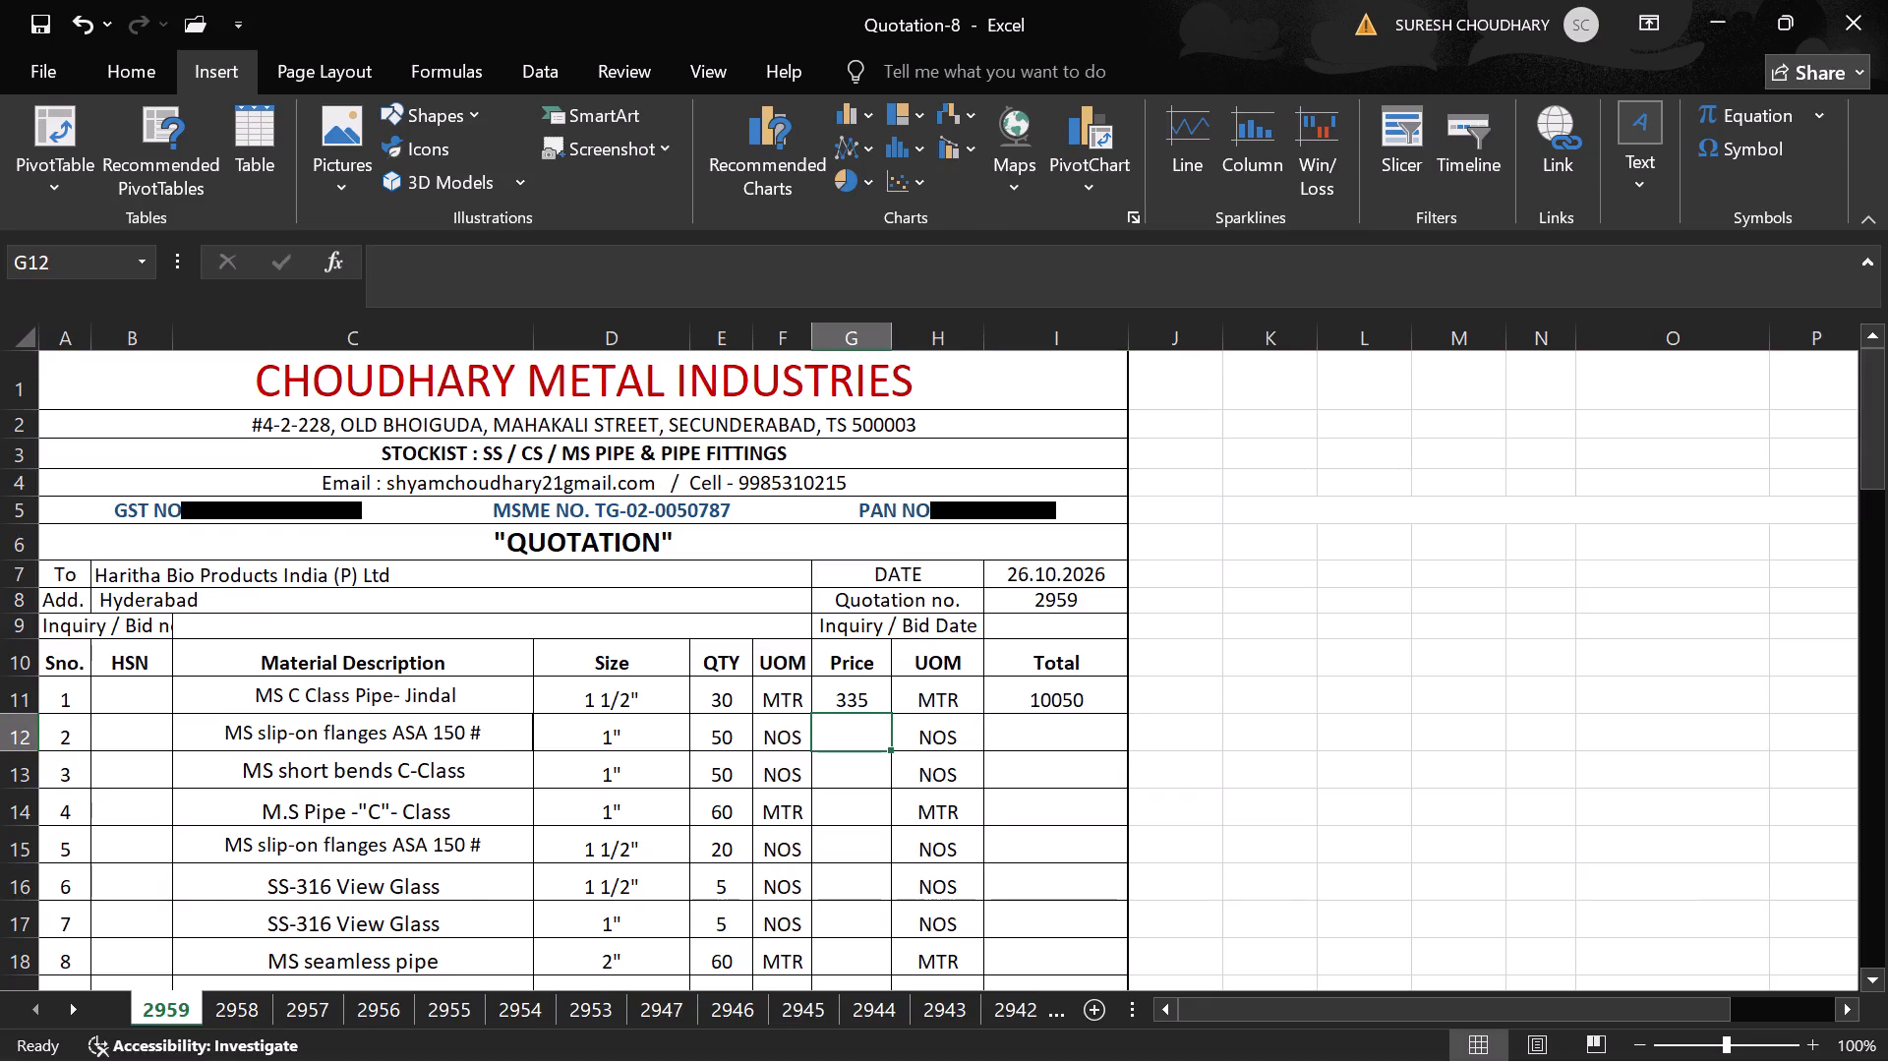
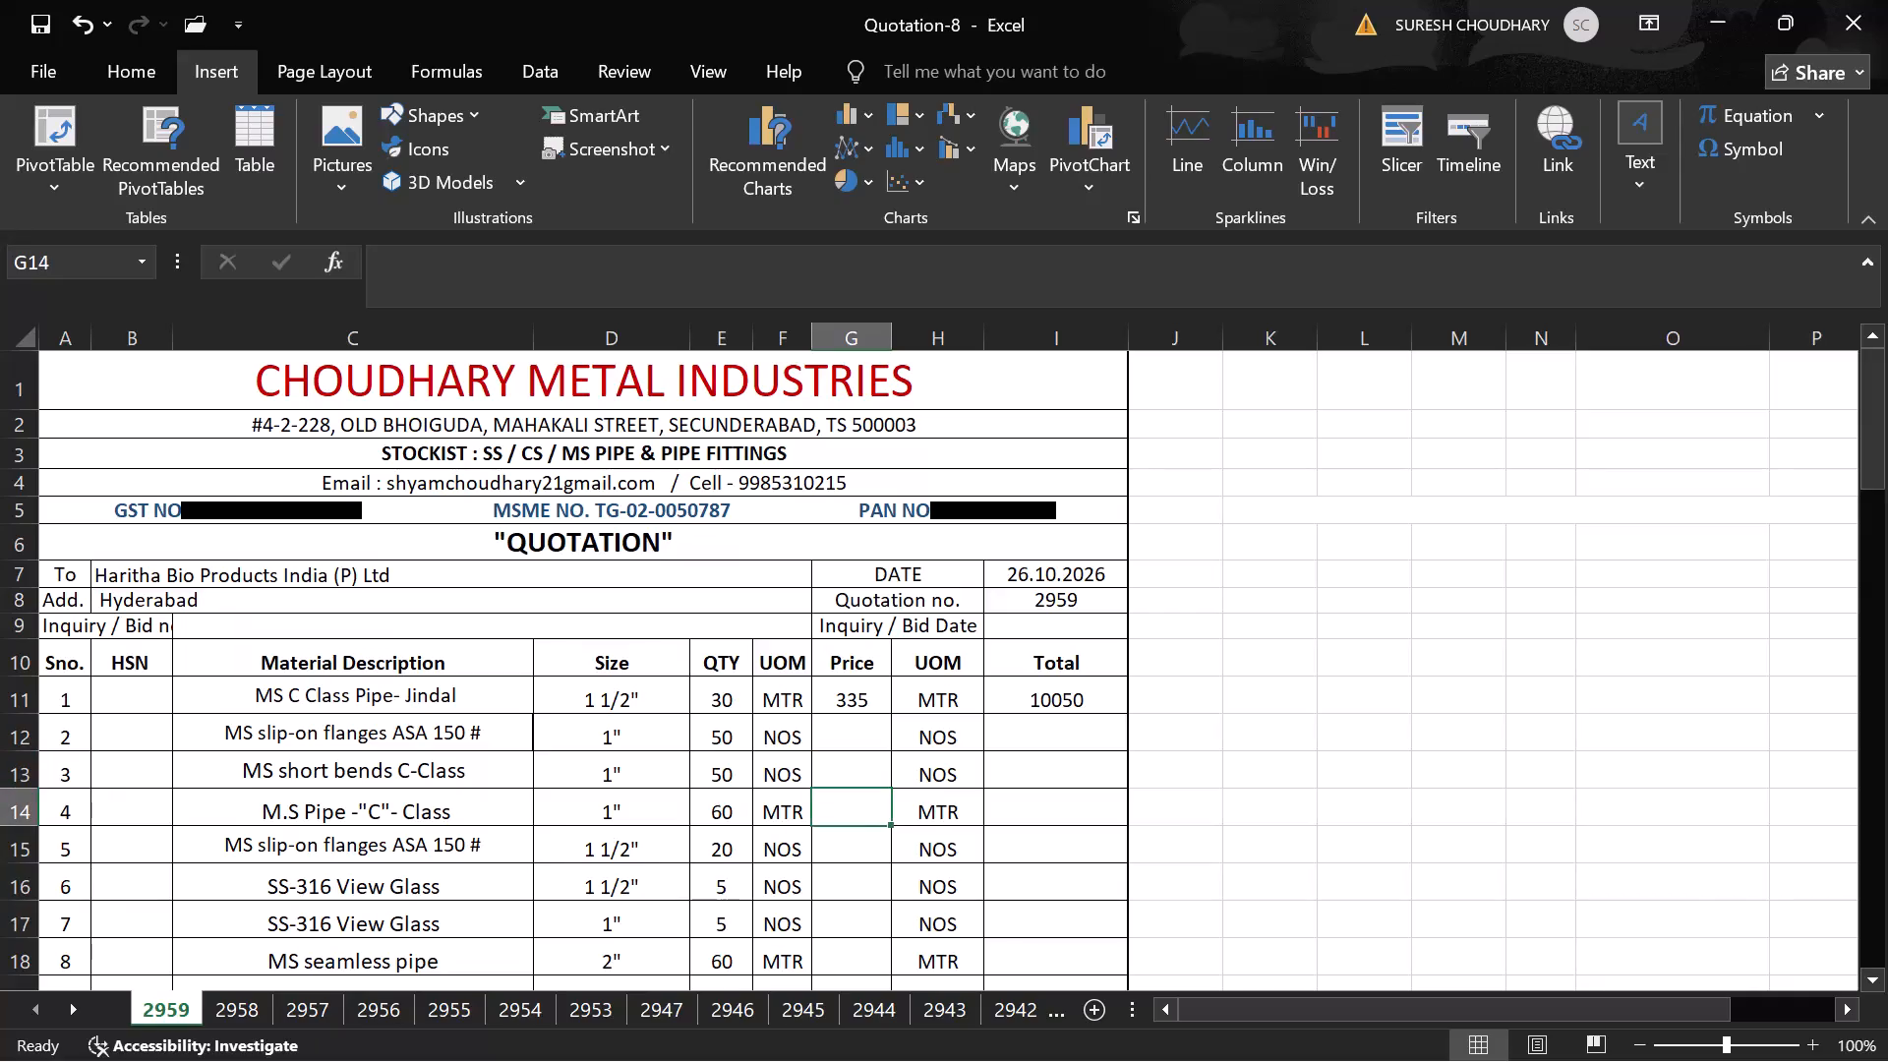
Enter a price of 225 for item 4, the 1" M.S Pipe "C" Class.
type("225")
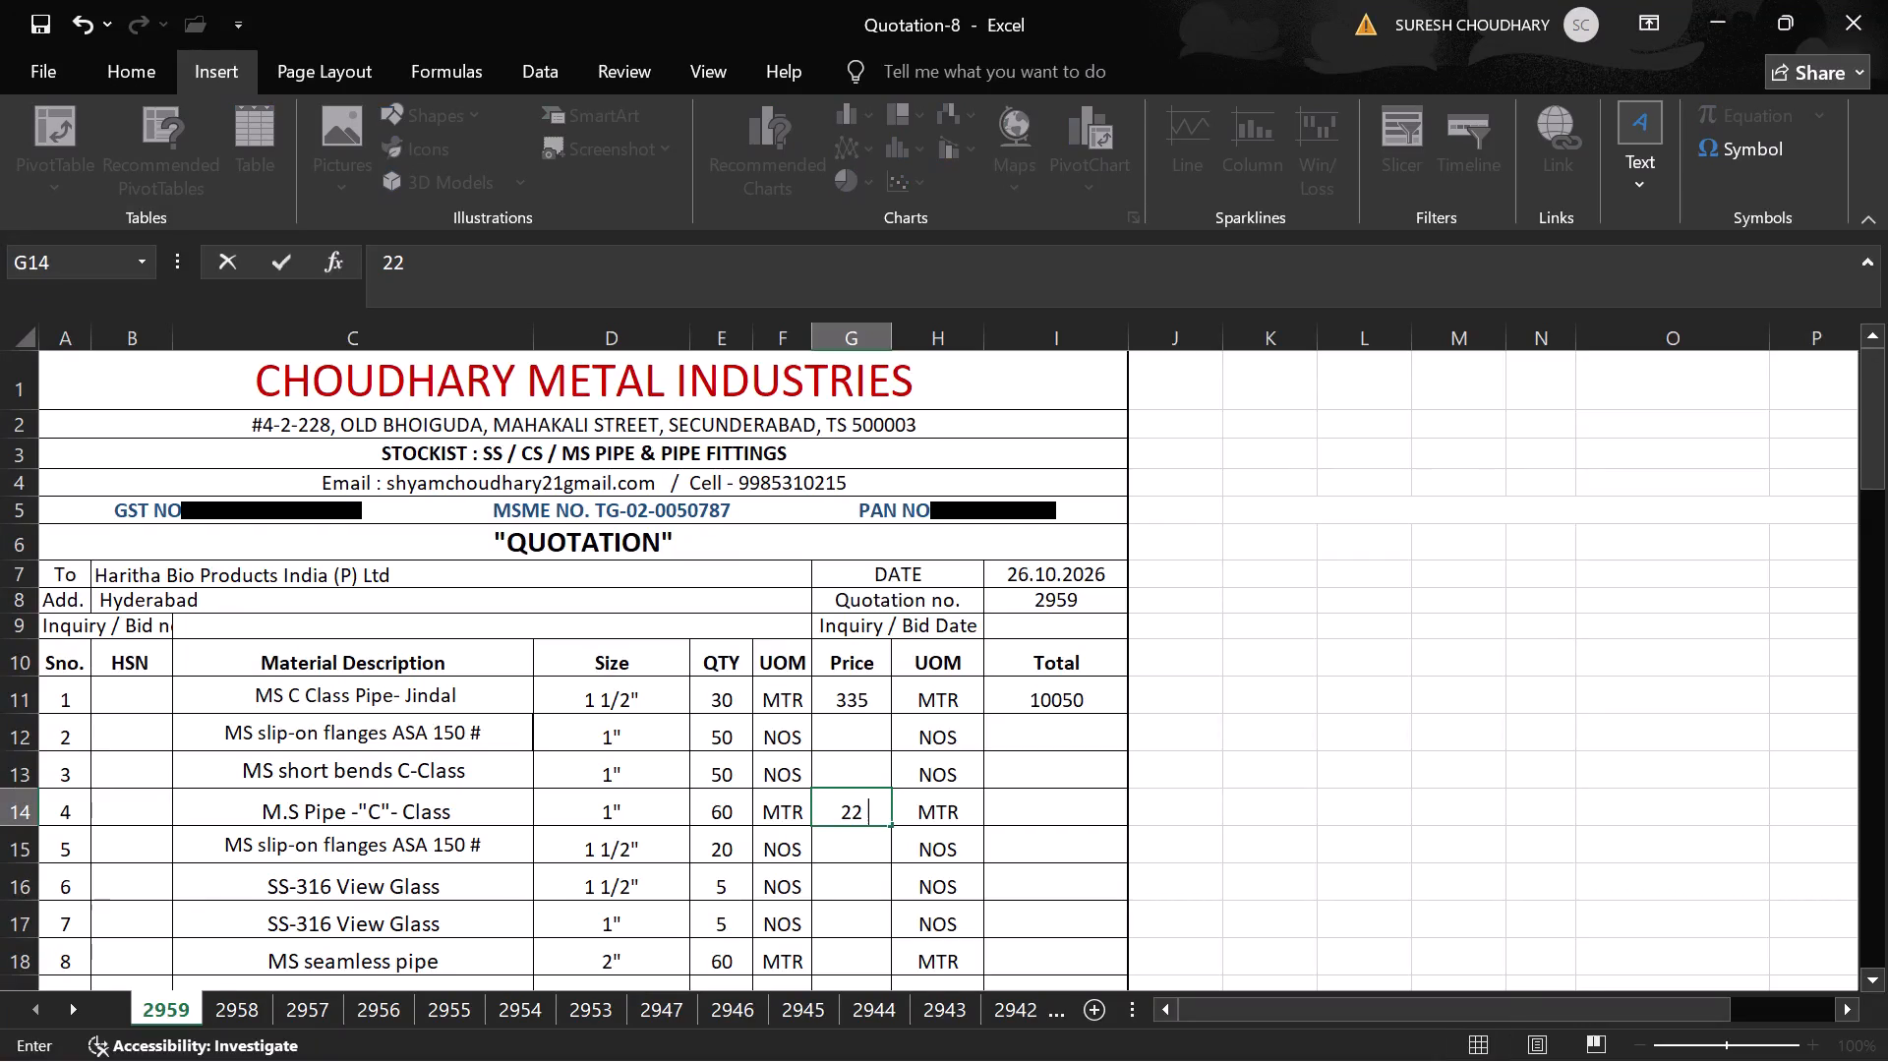
key("Return")
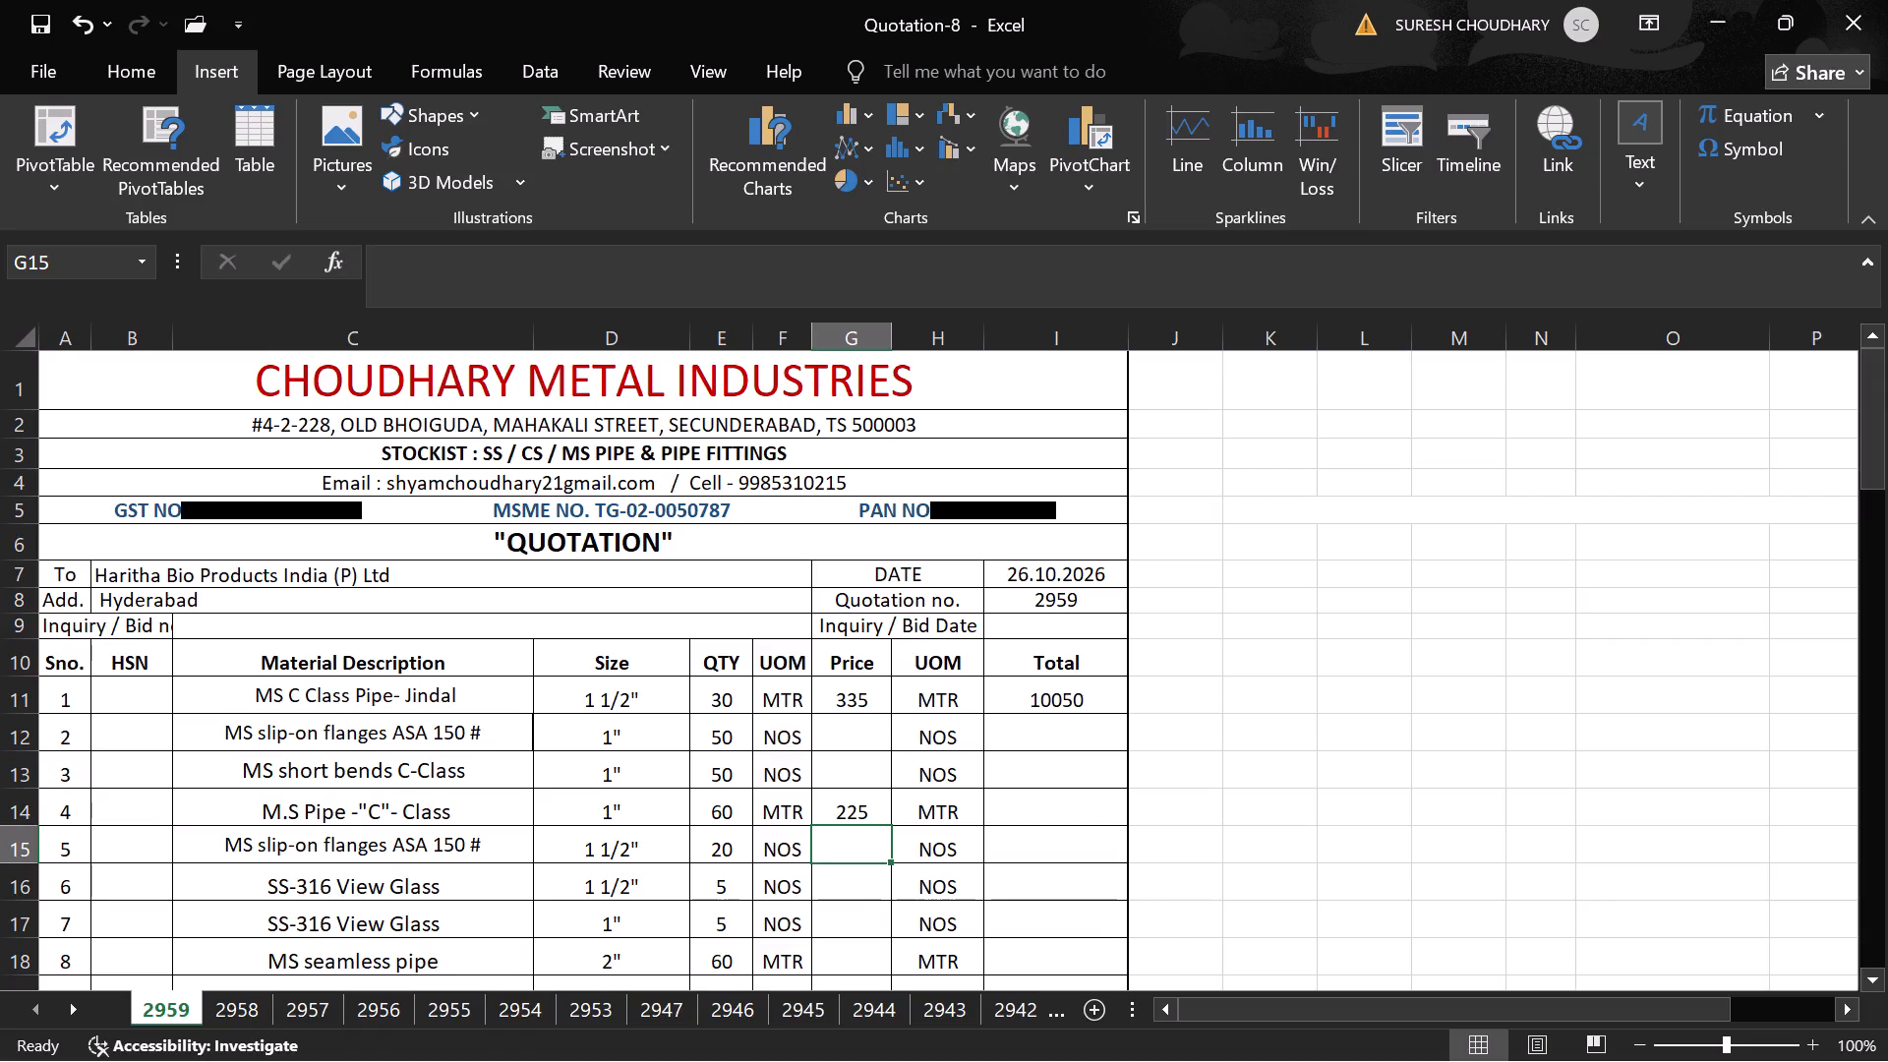
Go to item 11's price cell, for the 6" MS C Class Pipe- TATA / JINDAL.
key("Return")
key("Return")
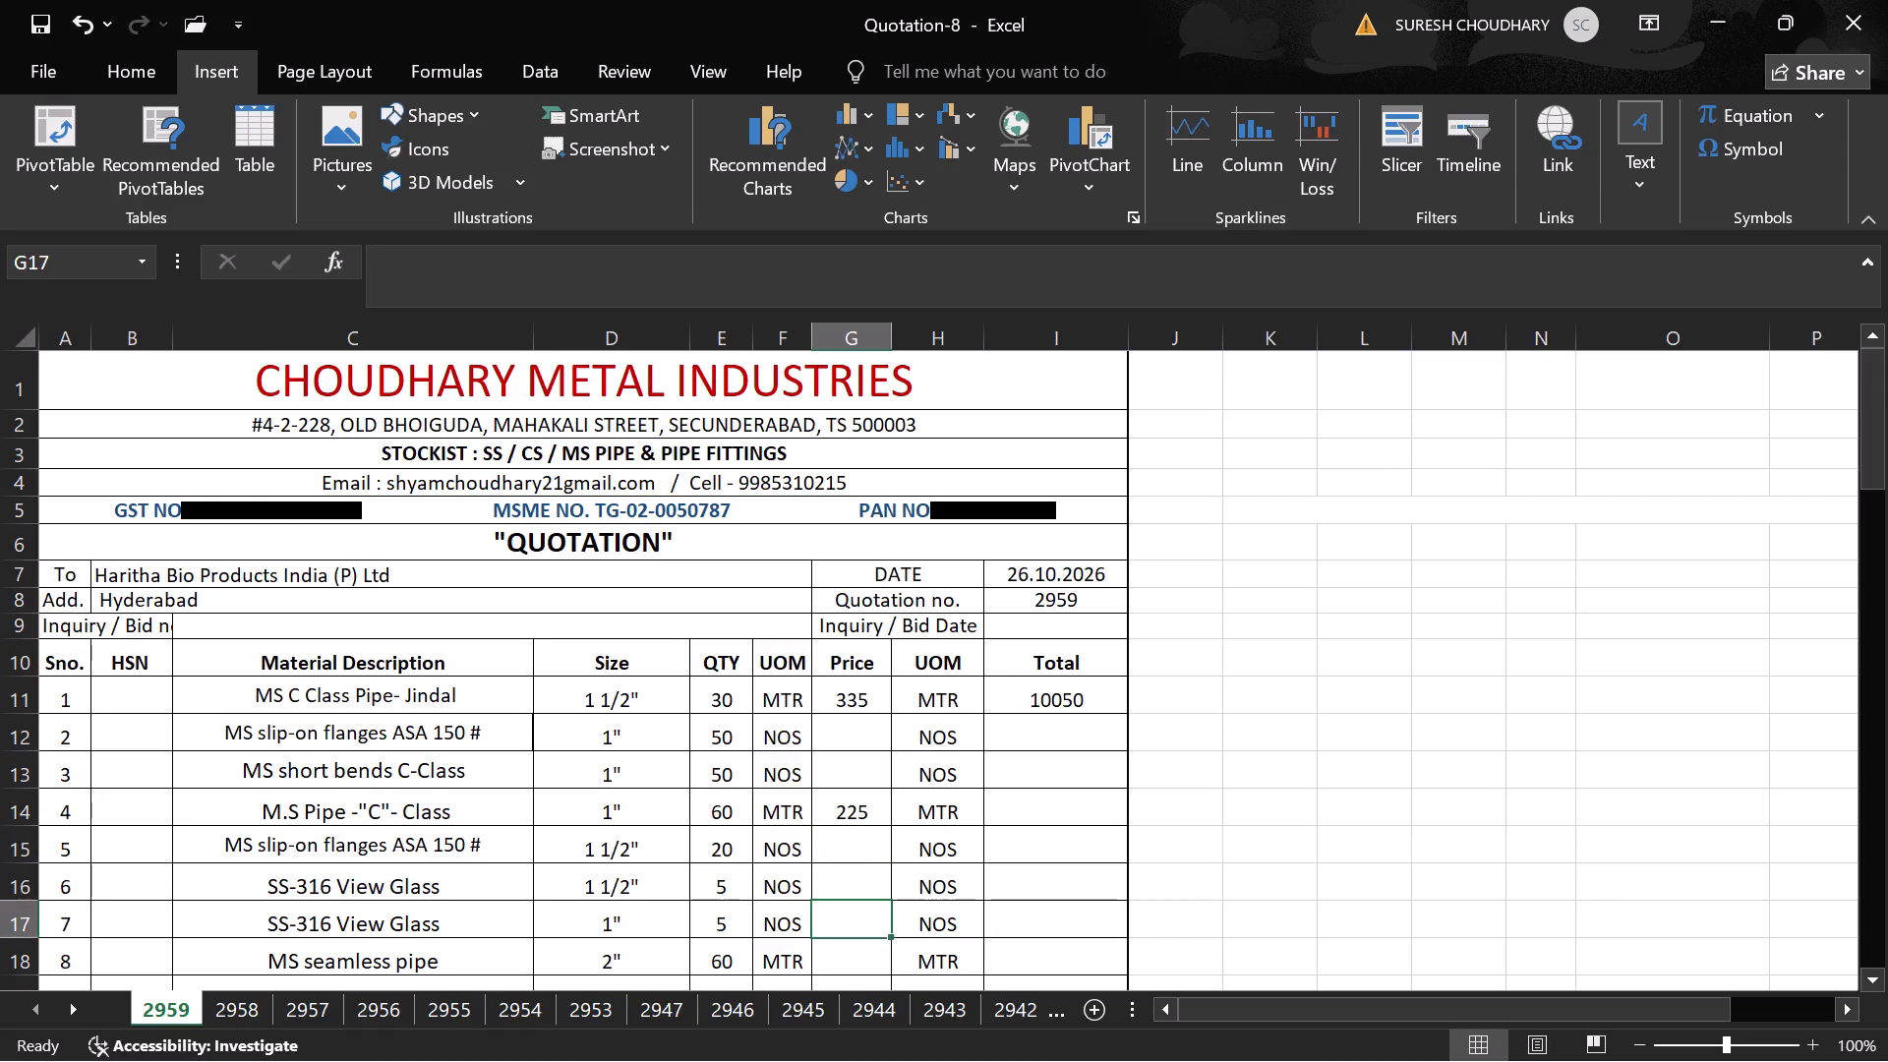
key("Return")
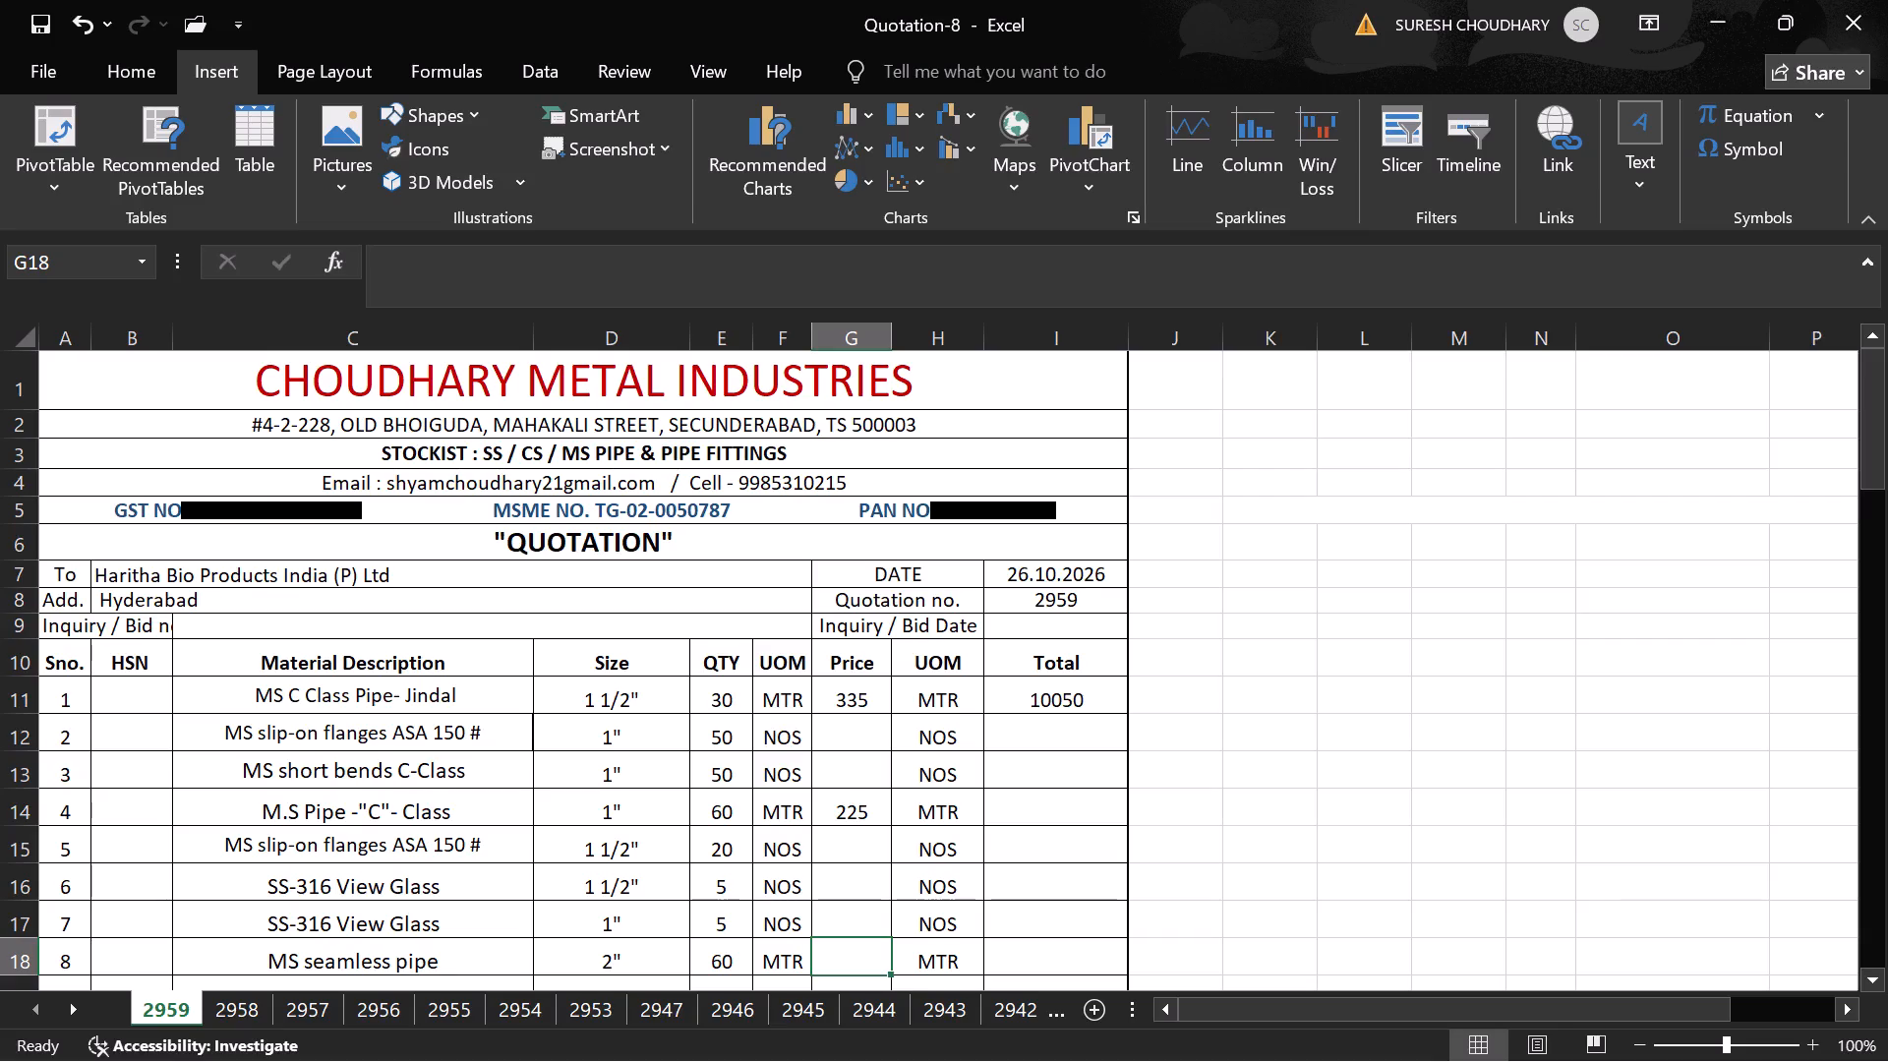
key("Return")
key("Return")
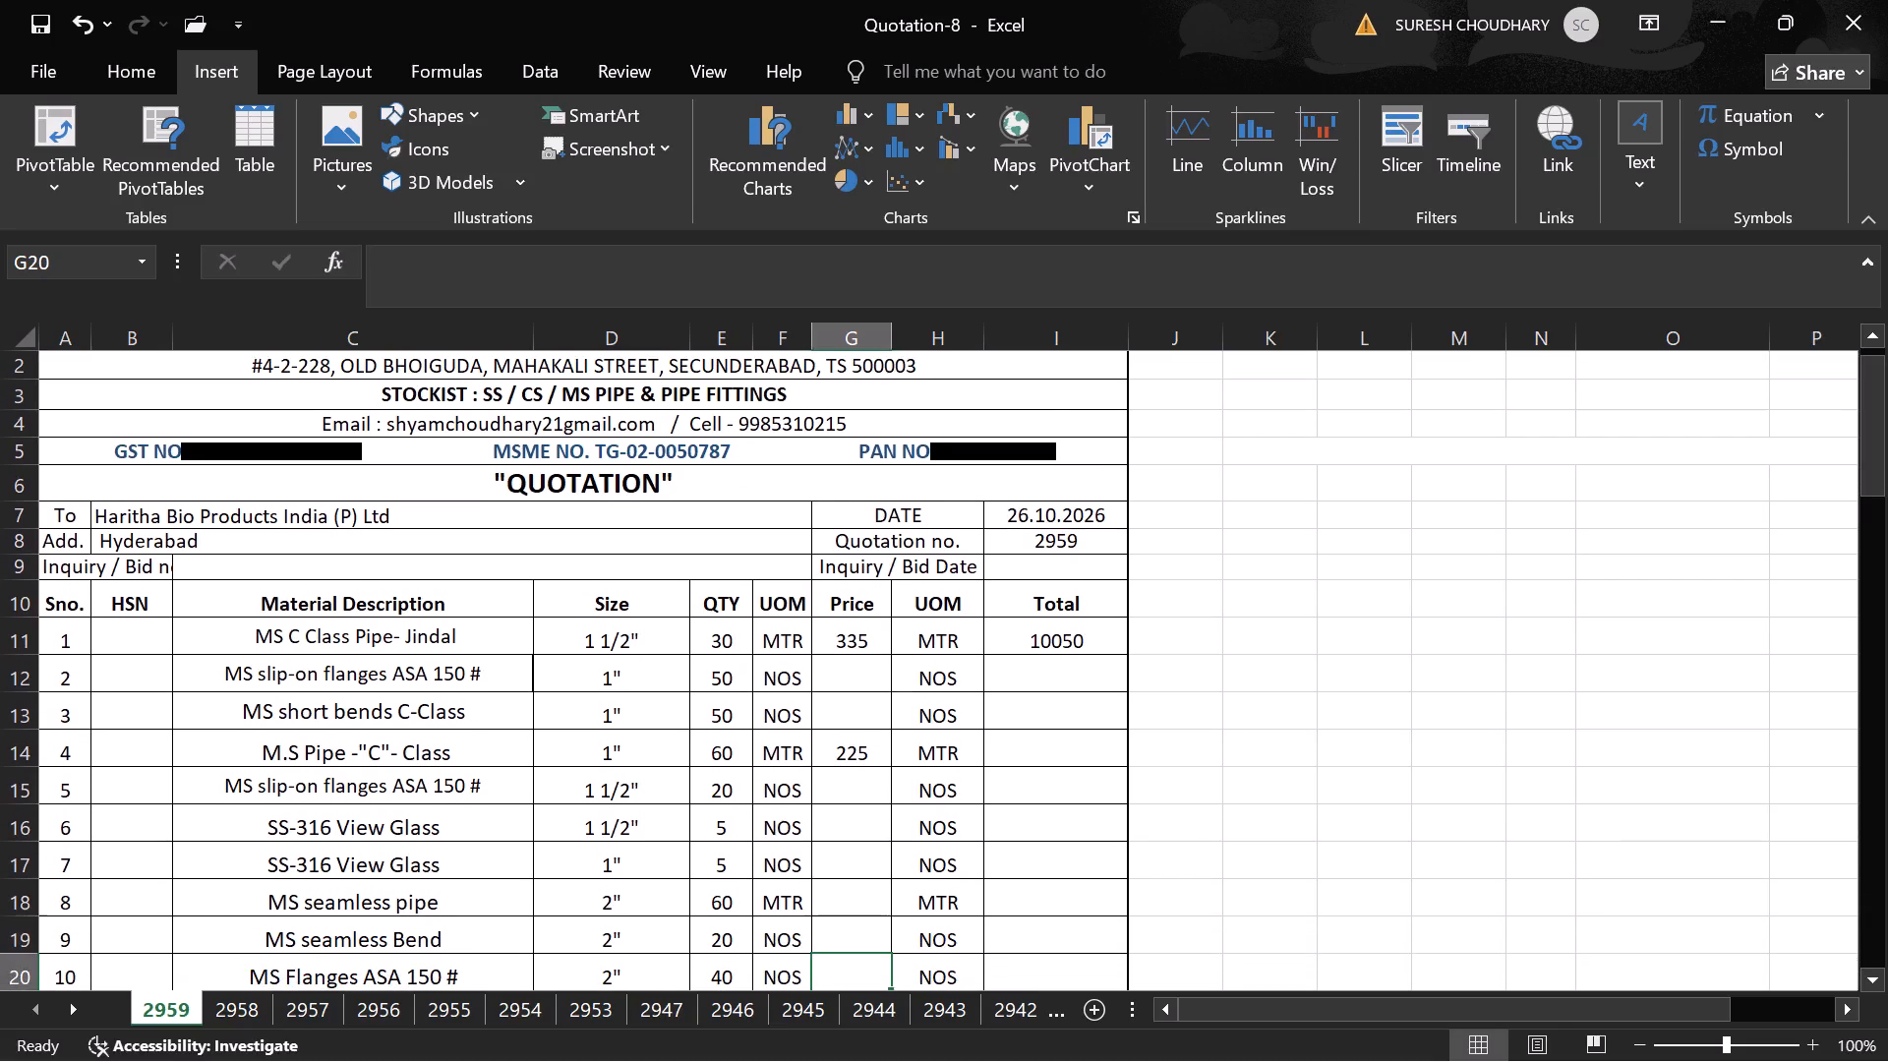
key("Return")
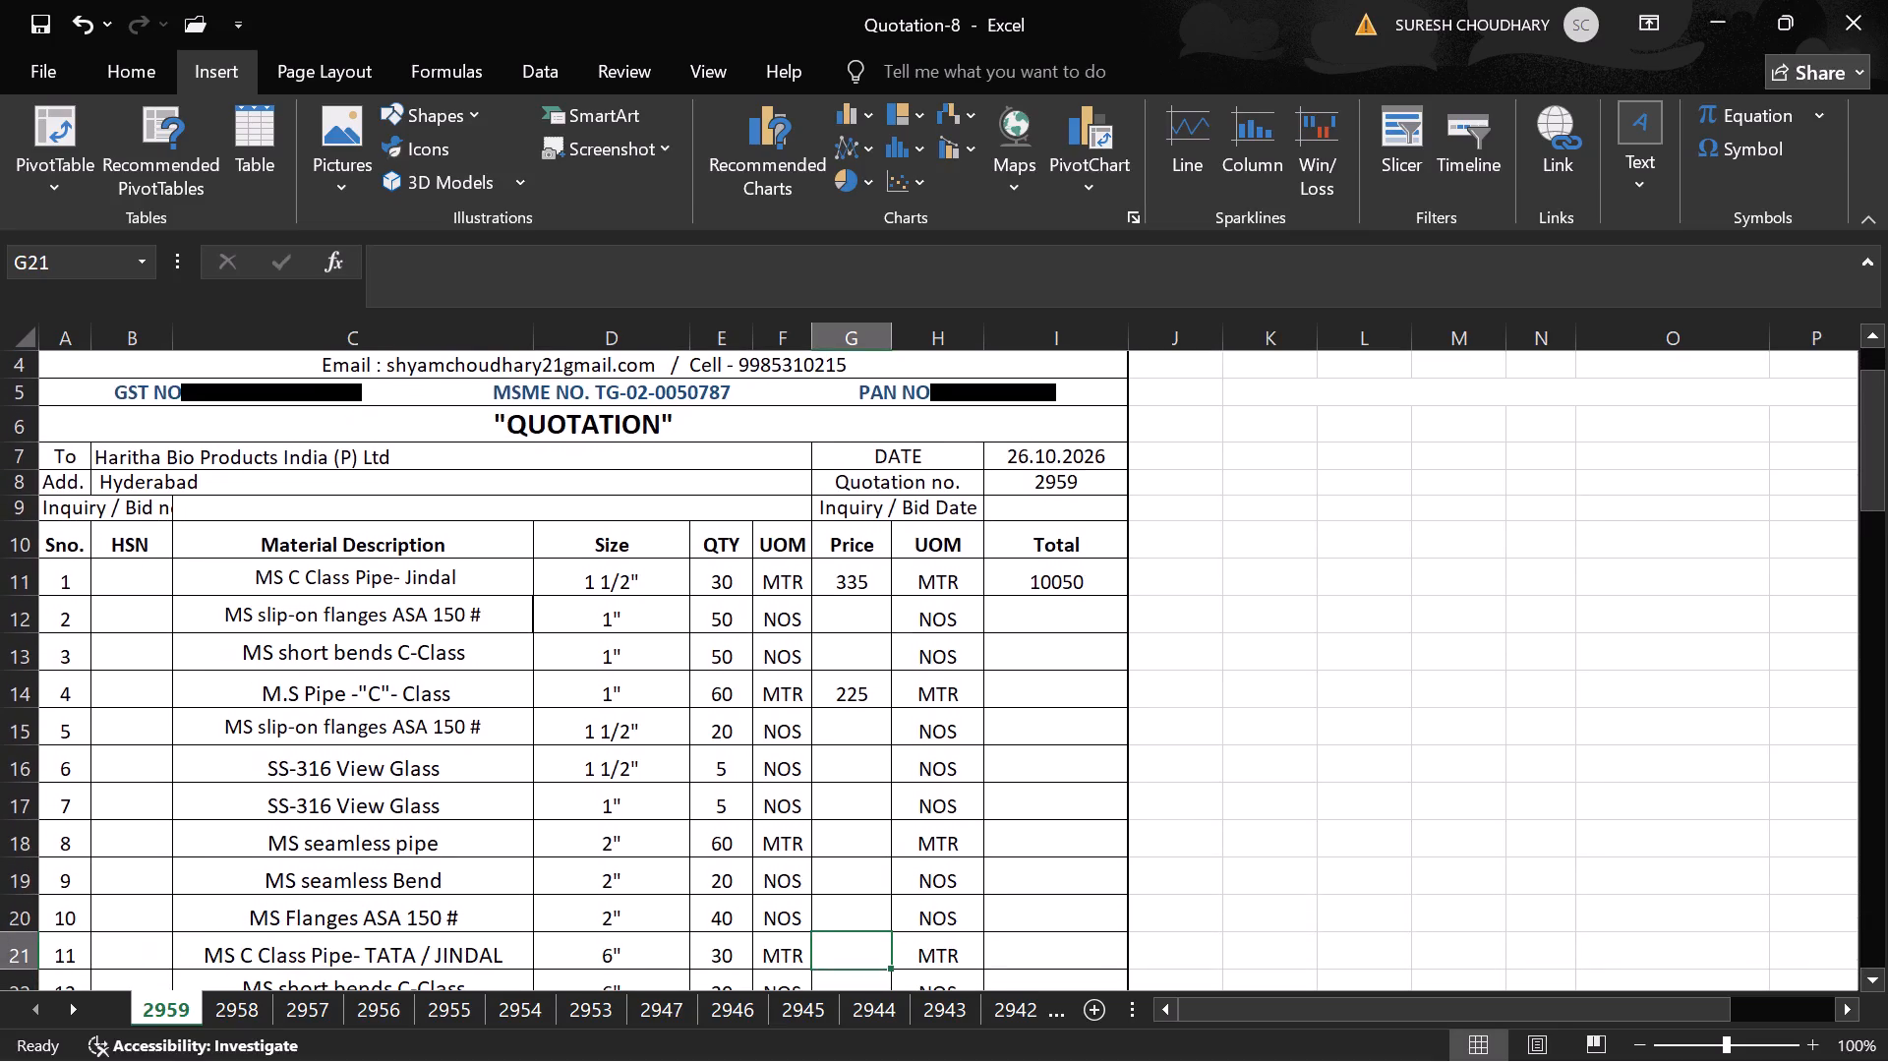
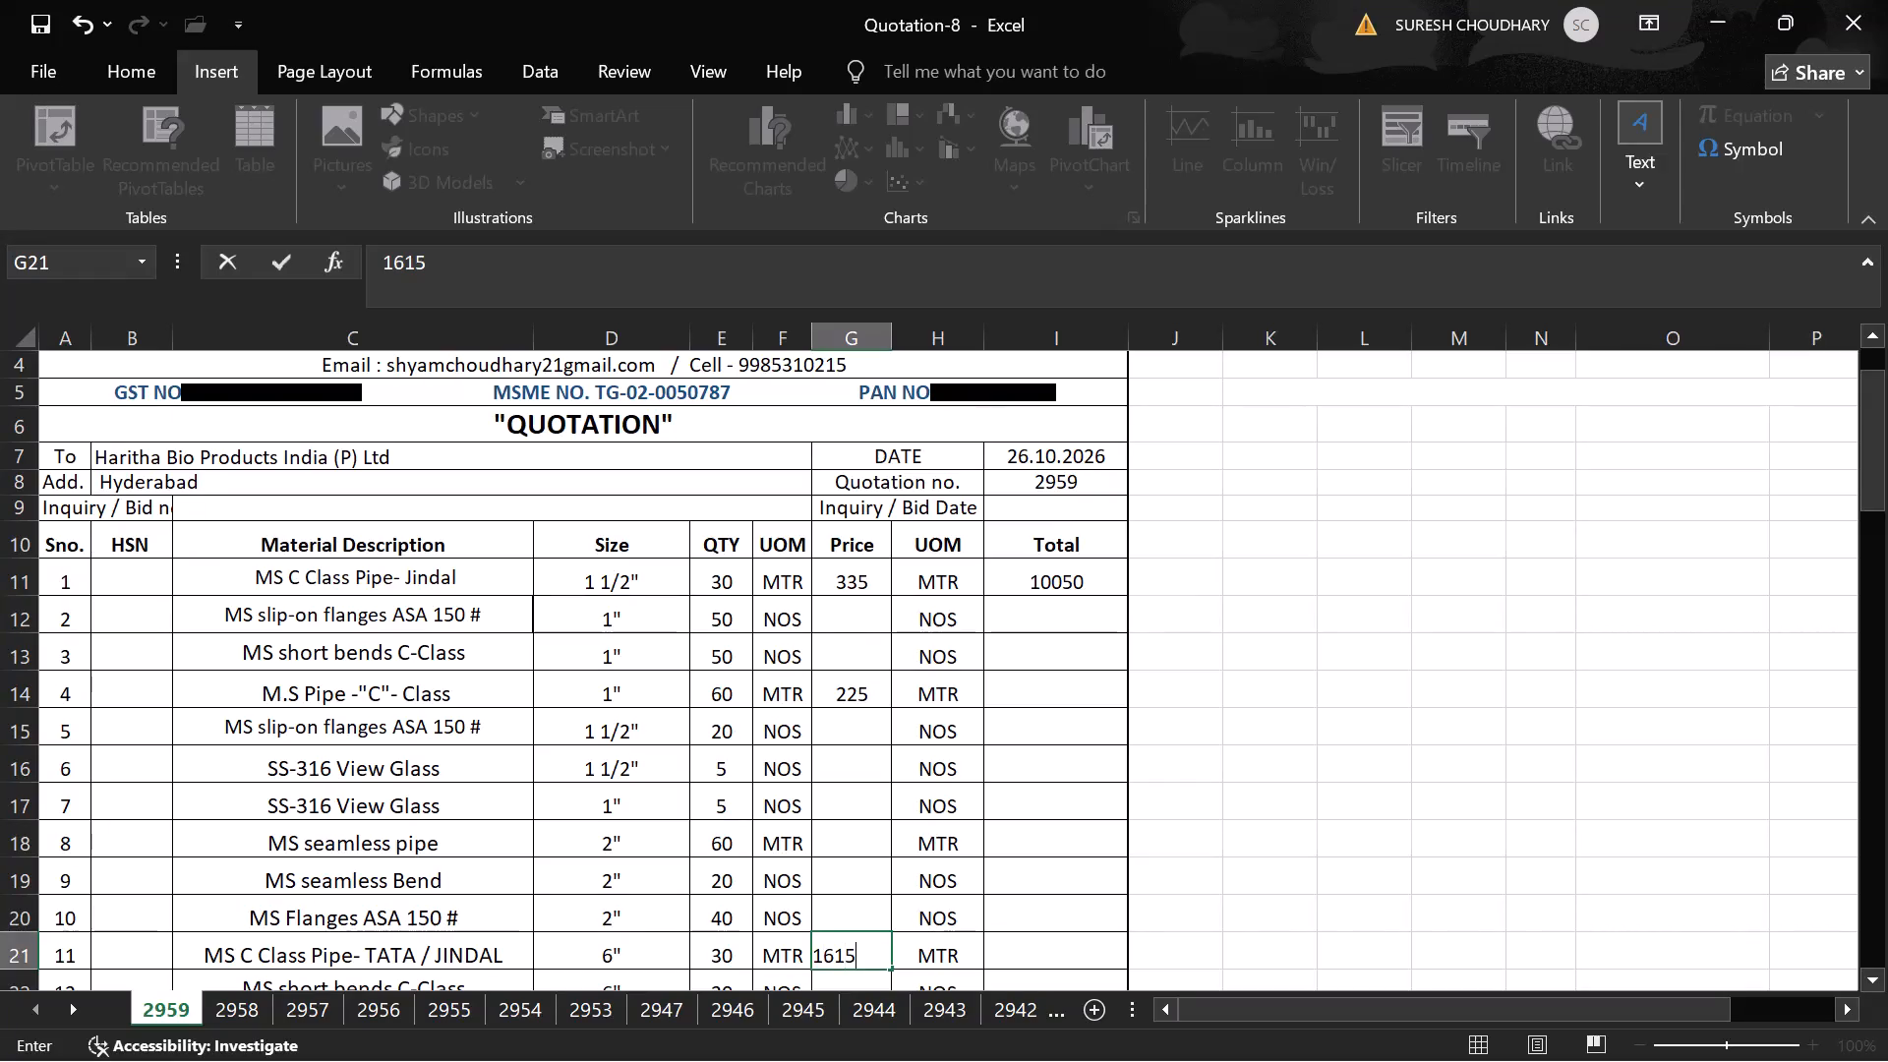
Enter a price of 1615 for item 11, the 6" MS C Class Pipe- TATA / JINDAL.
key("Return")
Enter a price of 335 for item 14, the 1 1/2" MS C Class Pipe- TATA.
key("Return")
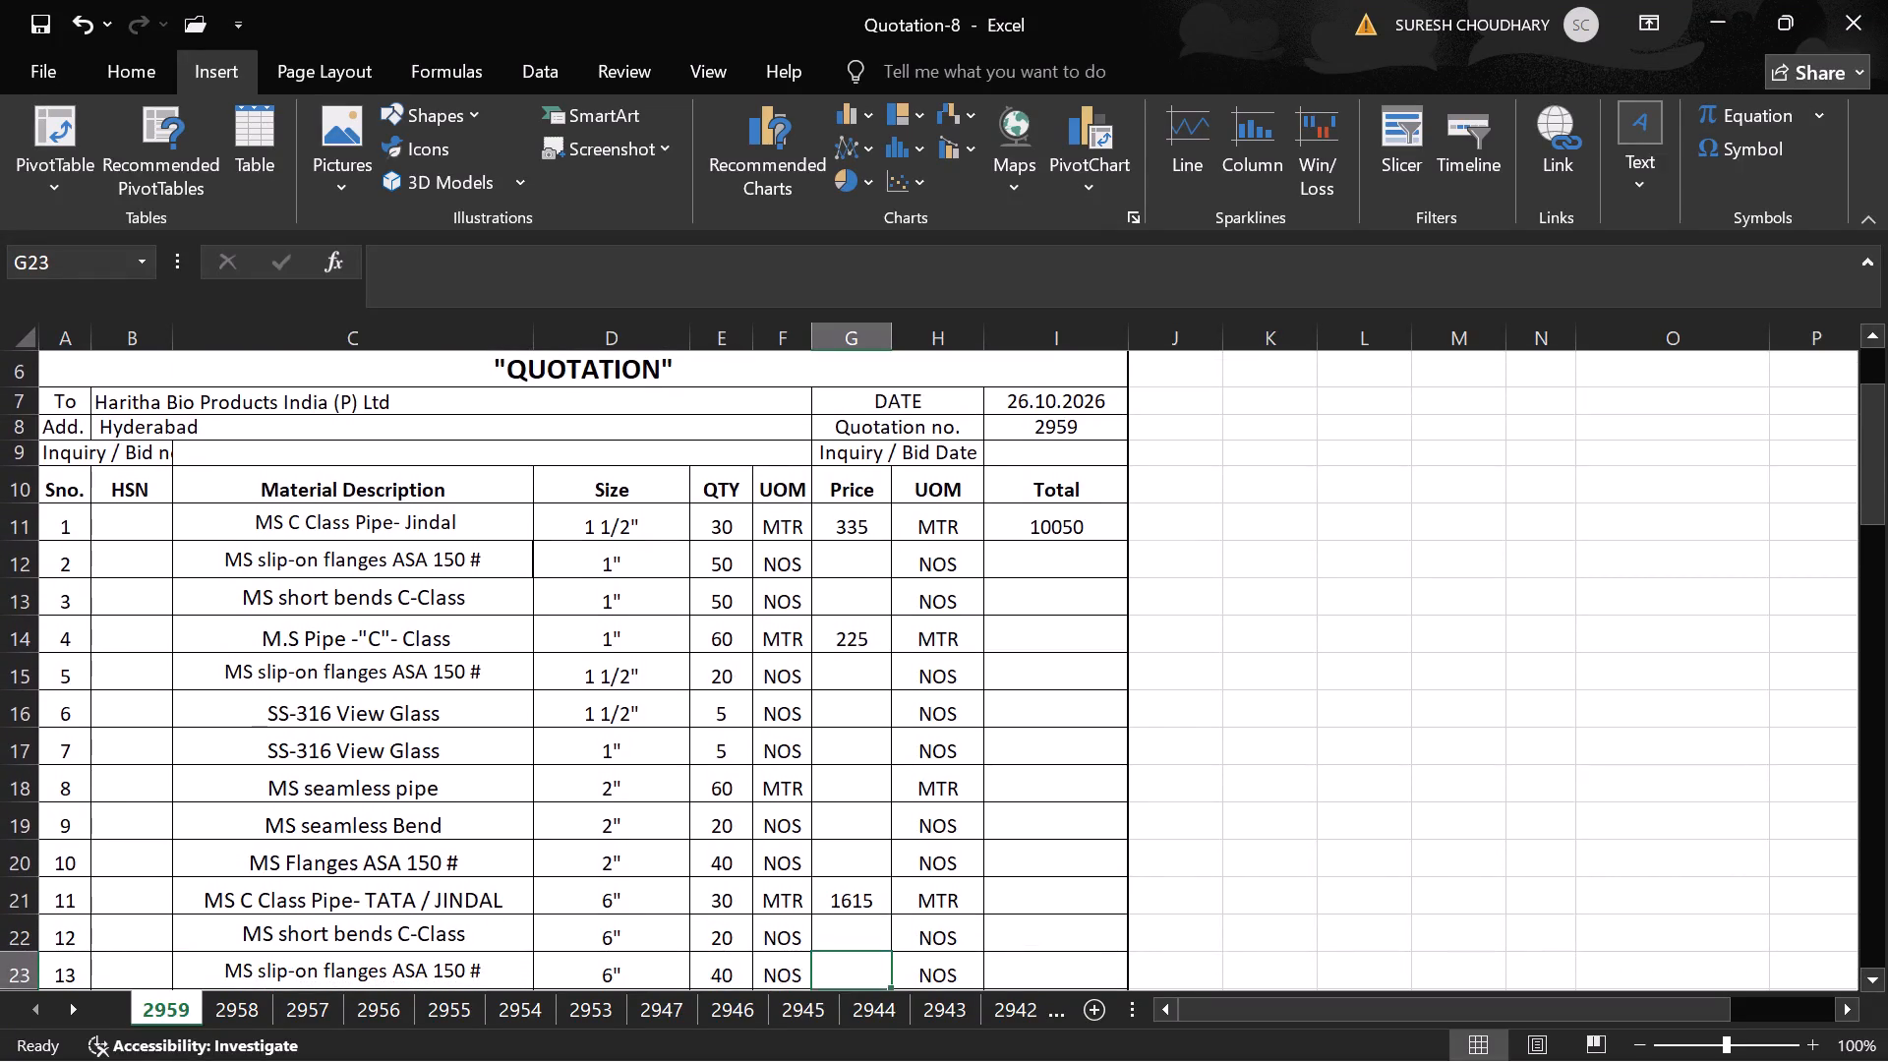
key("Return")
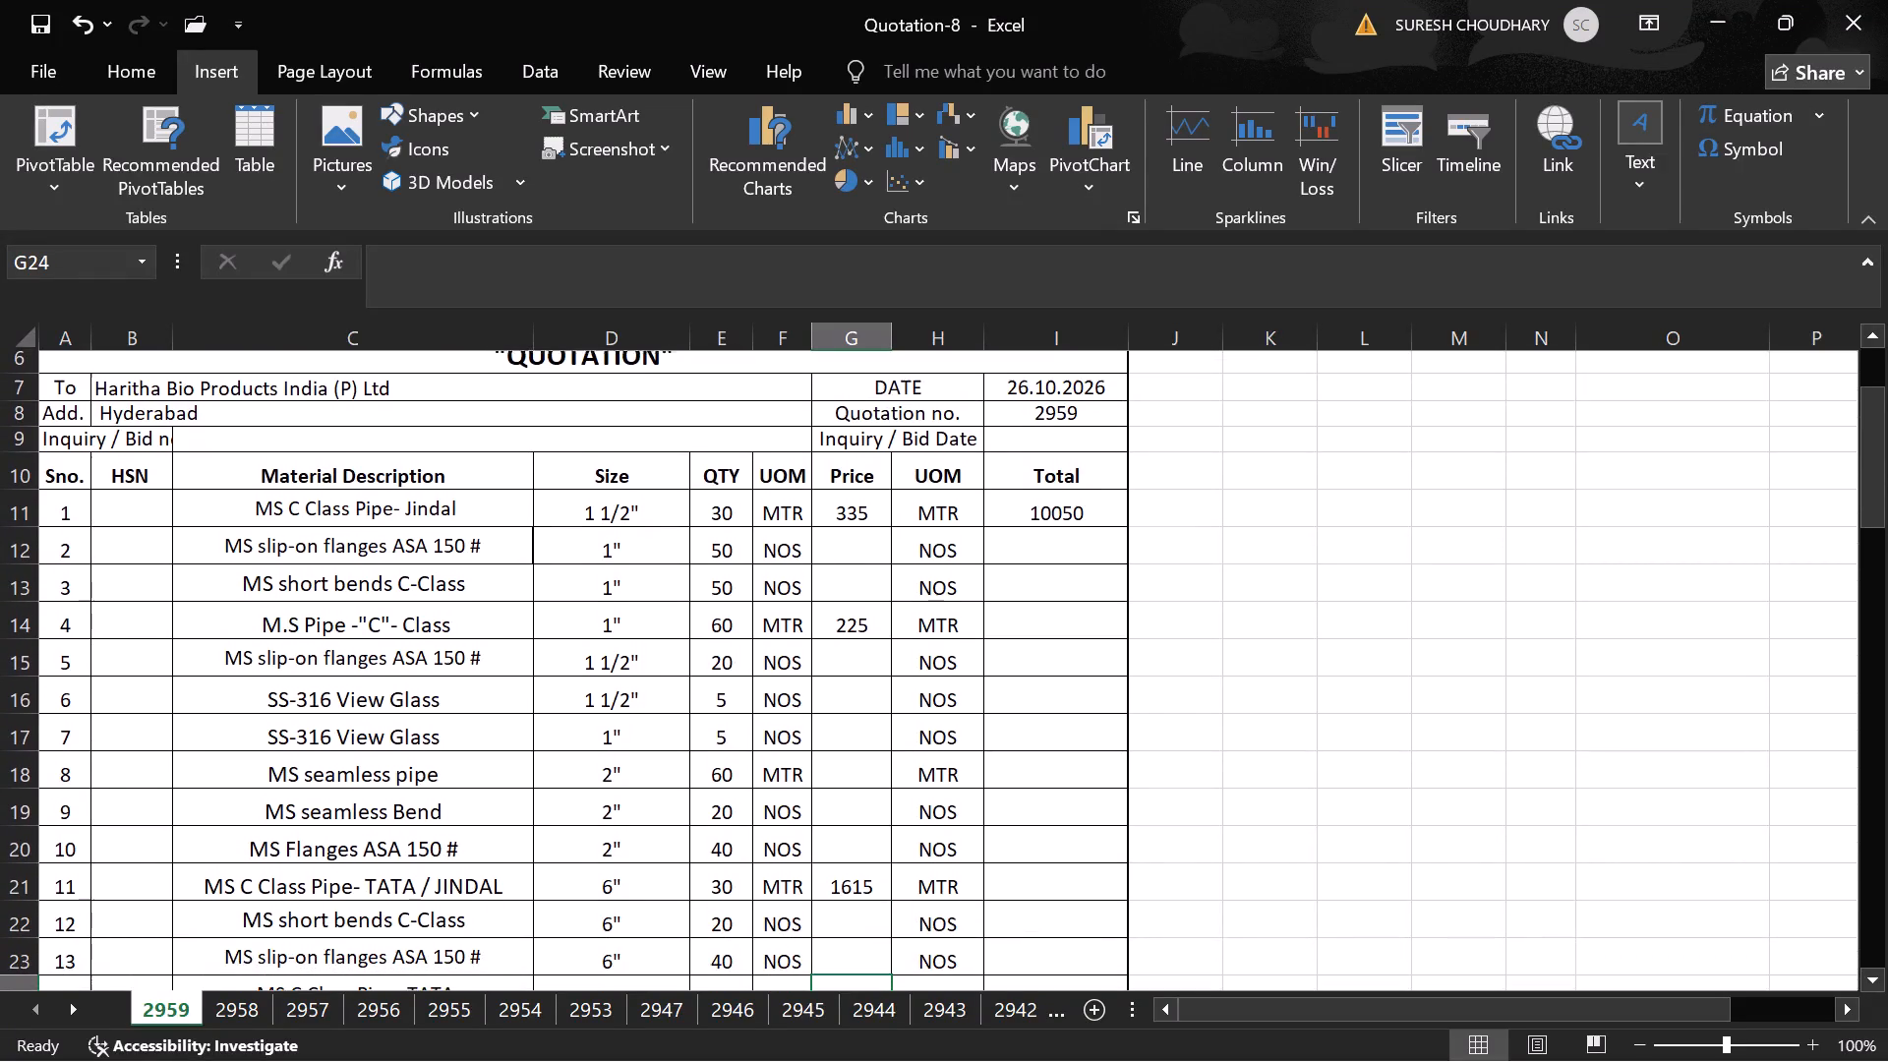
key("Return")
key("Up")
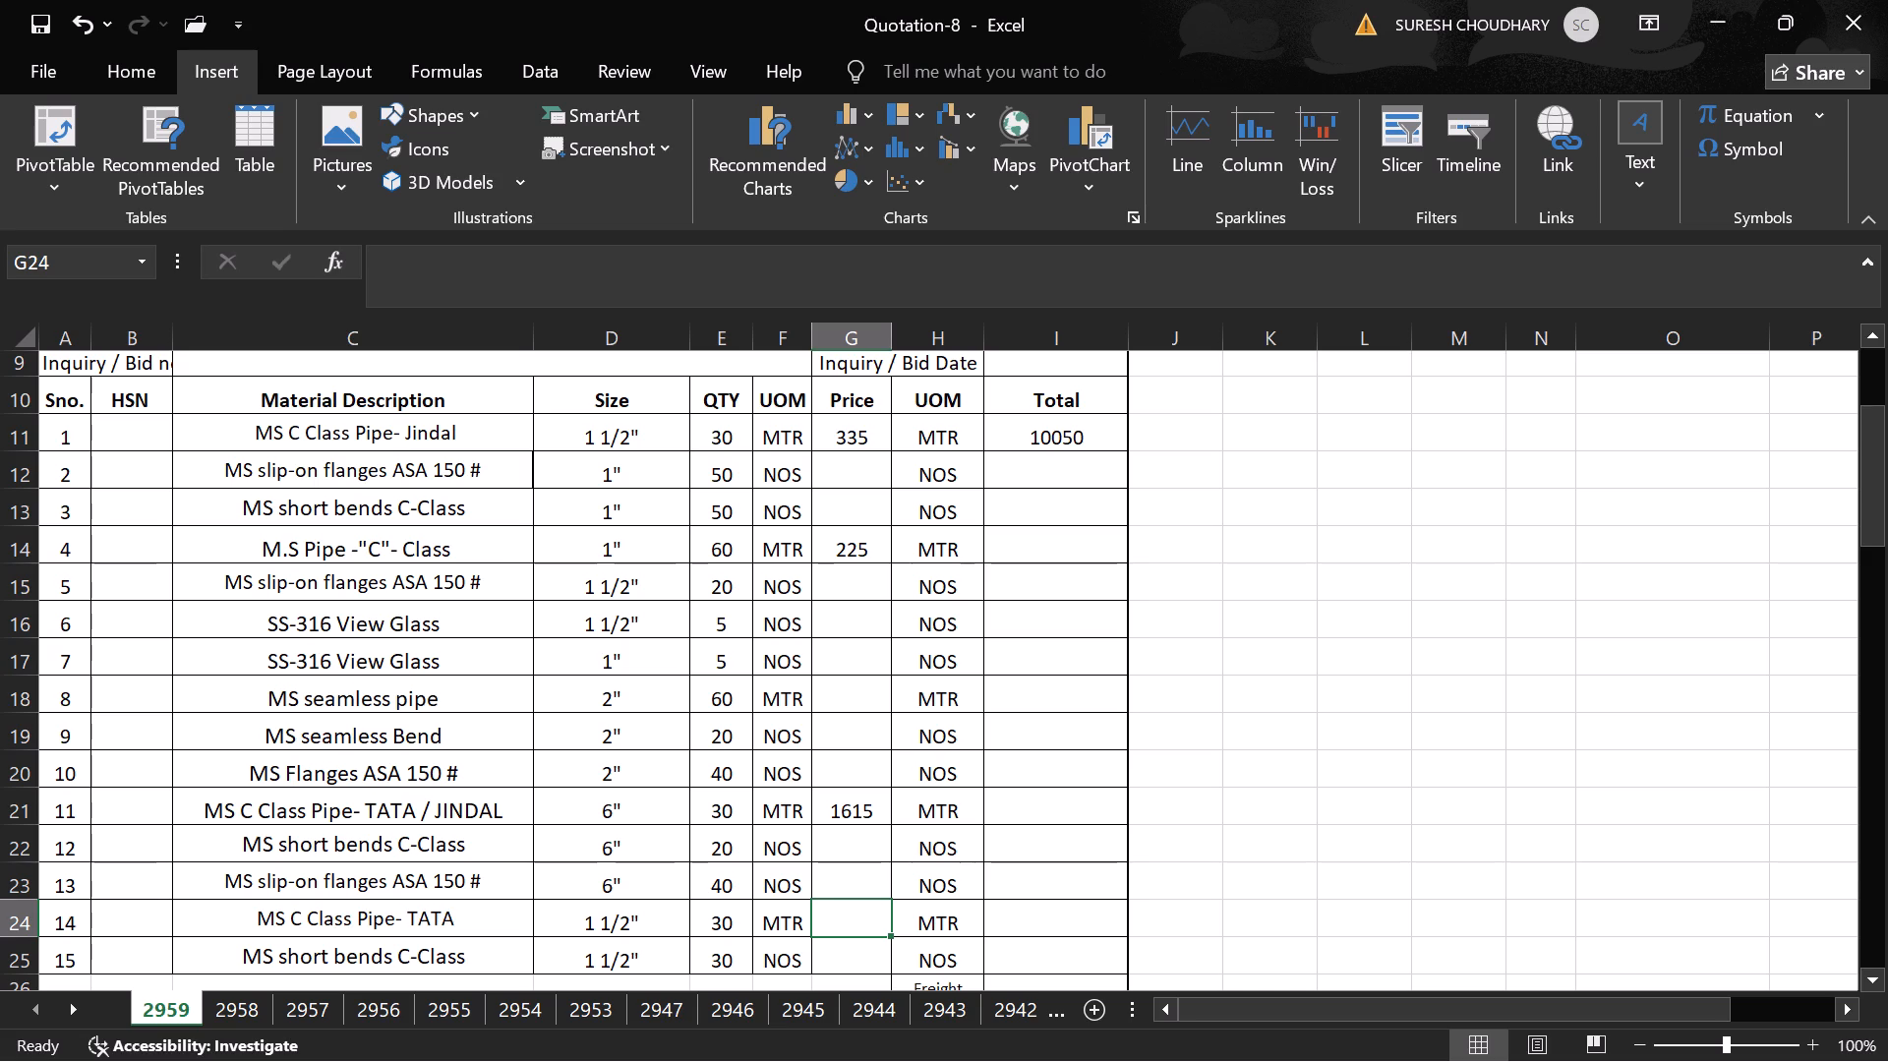
type("33")
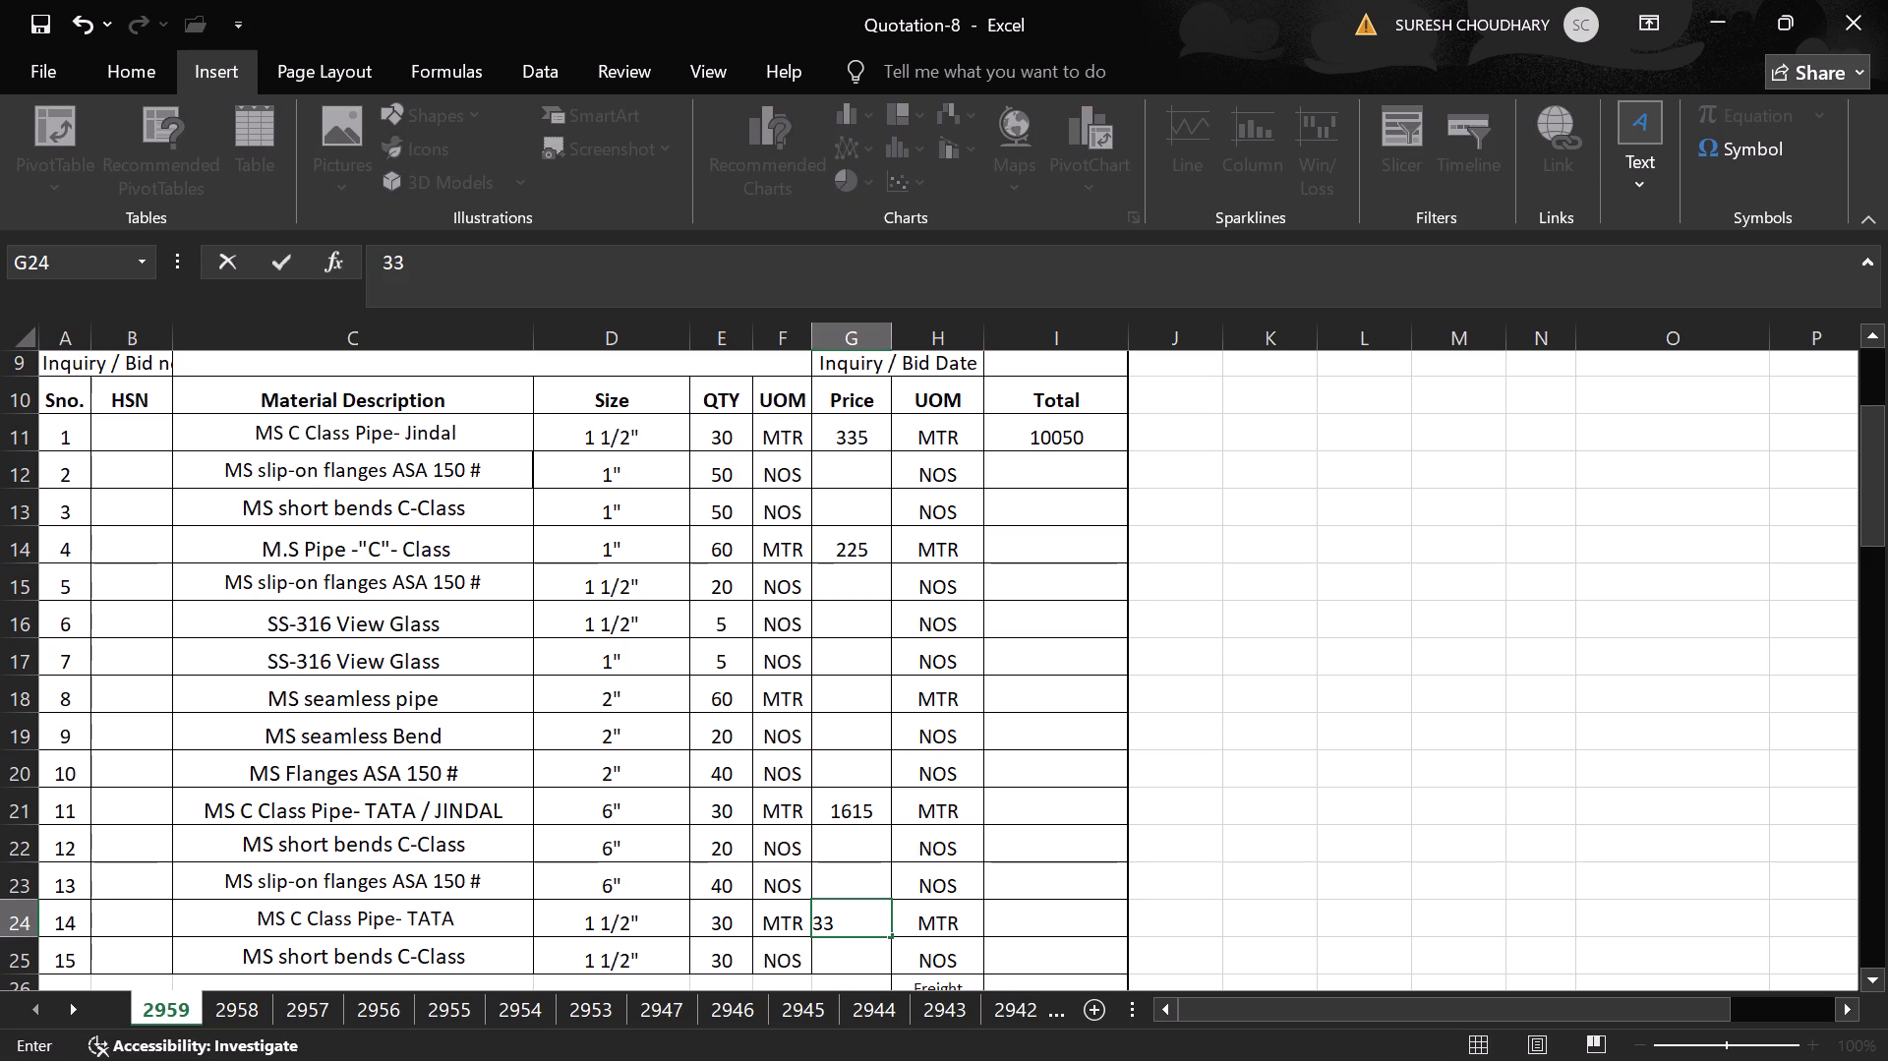
key("5")
key("Return")
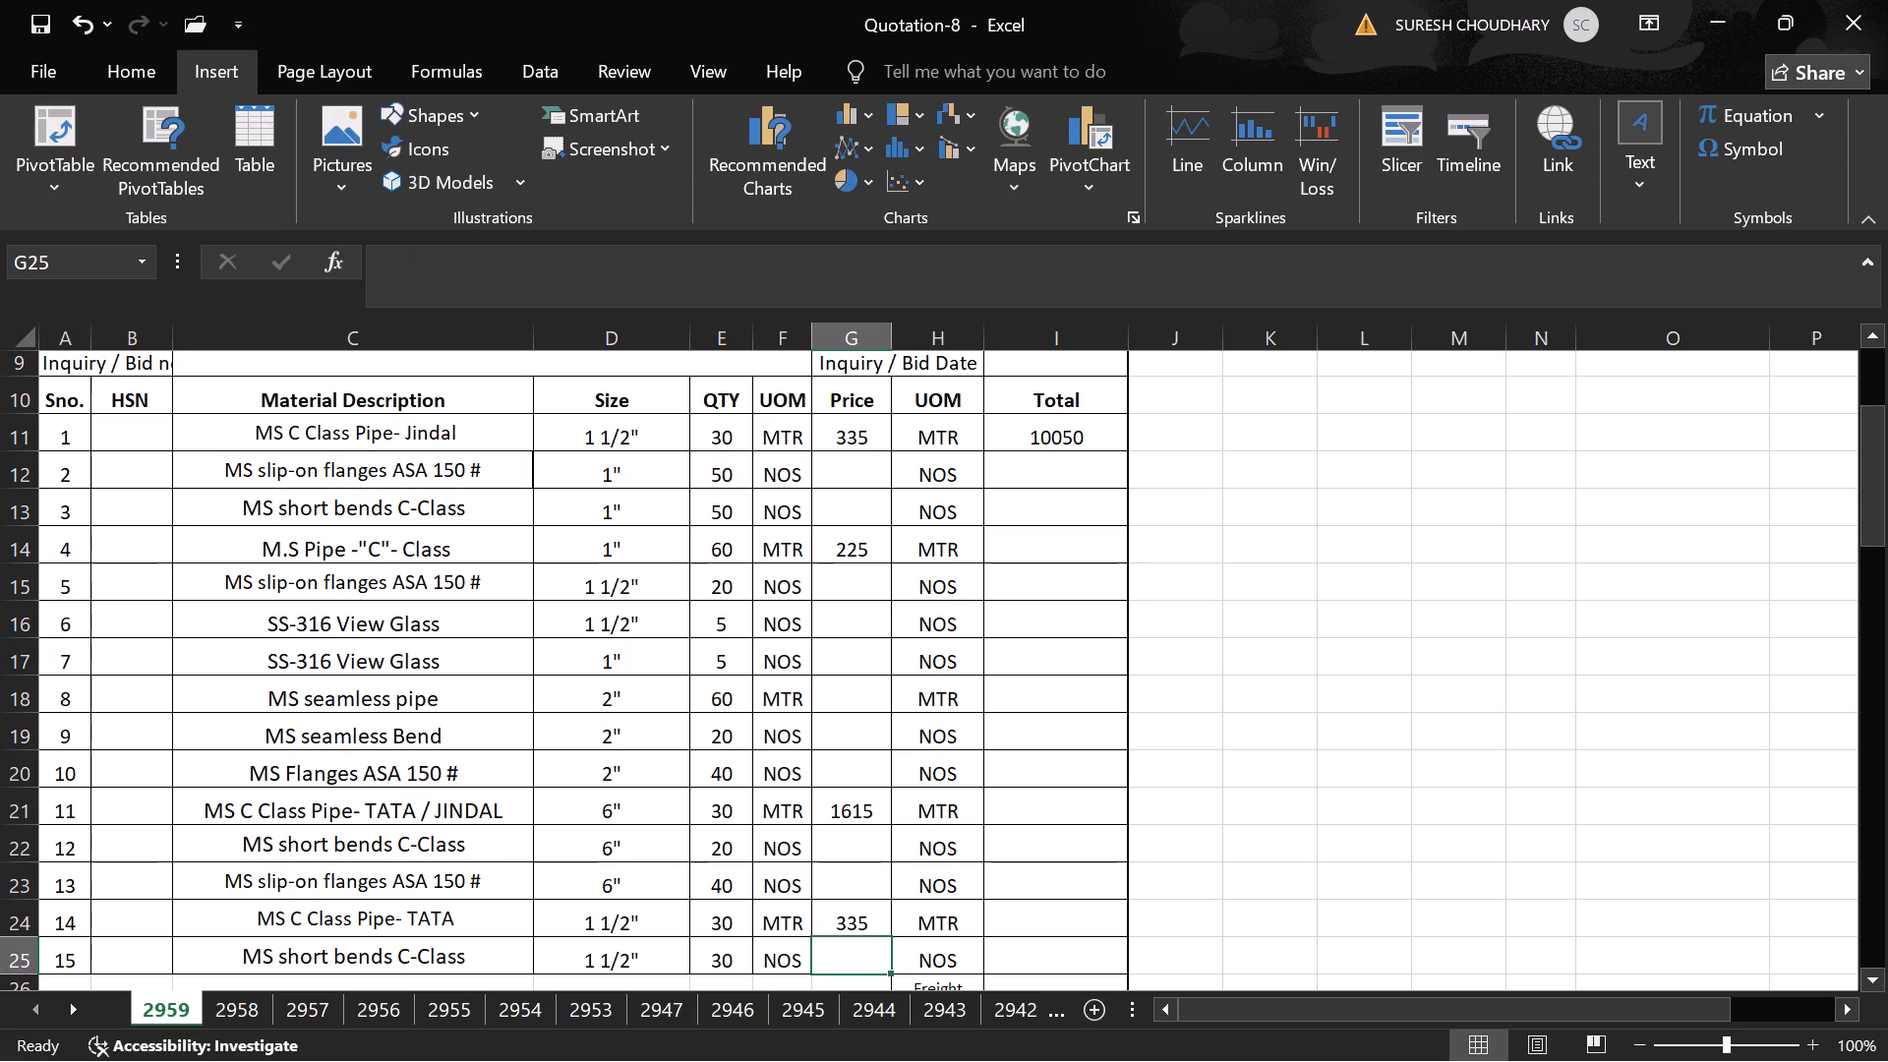
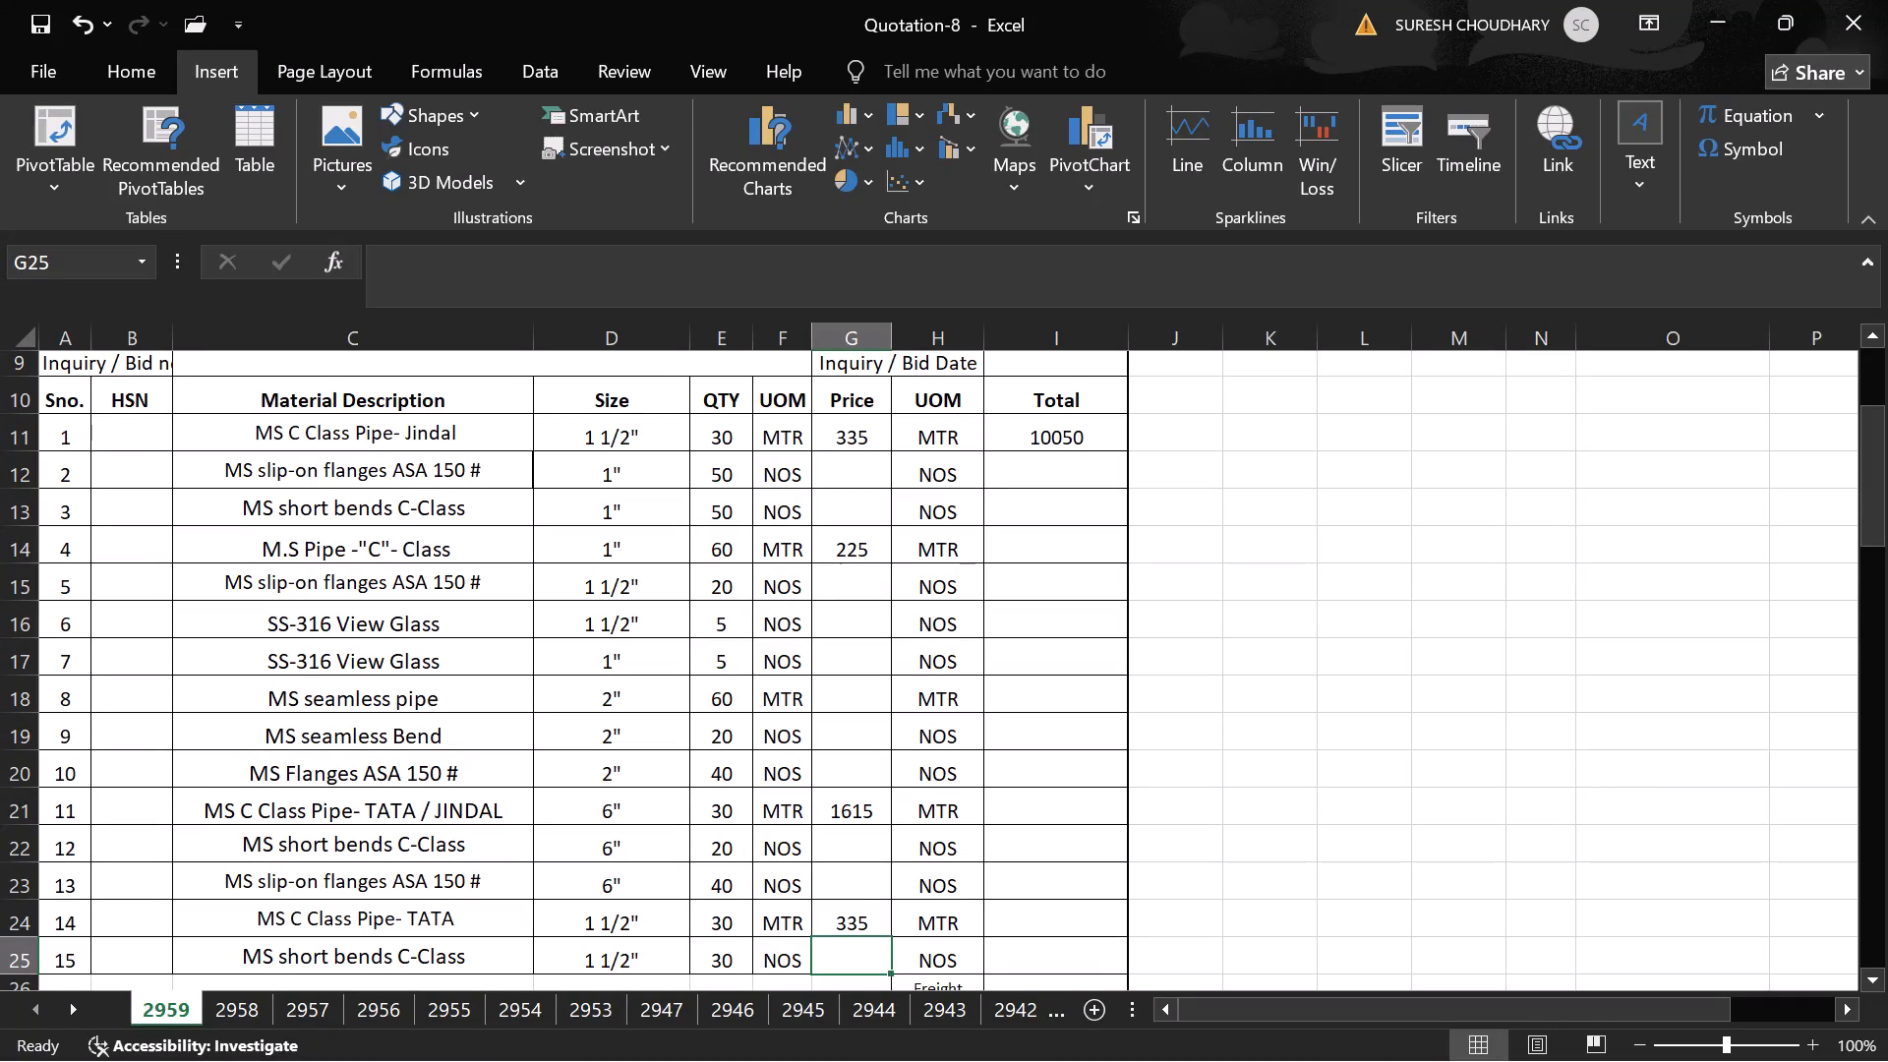
Fill the quantity-times-price formula =E11*G11 from item 1's Total down through item 15.
double_click(1052, 435)
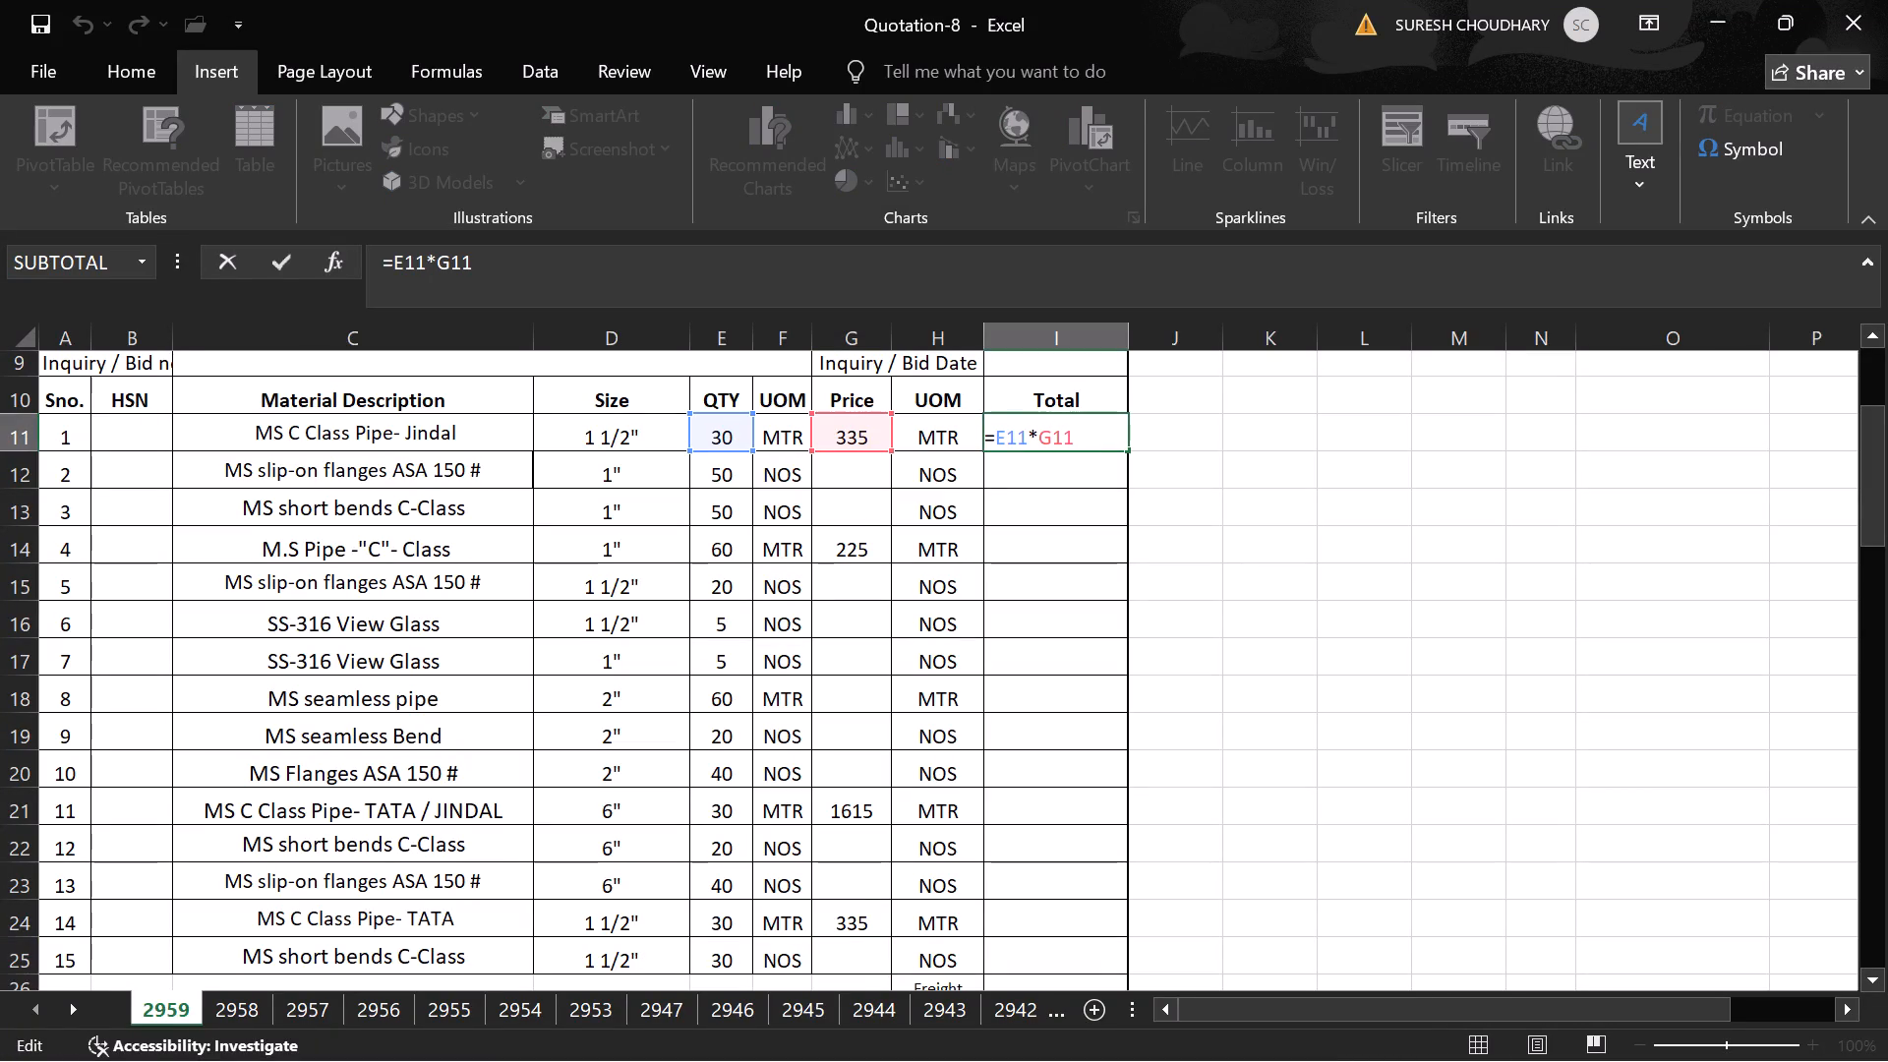
left_click(1160, 443)
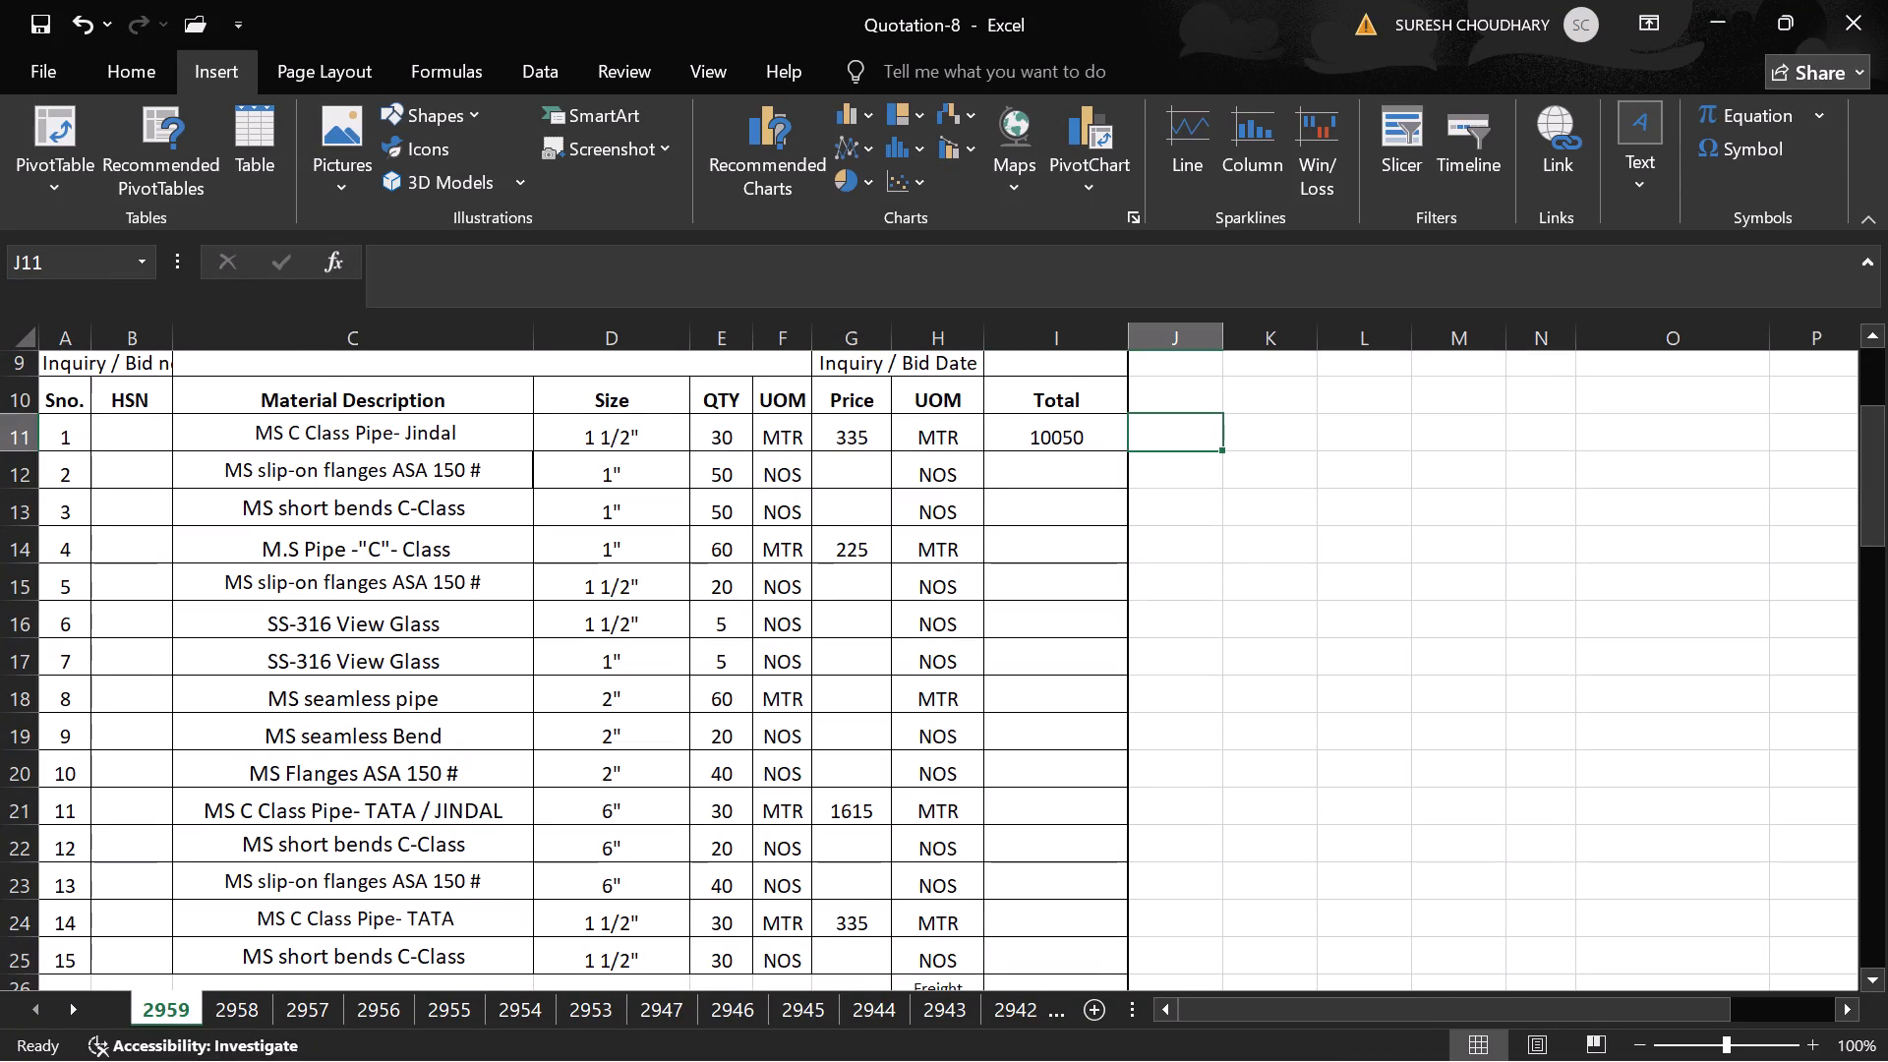
key("Left")
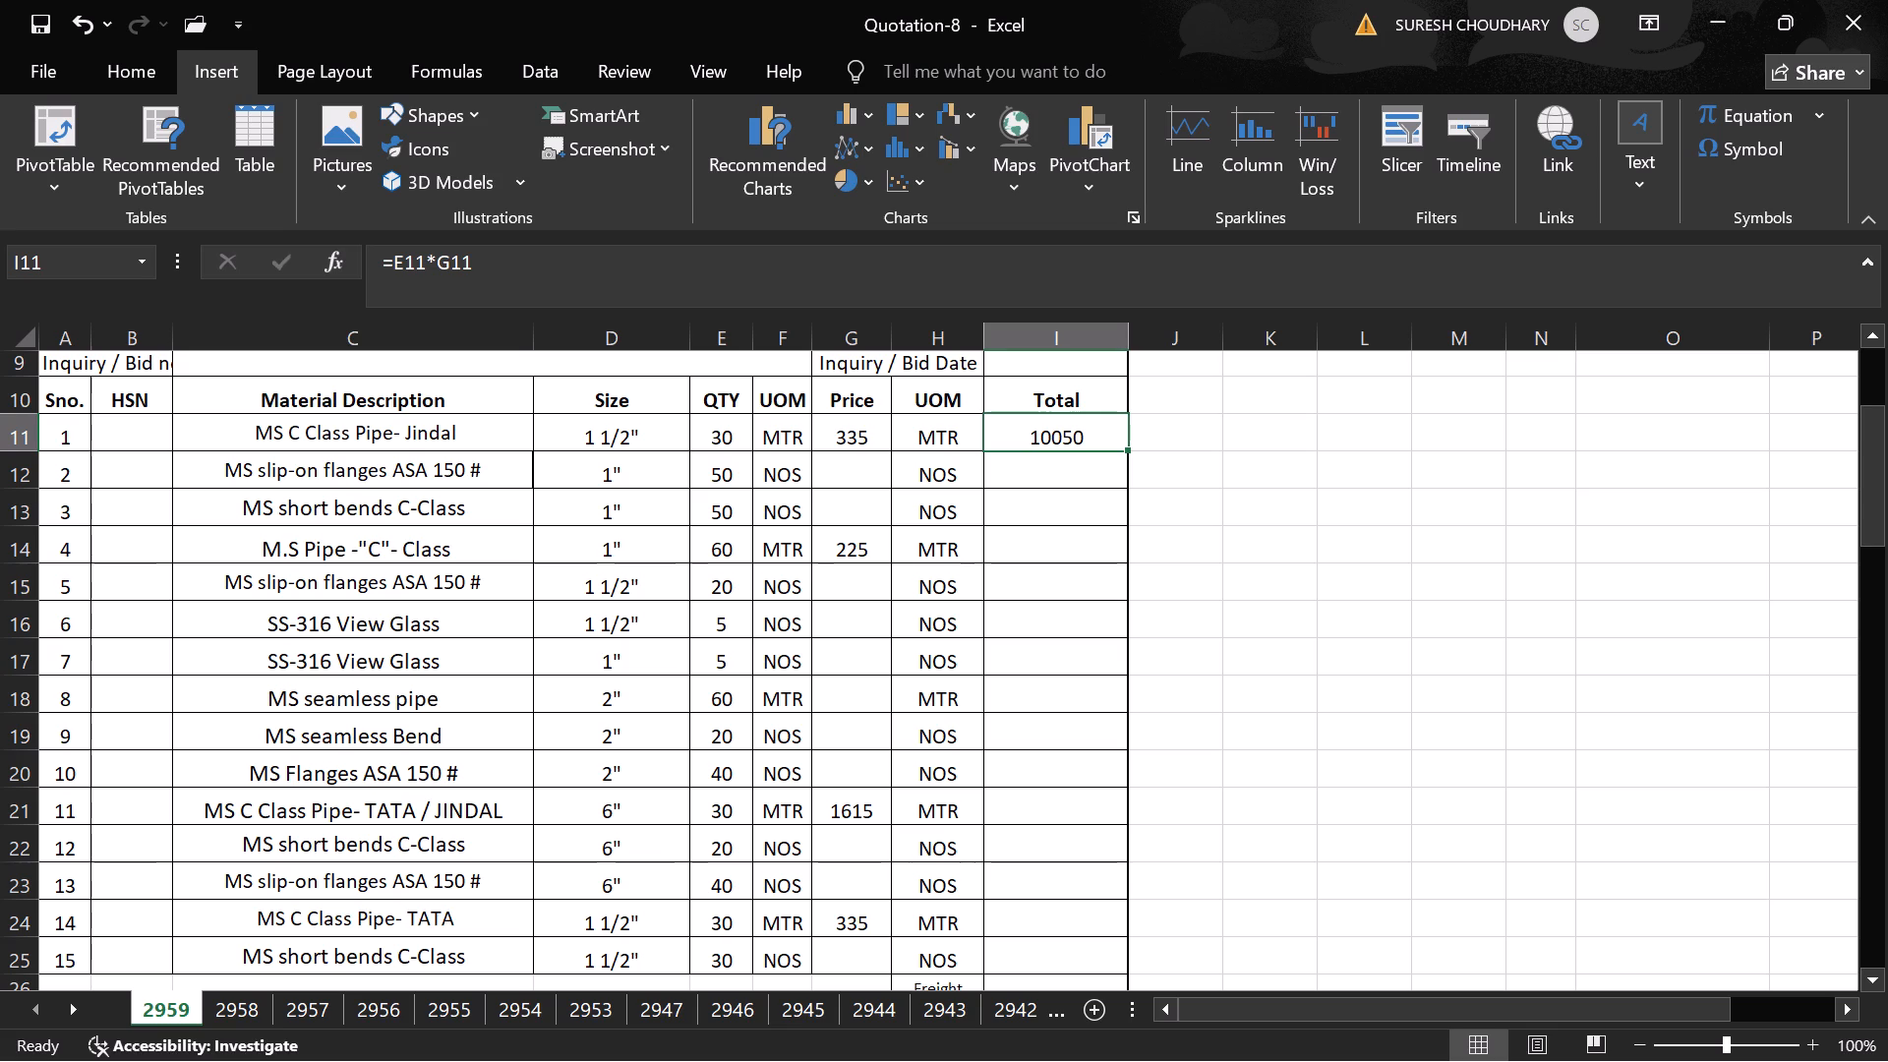
left_click(1125, 447)
left_click_drag(1125, 453, 1138, 668)
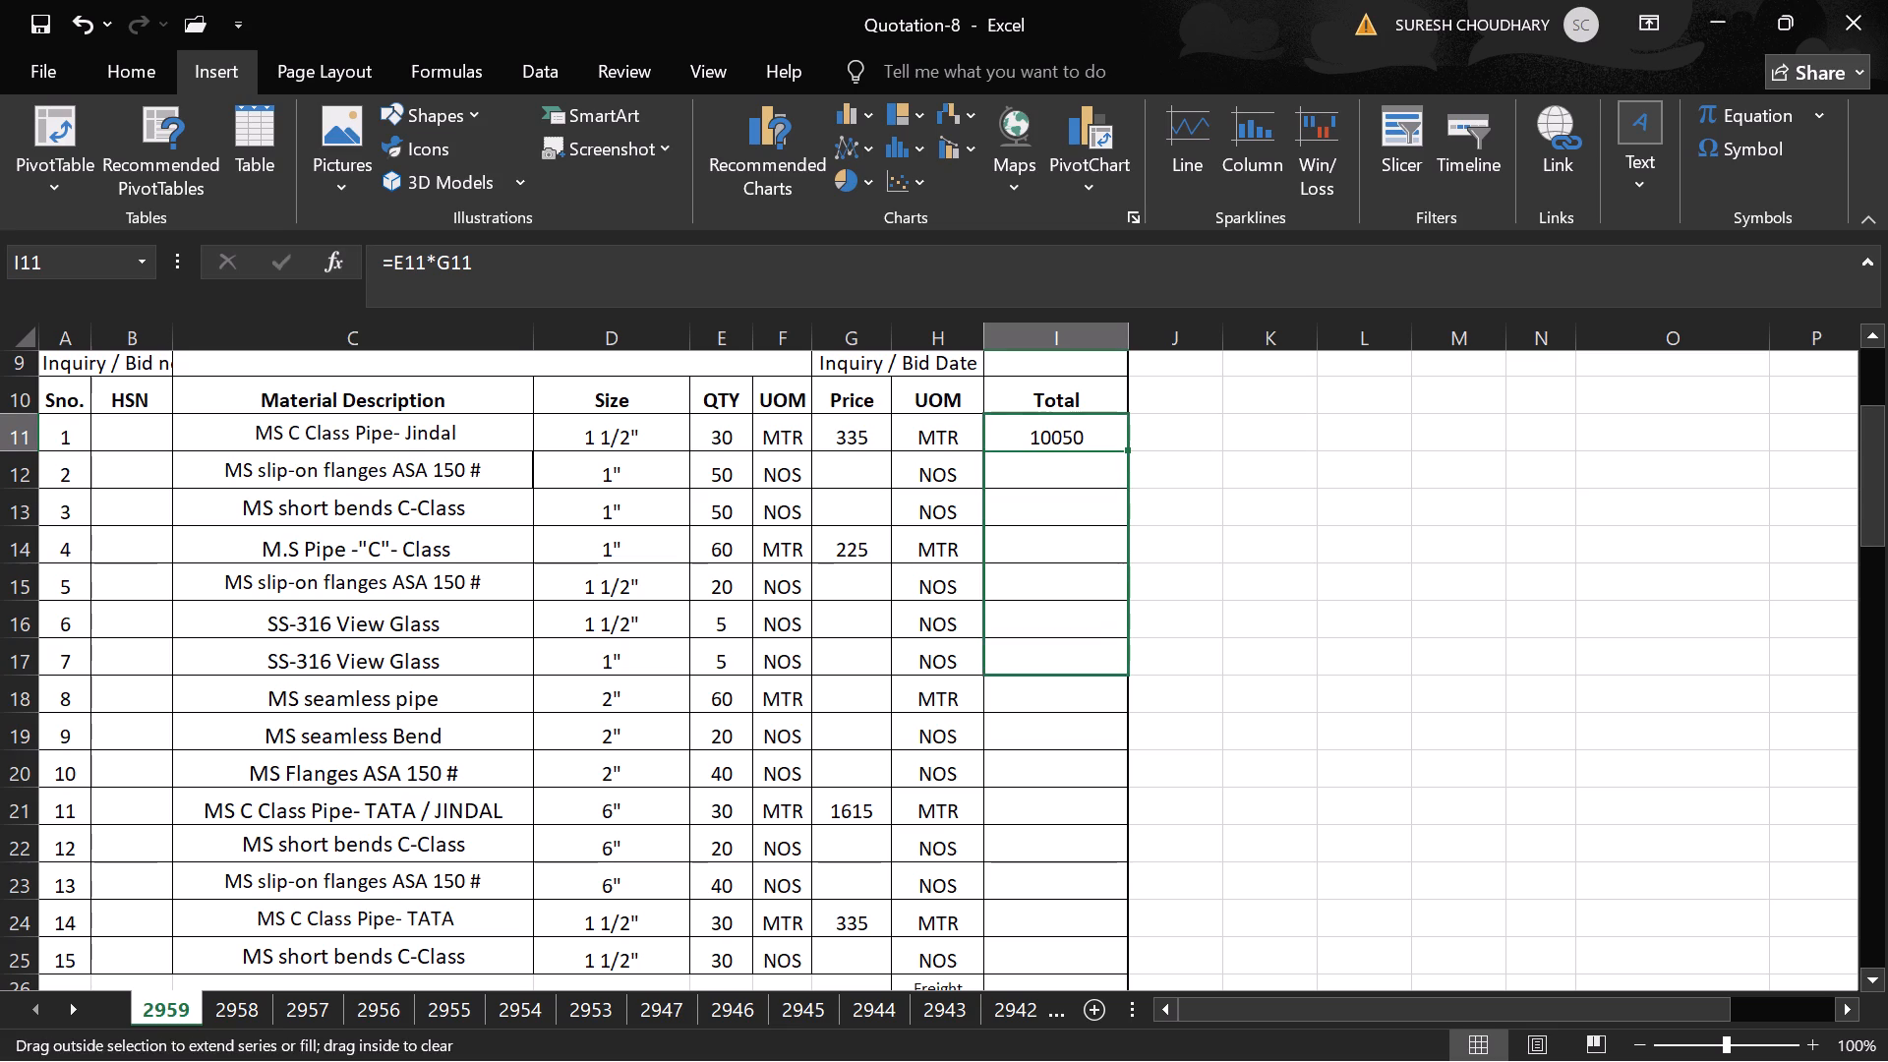
left_click_drag(1138, 668, 1085, 1010)
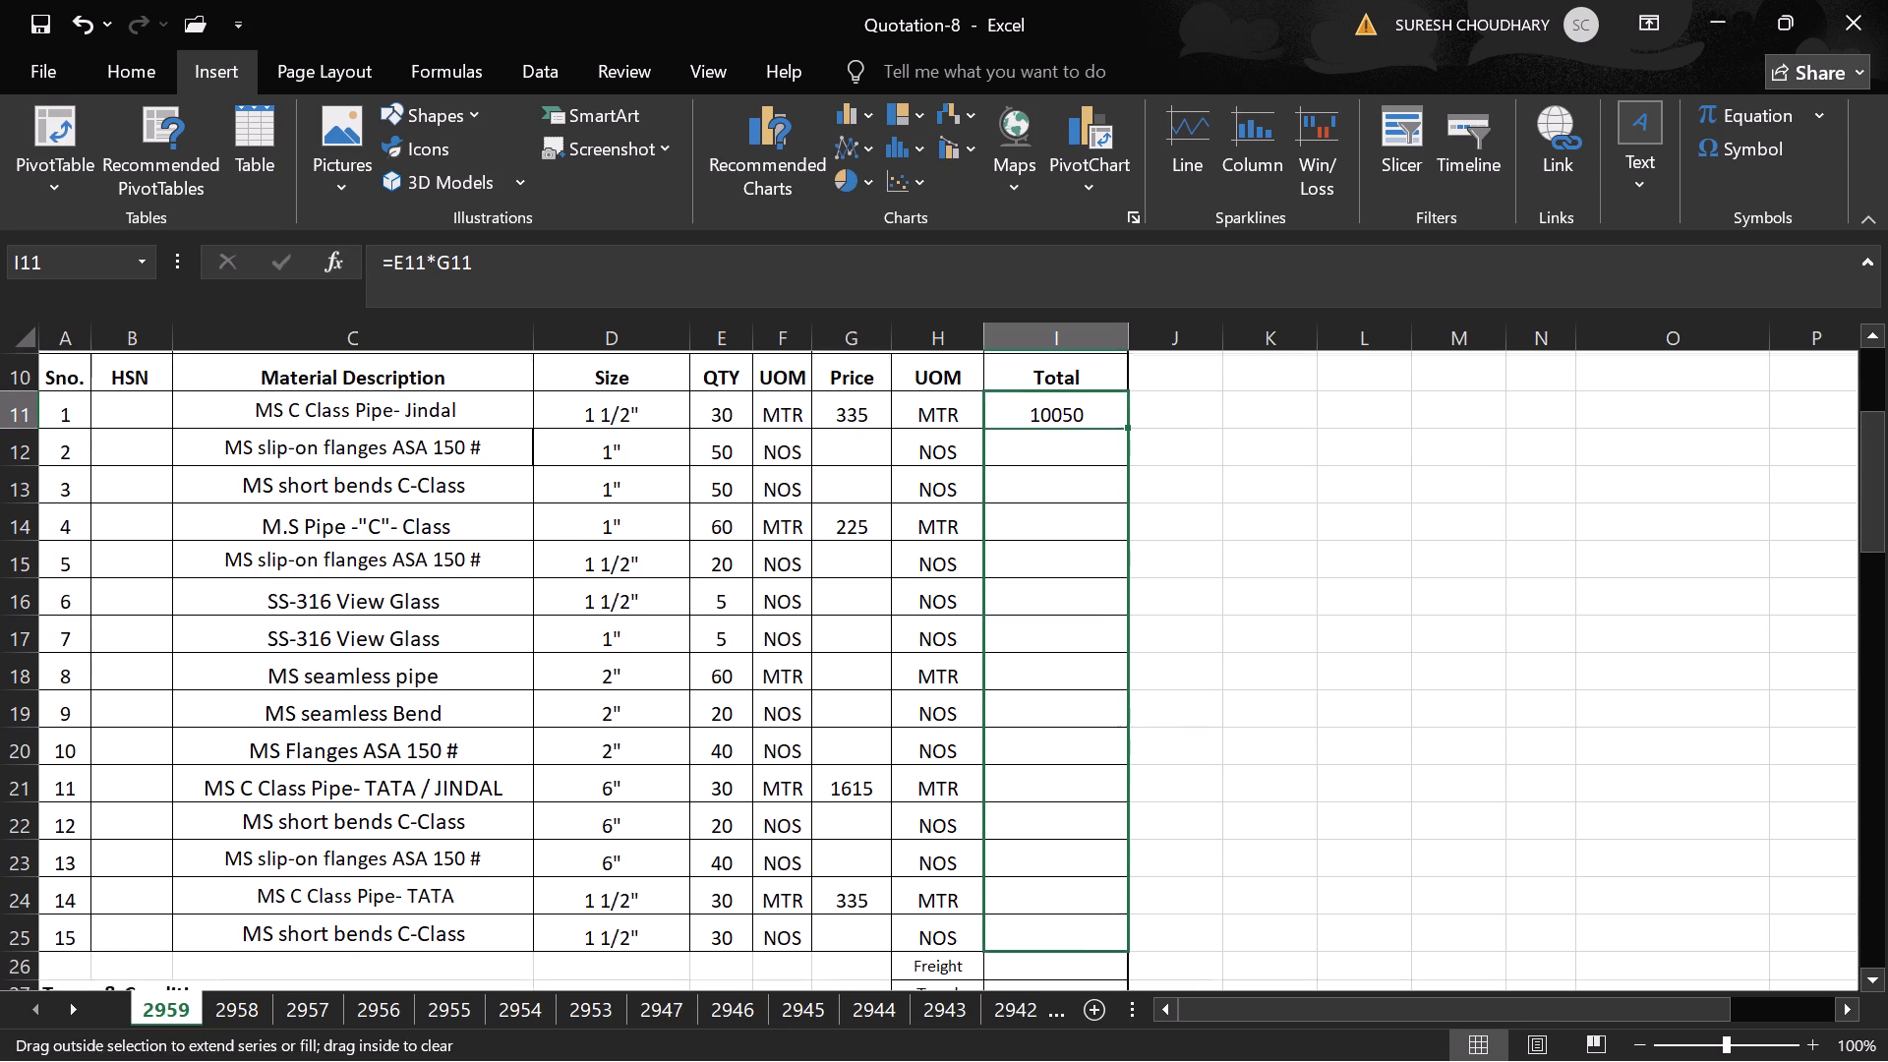
left_click_drag(1085, 1010, 1045, 794)
scroll(1193, 710, "up", 1)
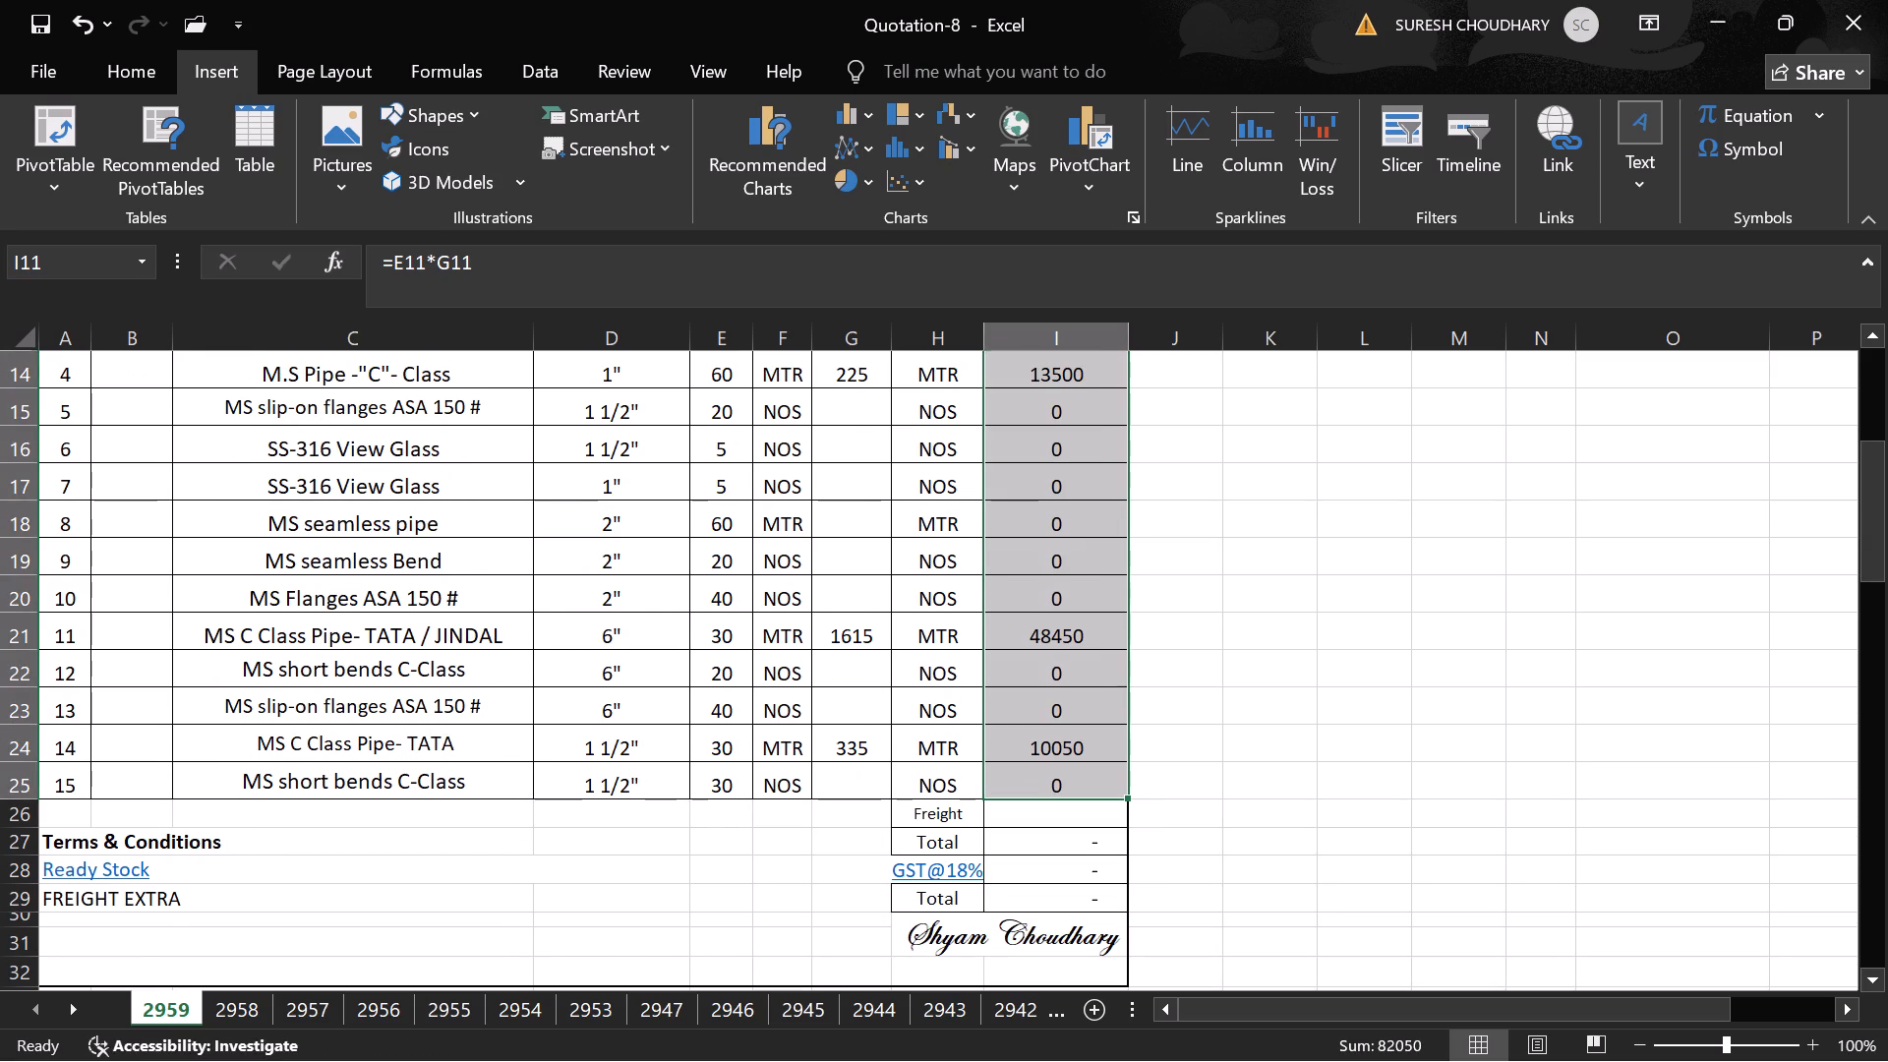
left_click(1193, 710)
left_click_drag(1325, 698, 1333, 699)
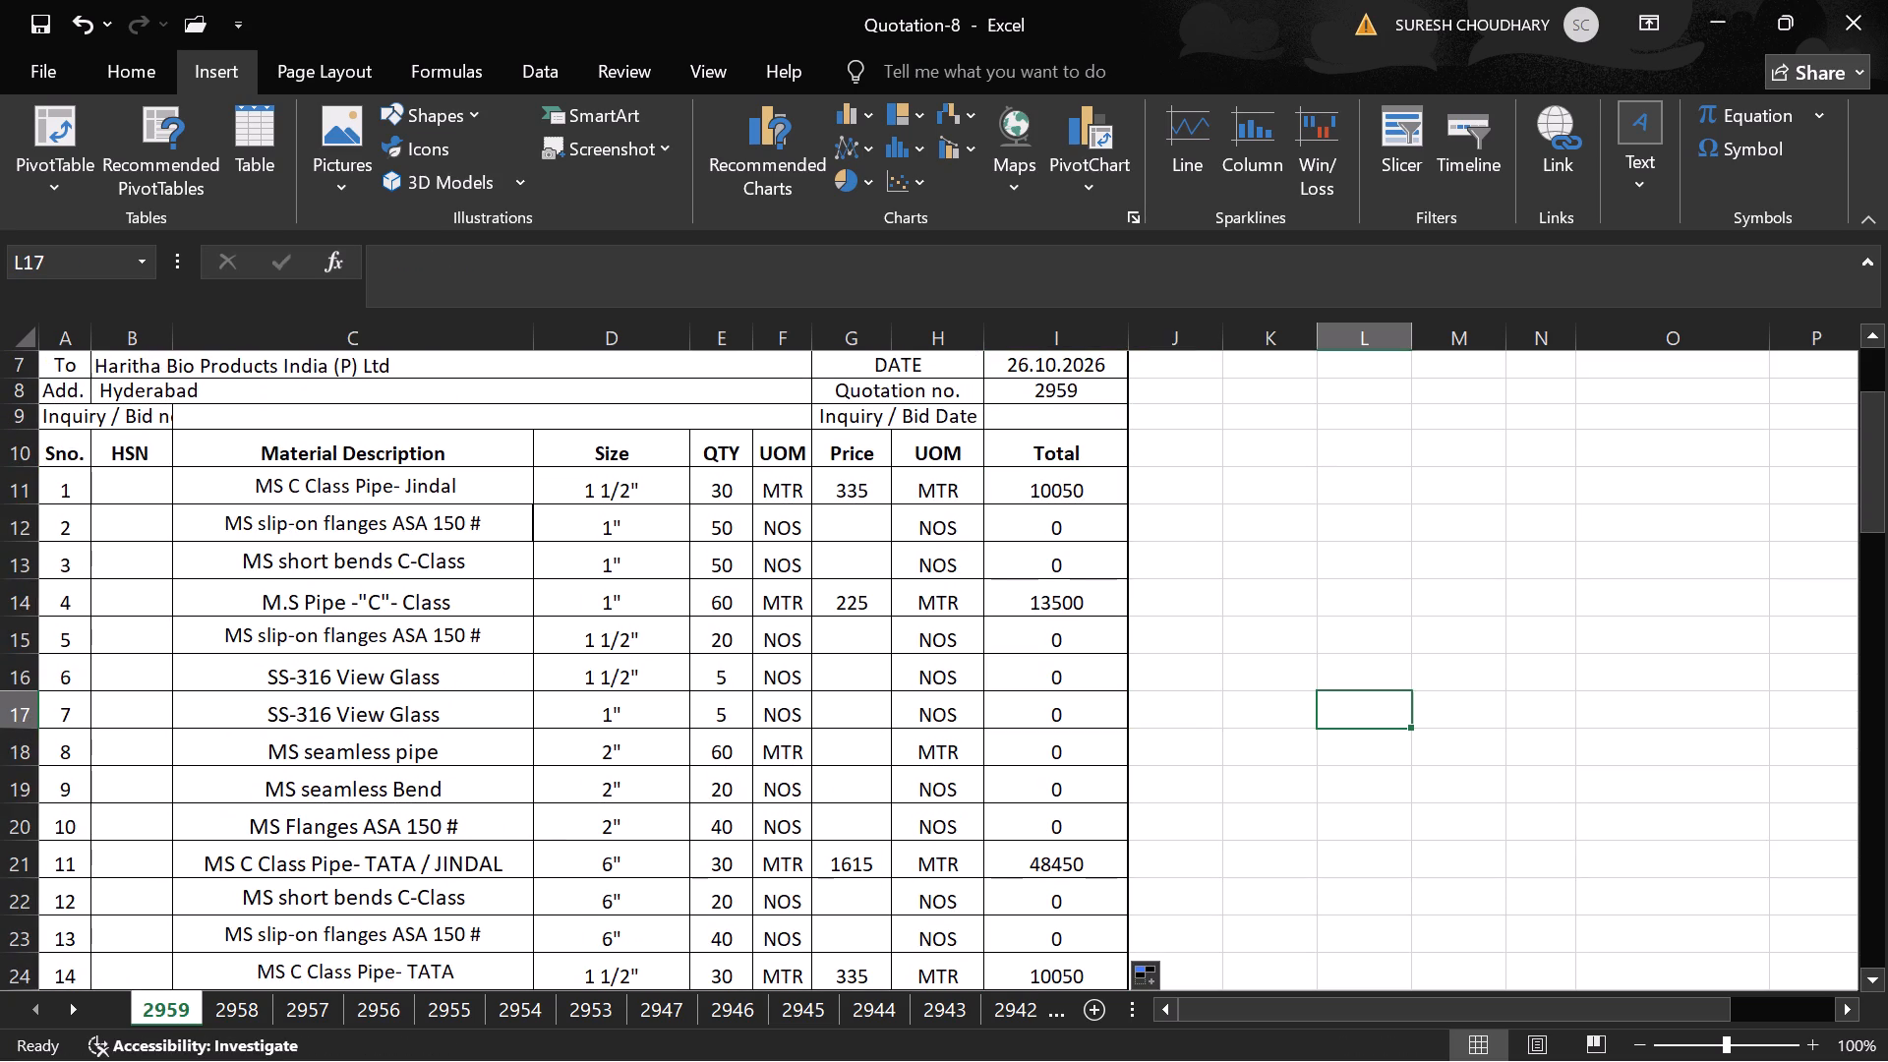
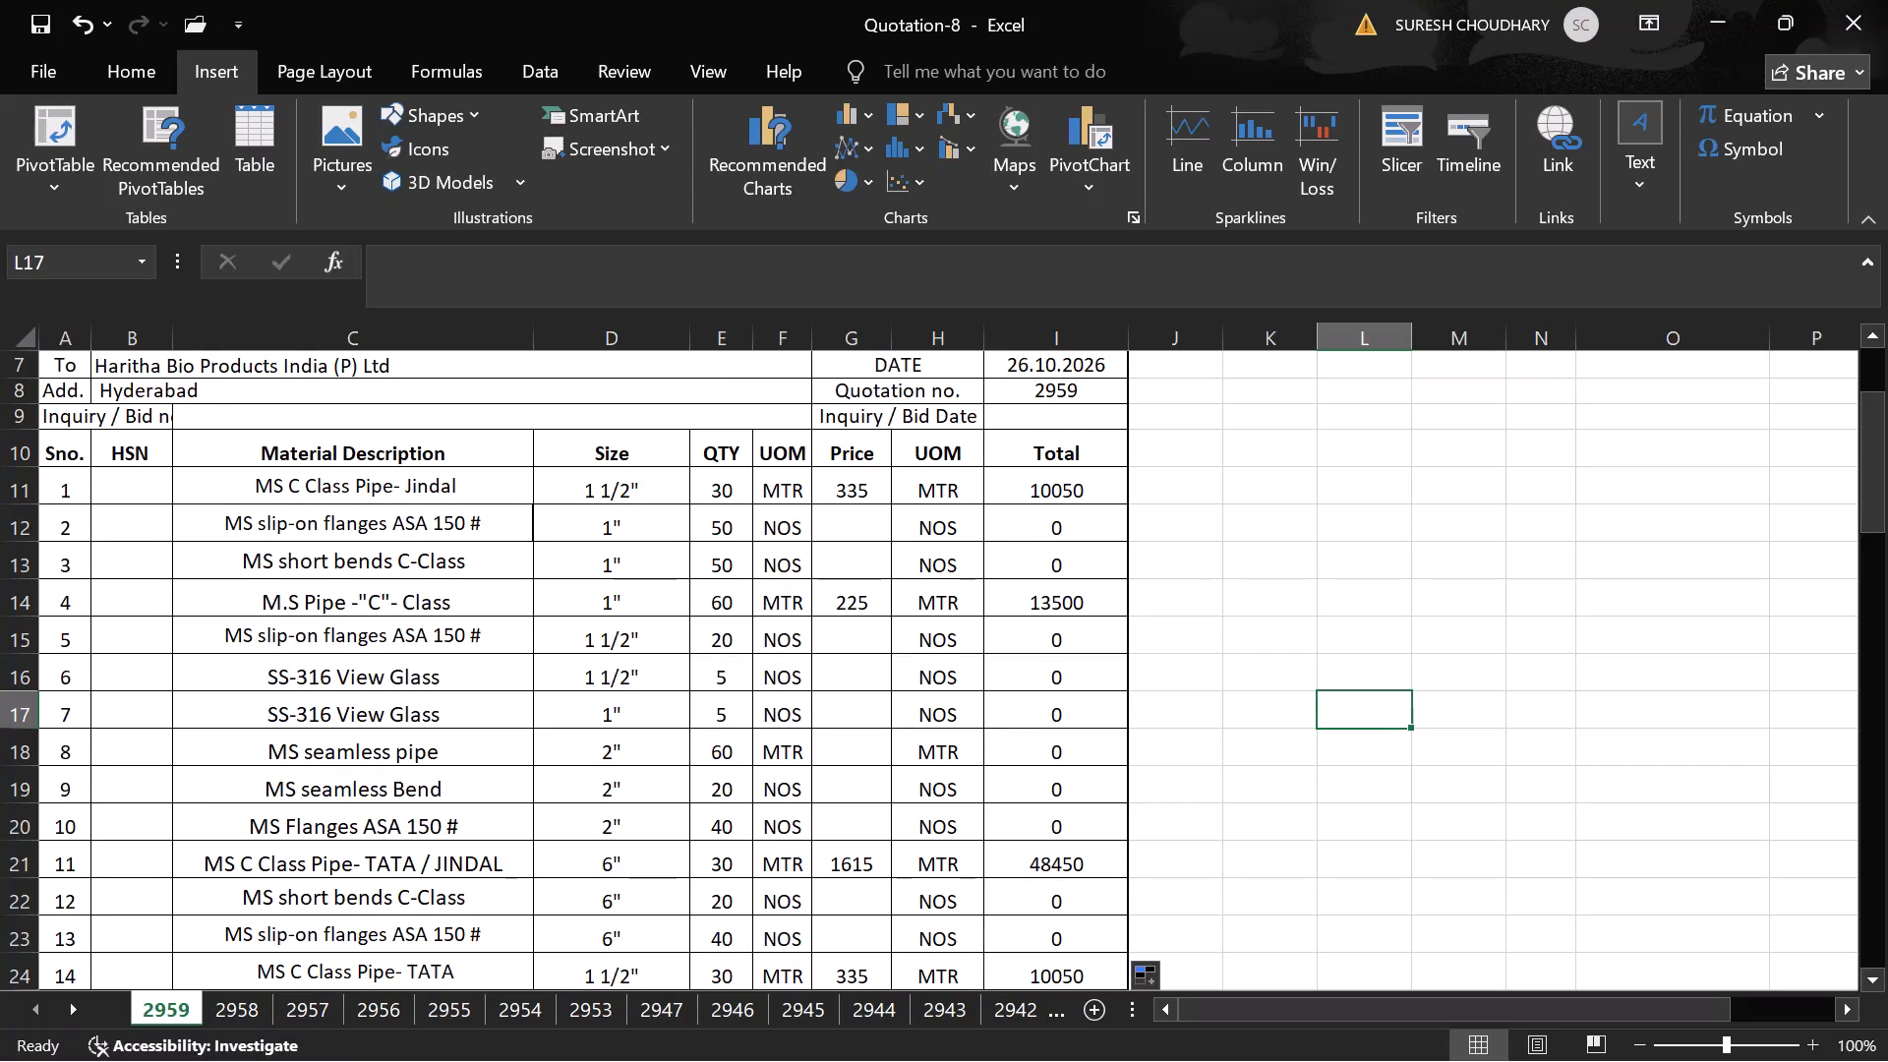
Enter the prices 90 for item 2, 26 for item 3 and 110 for item 5.
left_click(851, 535)
type("90")
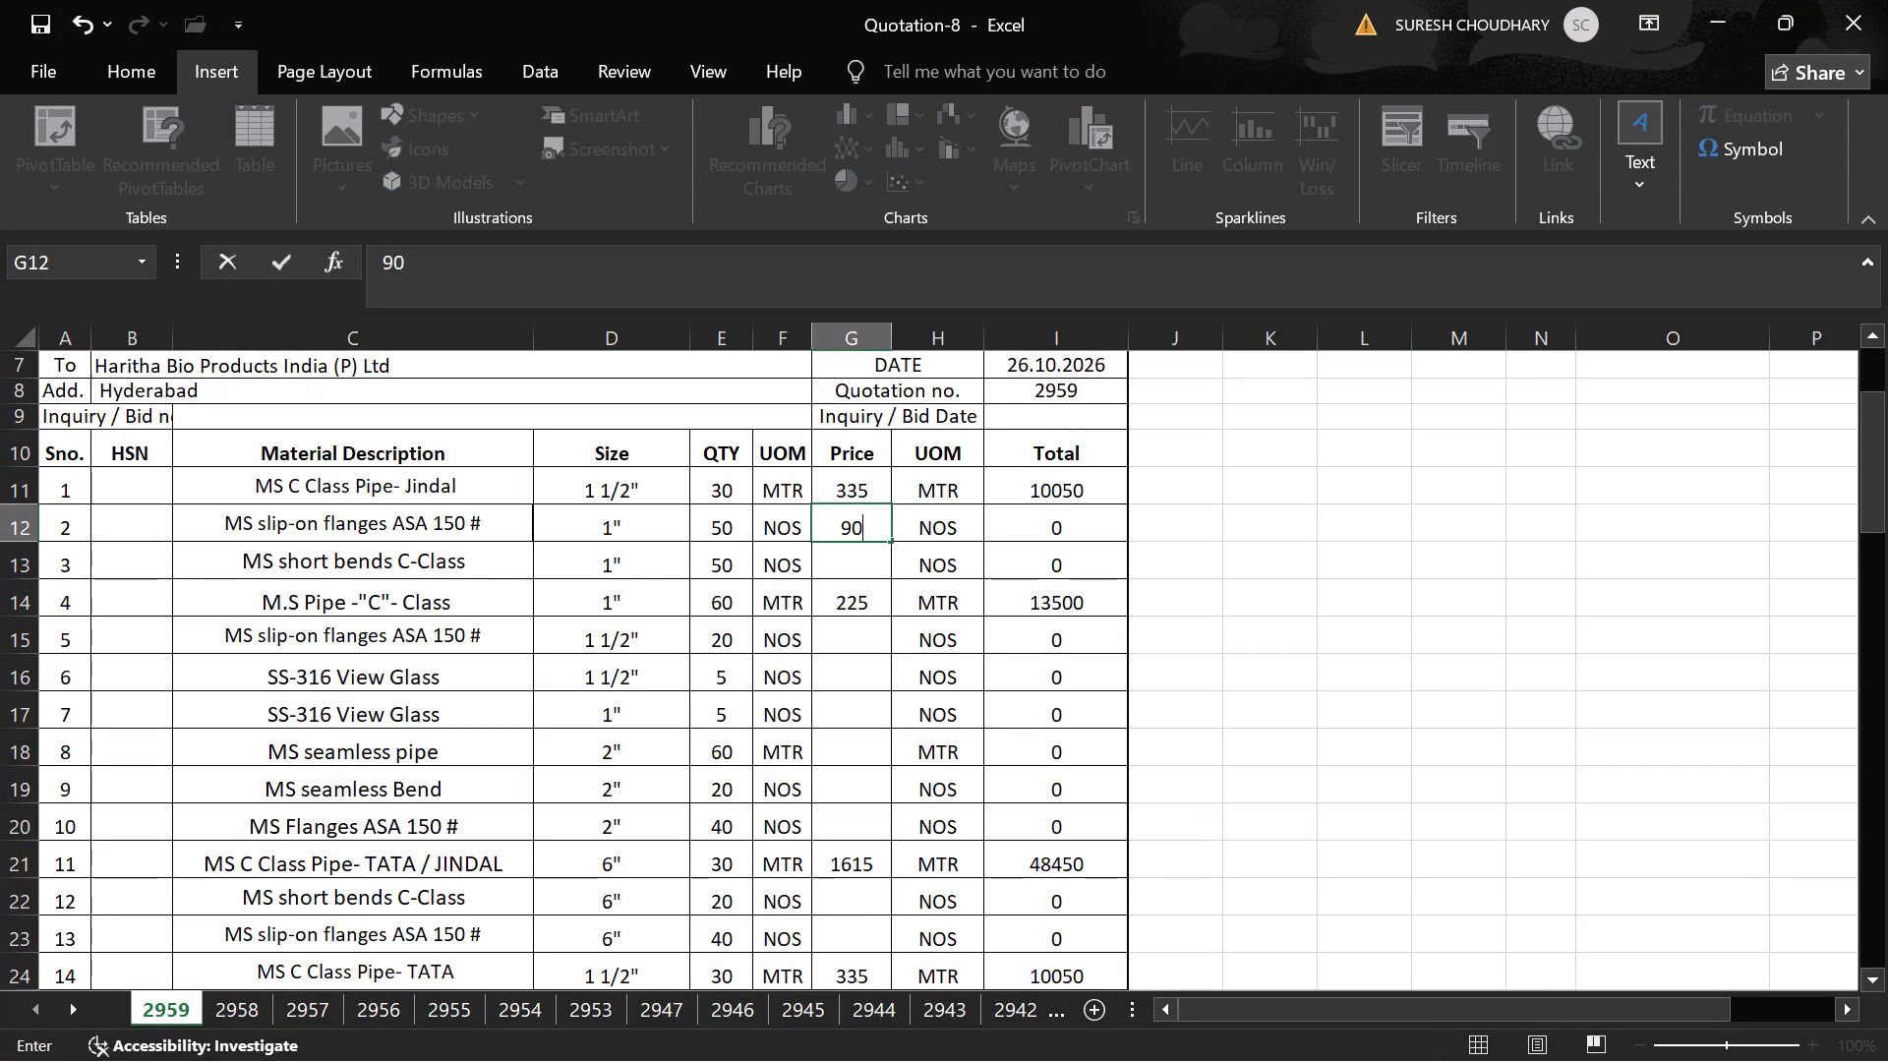
key("Return")
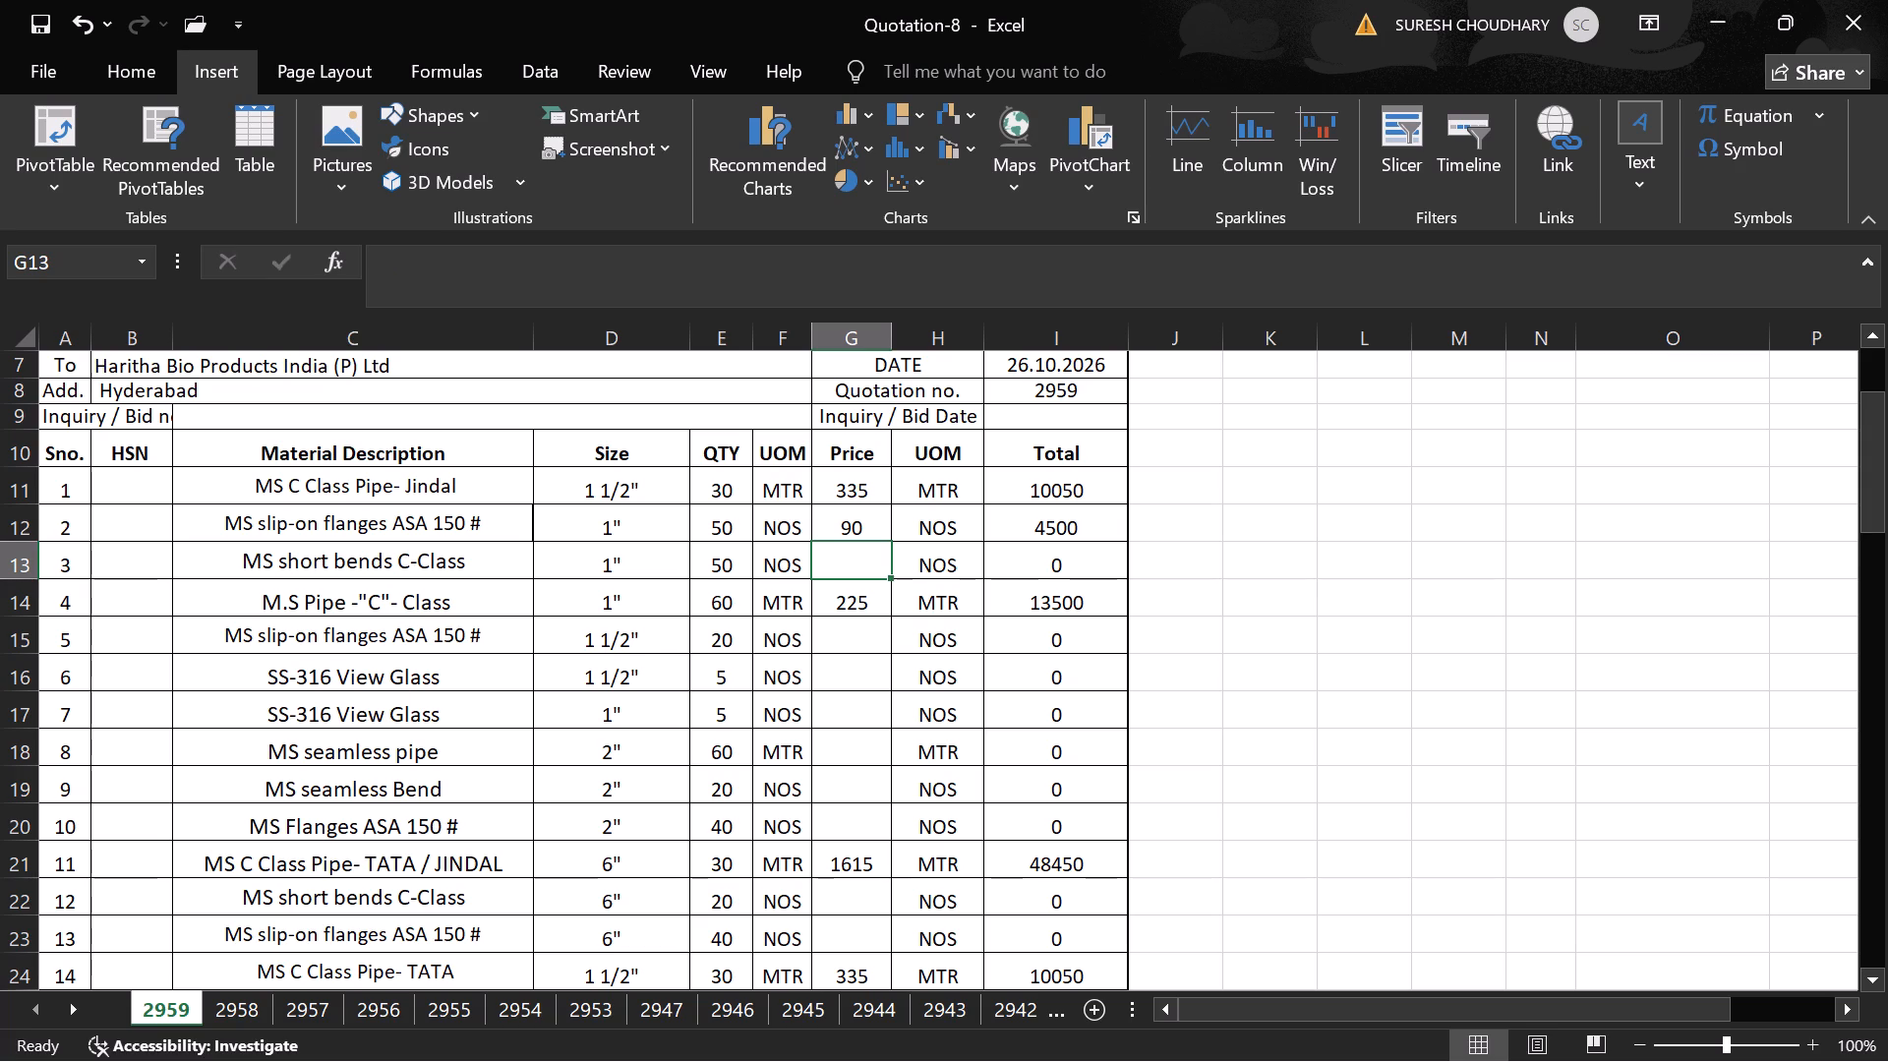
type("26")
key("Return")
key("Return")
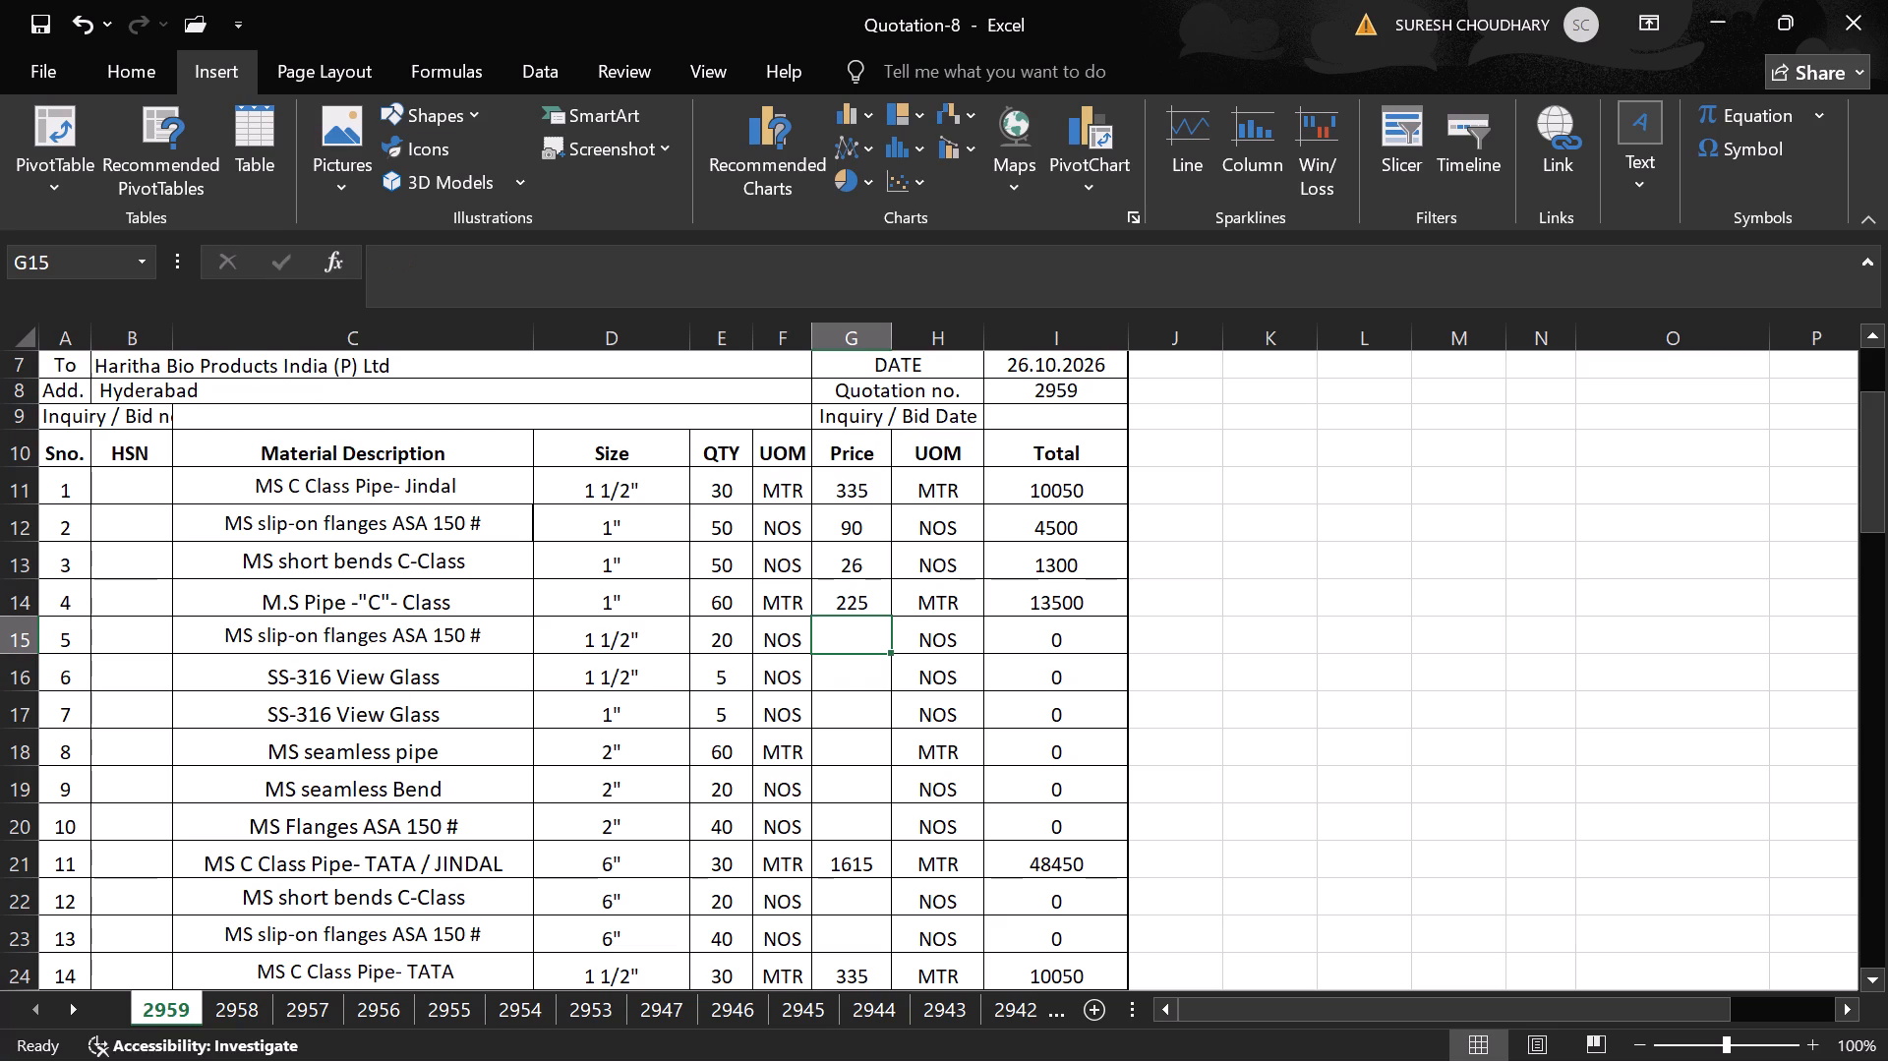
type("110")
key("Return")
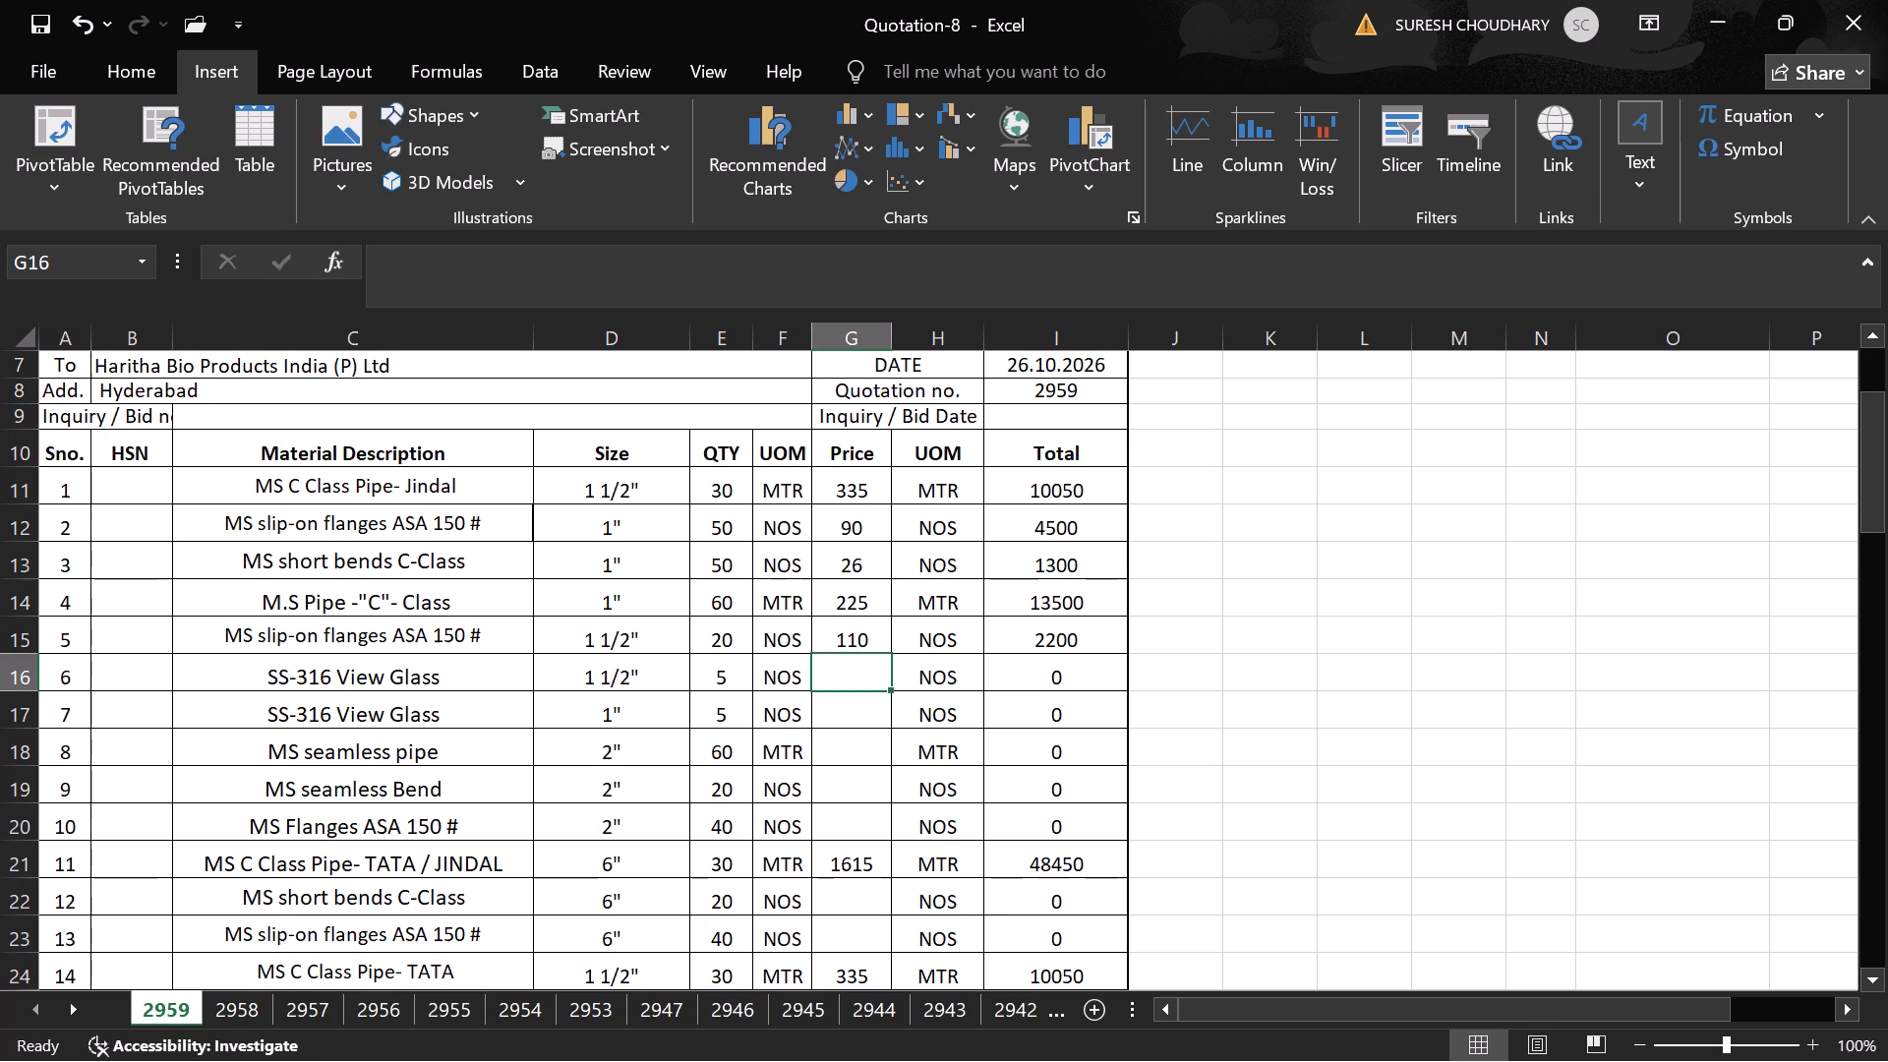
Enter the SS-316 View Glass prices: 1350 for item 6 and 1050 for item 7.
type("1350")
key("Return")
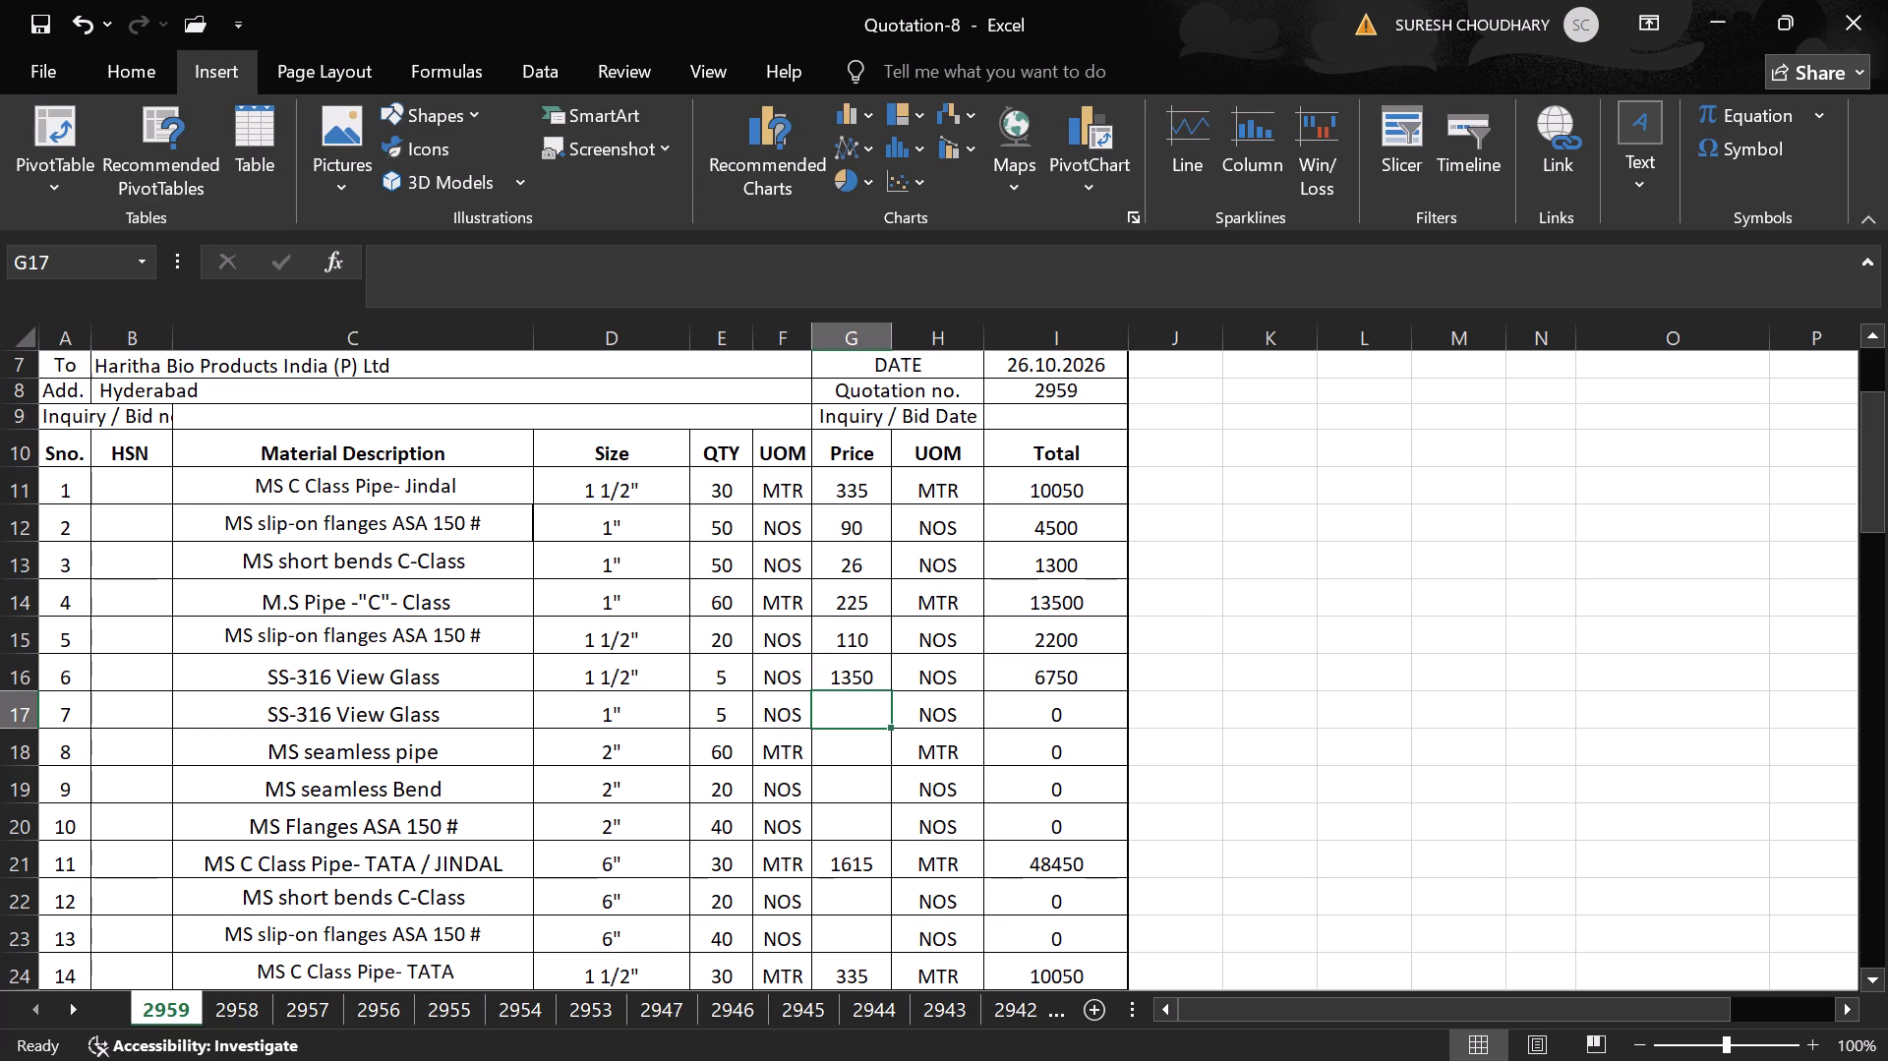
type("1000")
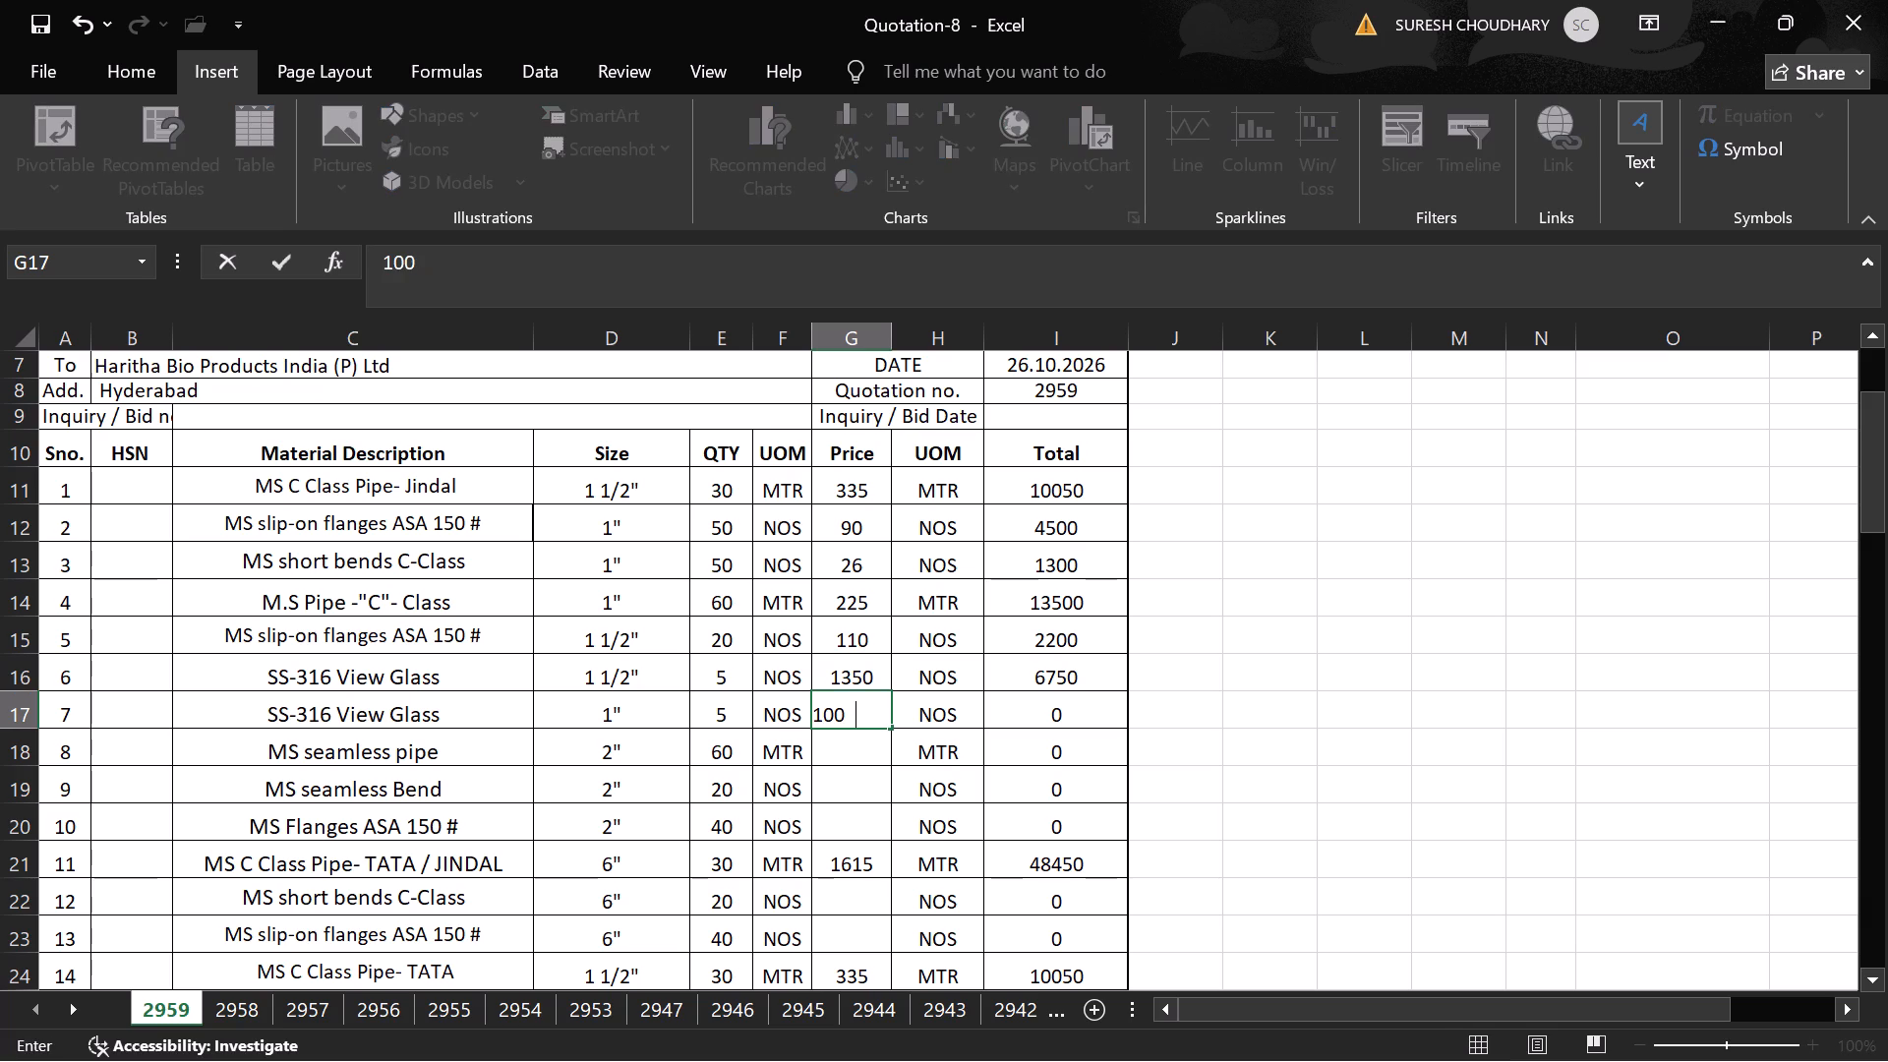
key("Return")
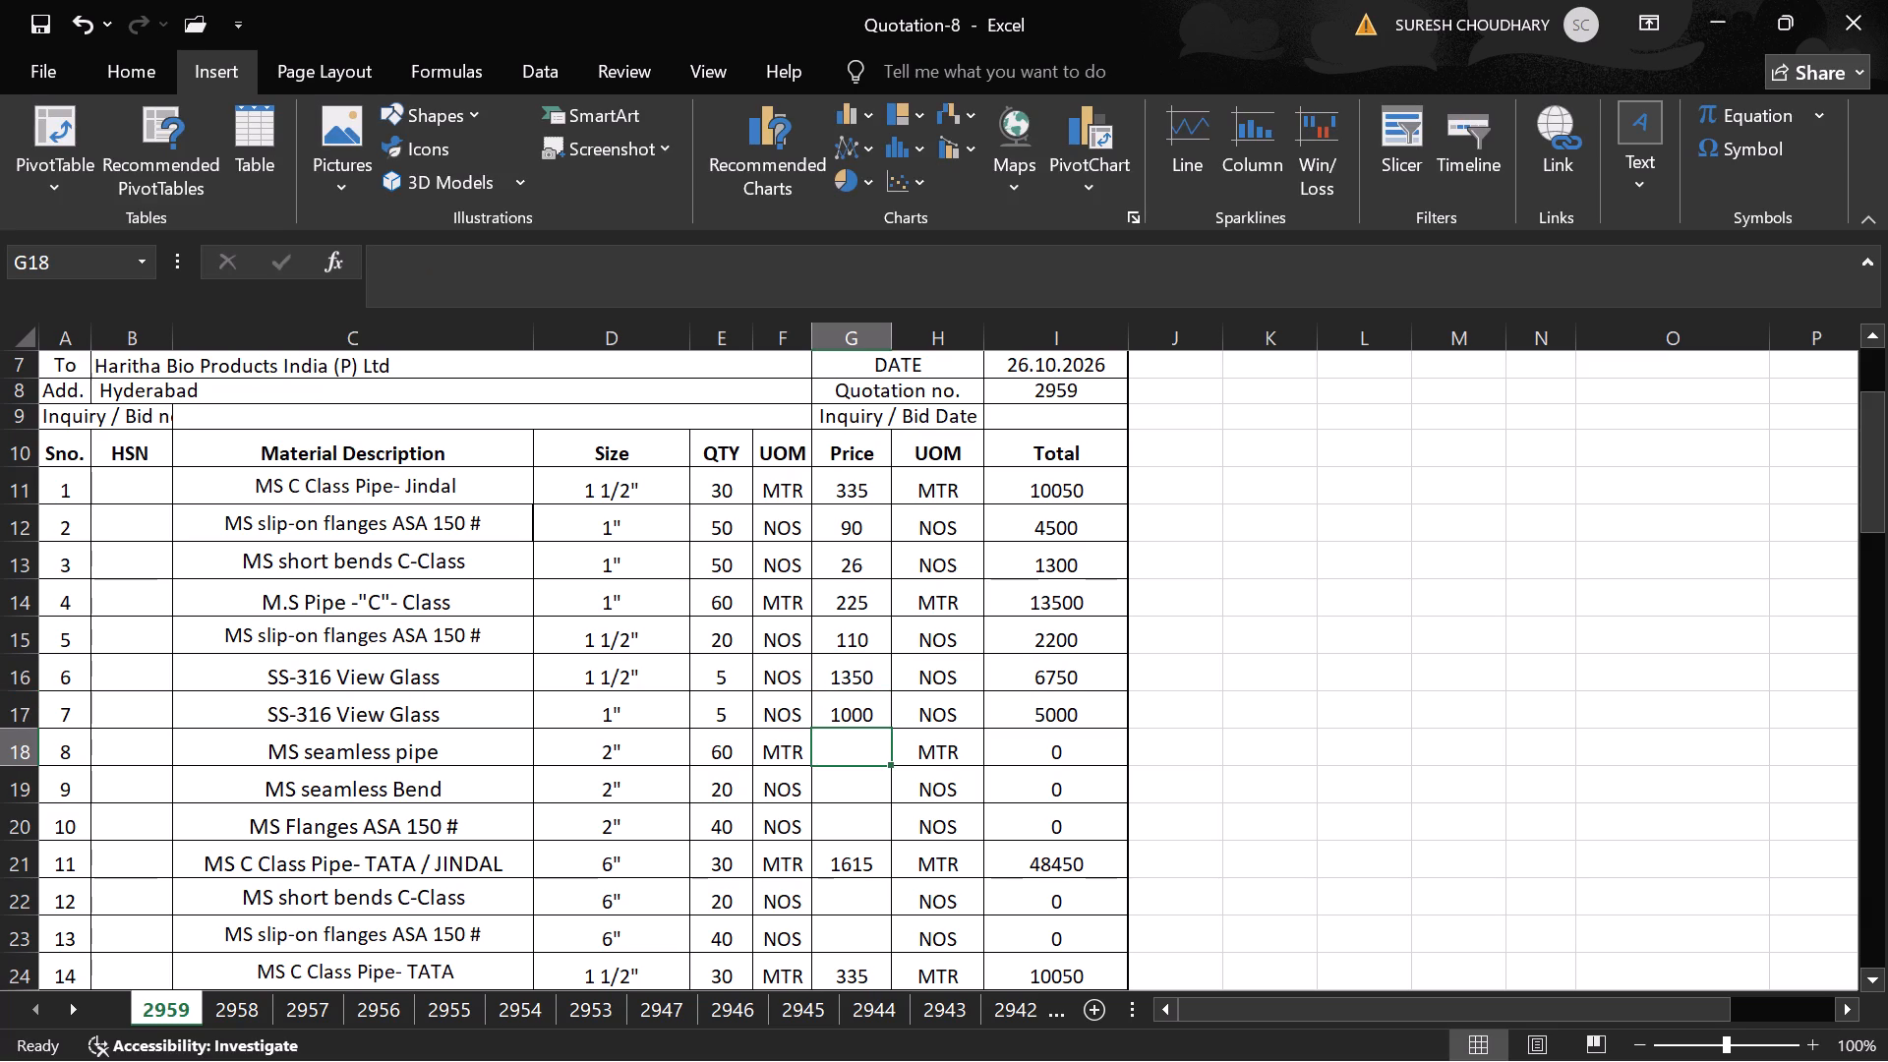
key("Up")
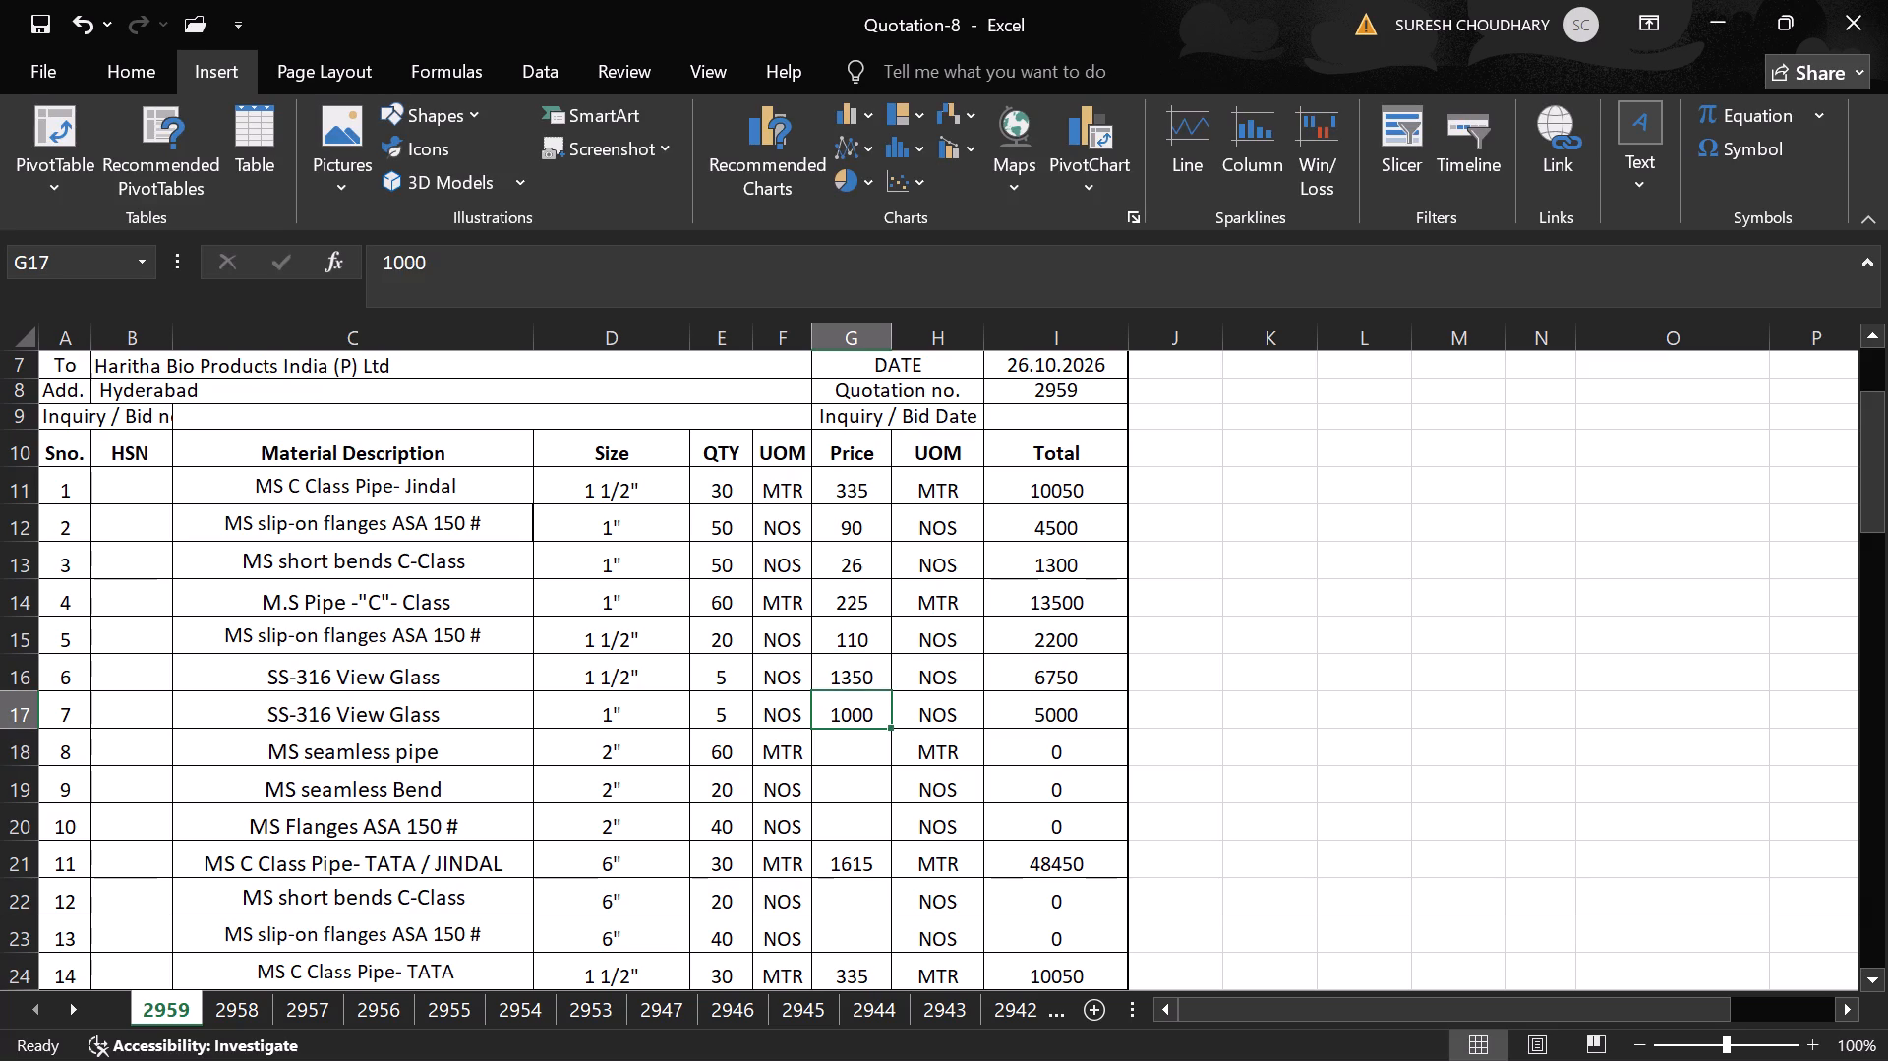
type("1050")
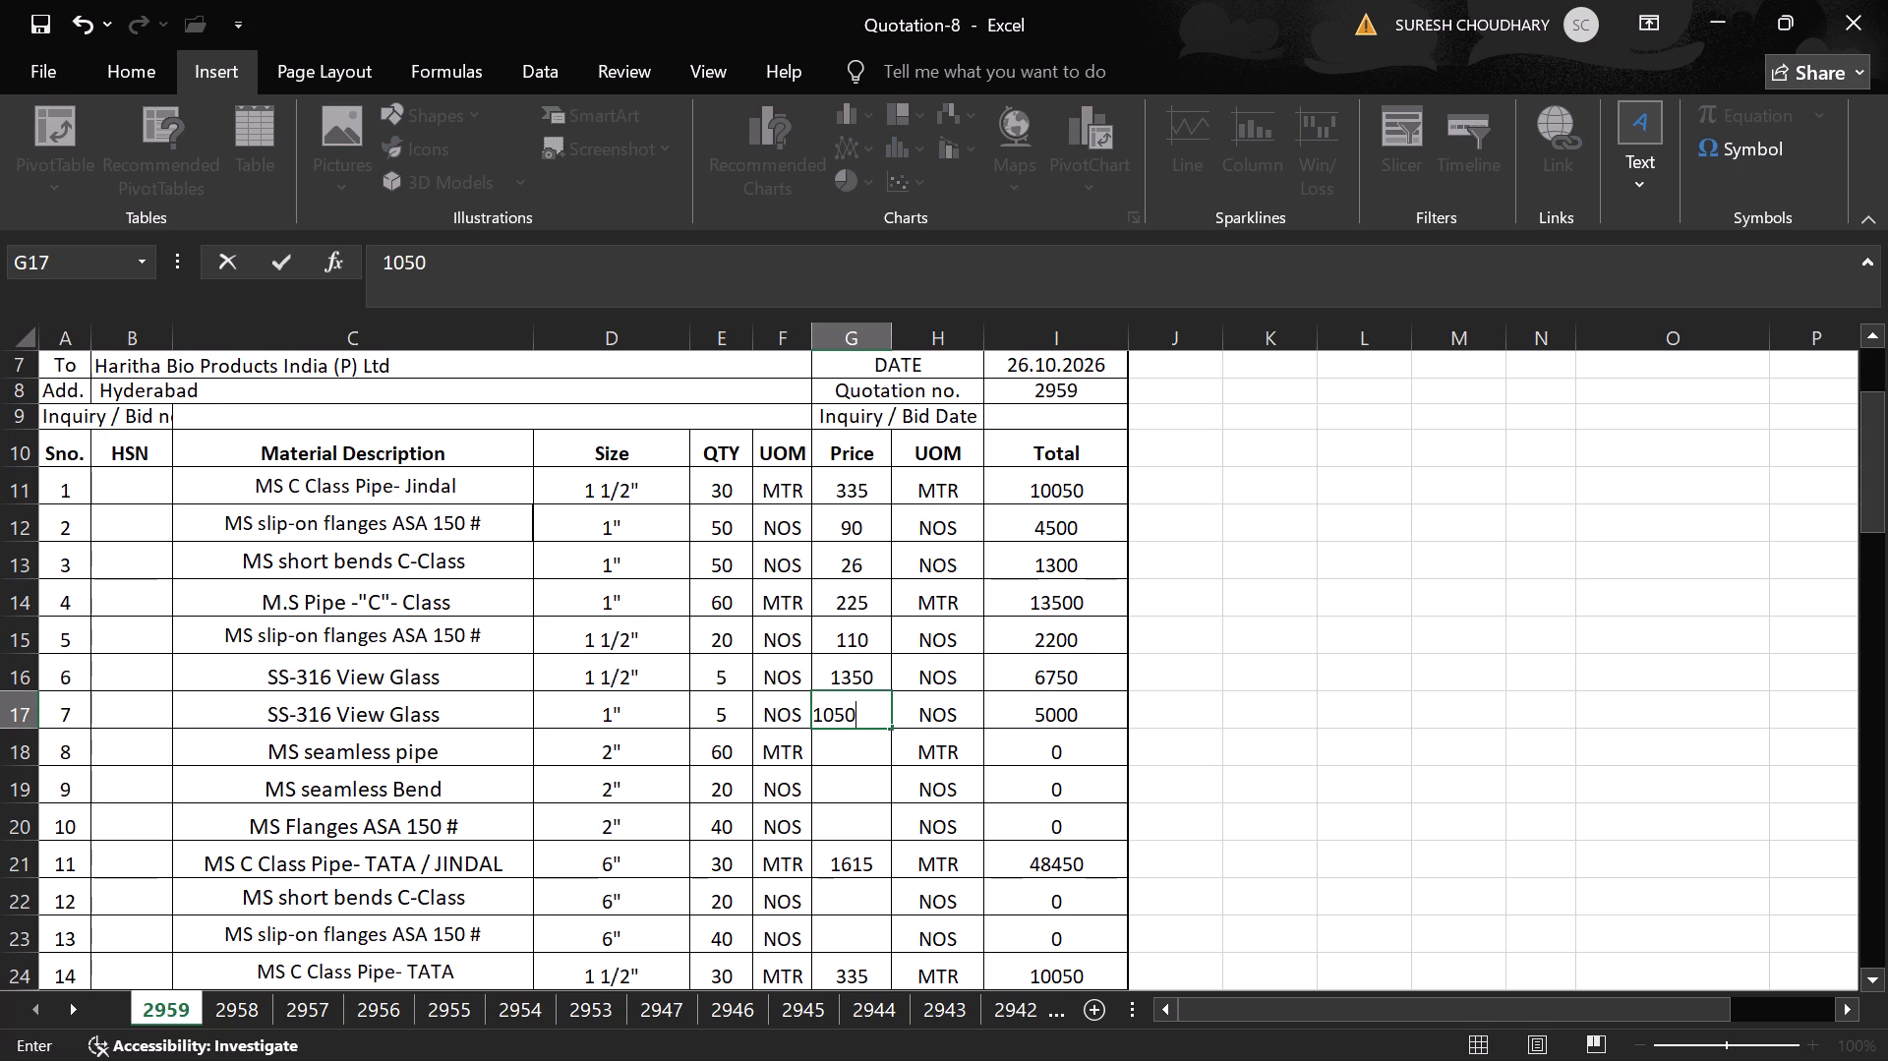
key("Return")
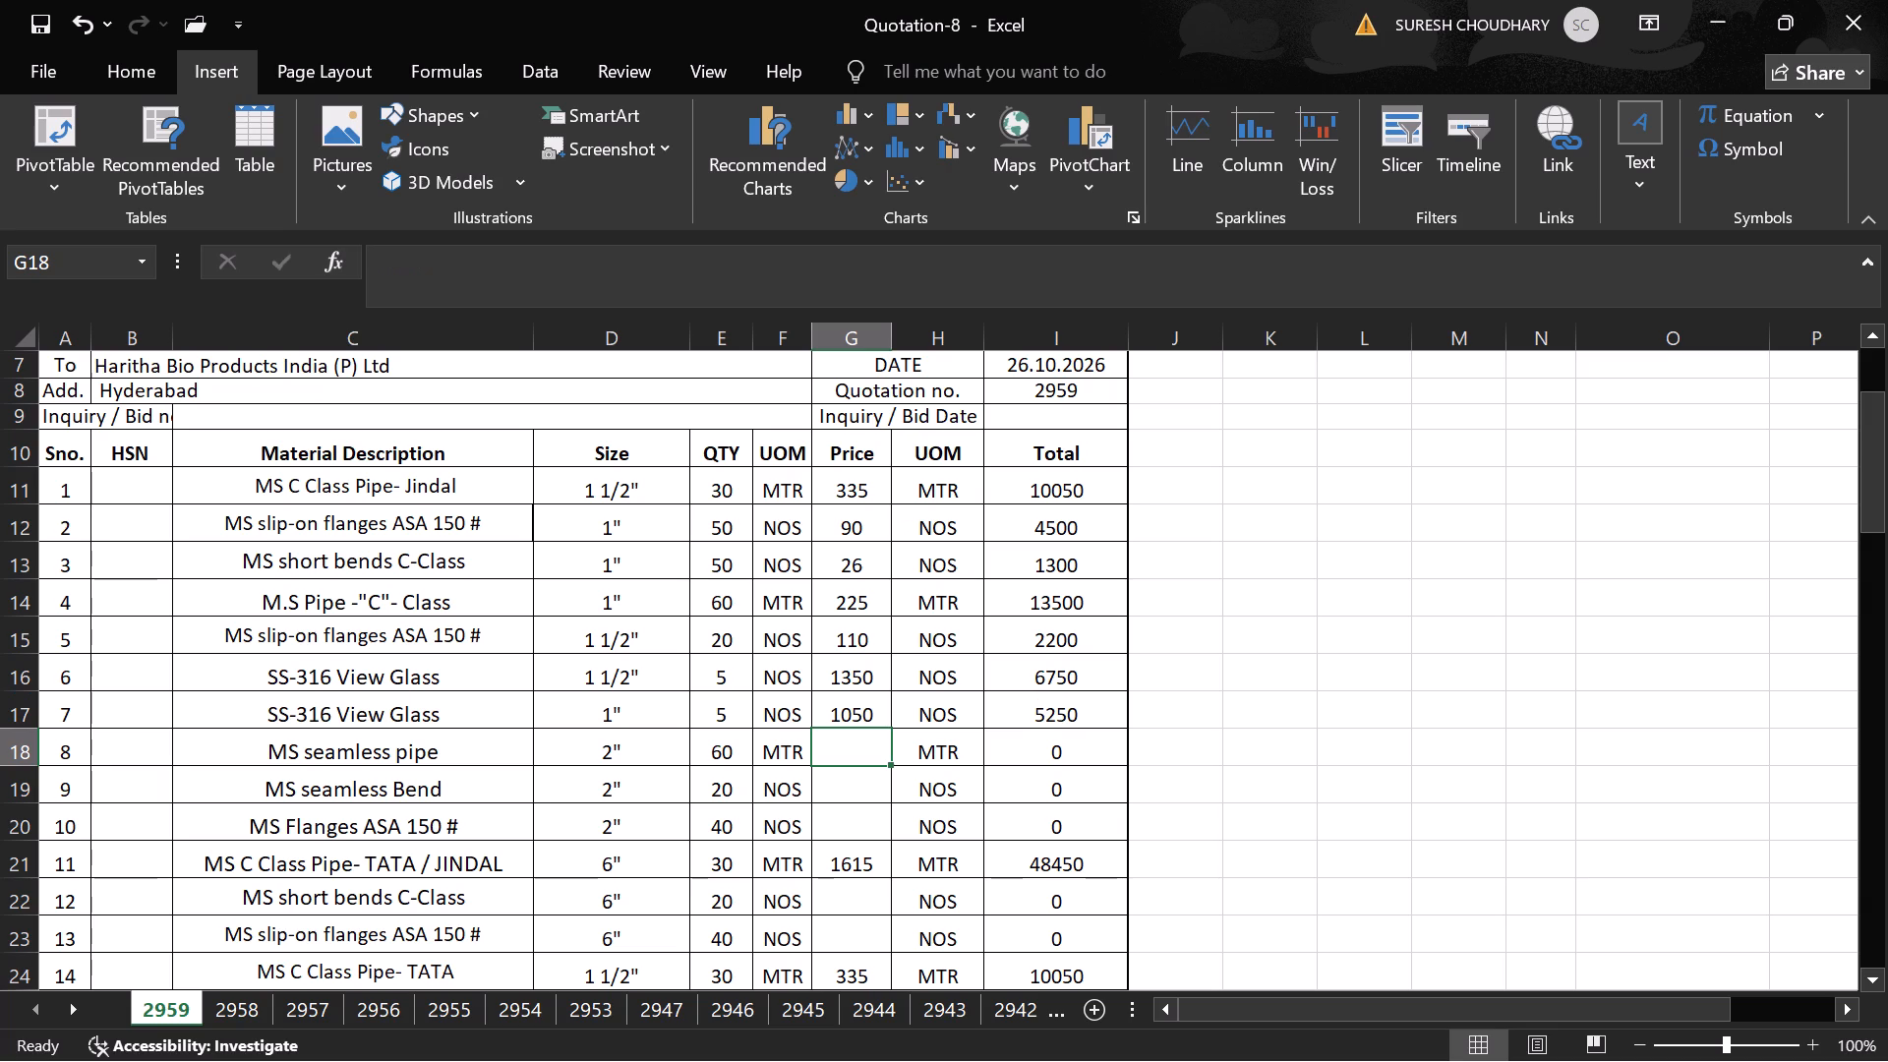
Enter the 2" item prices: 560 for the seamless pipe, 90 for the seamless bend and 180 for the flanges.
type("540")
key("Return")
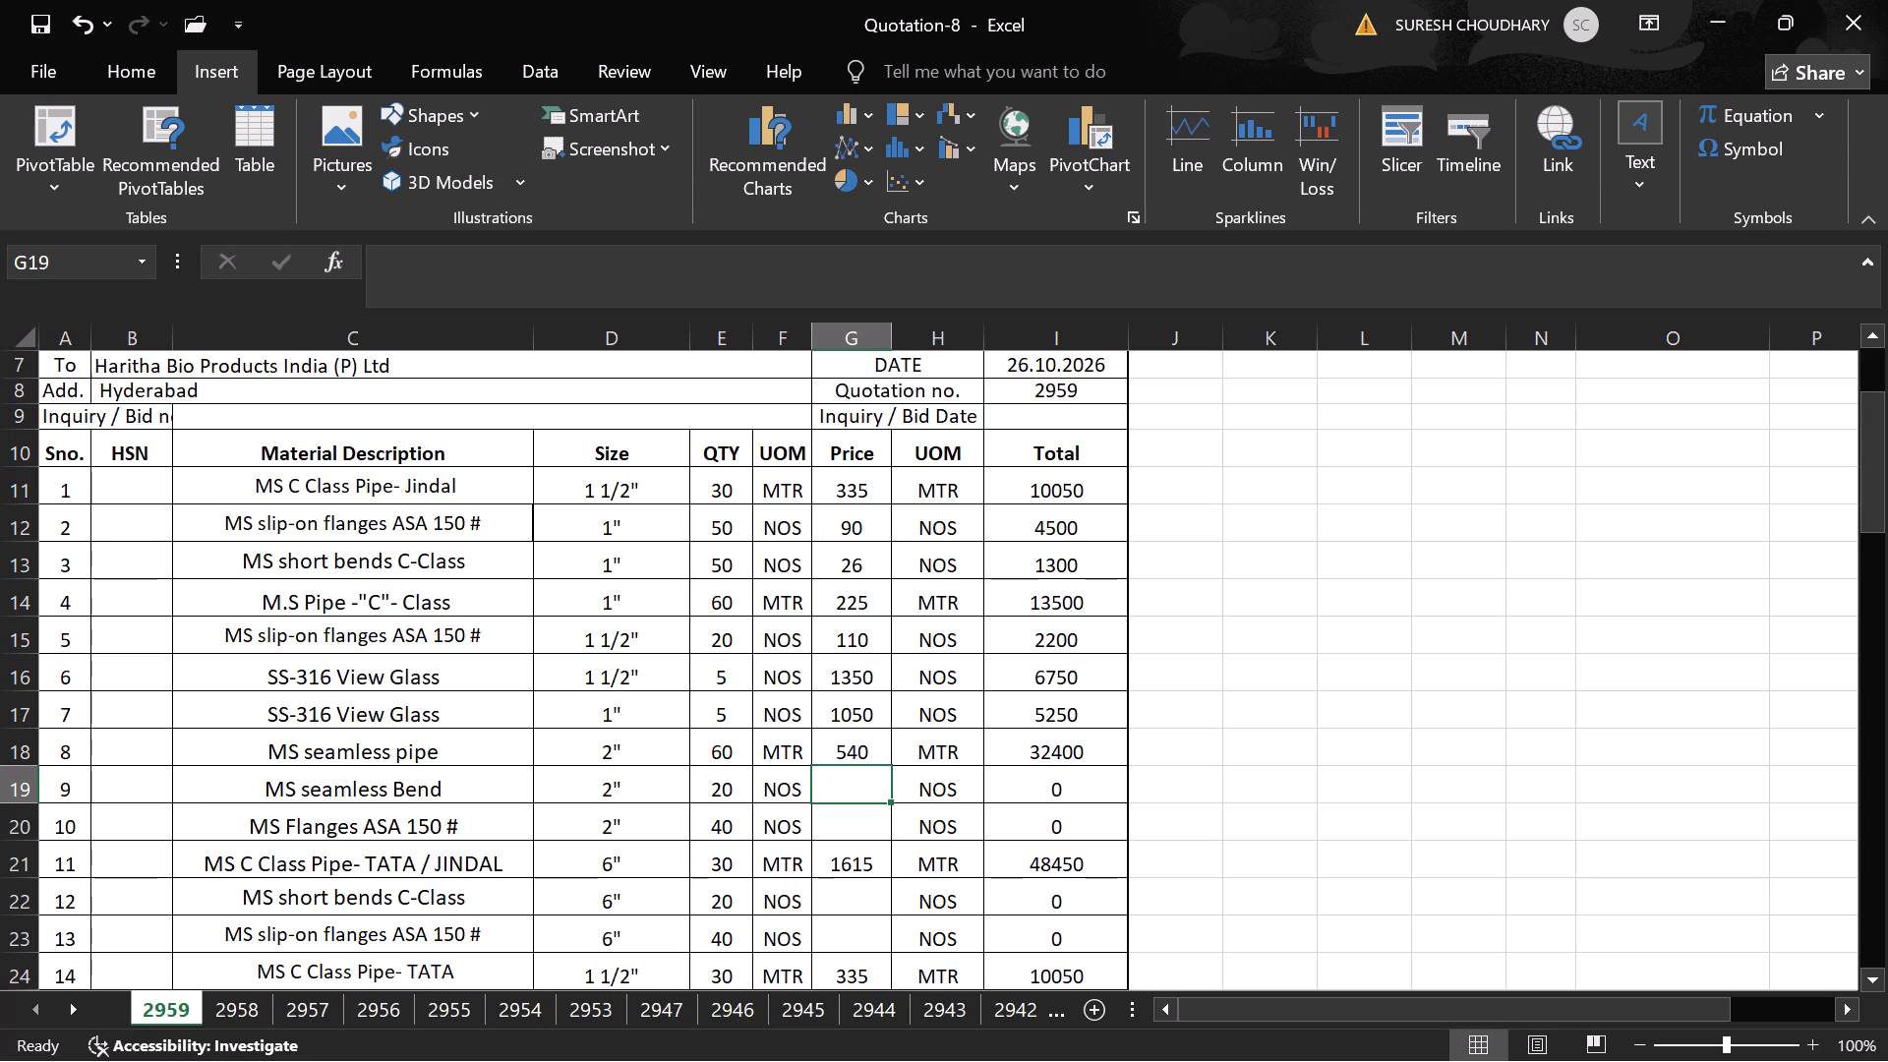
key("Up")
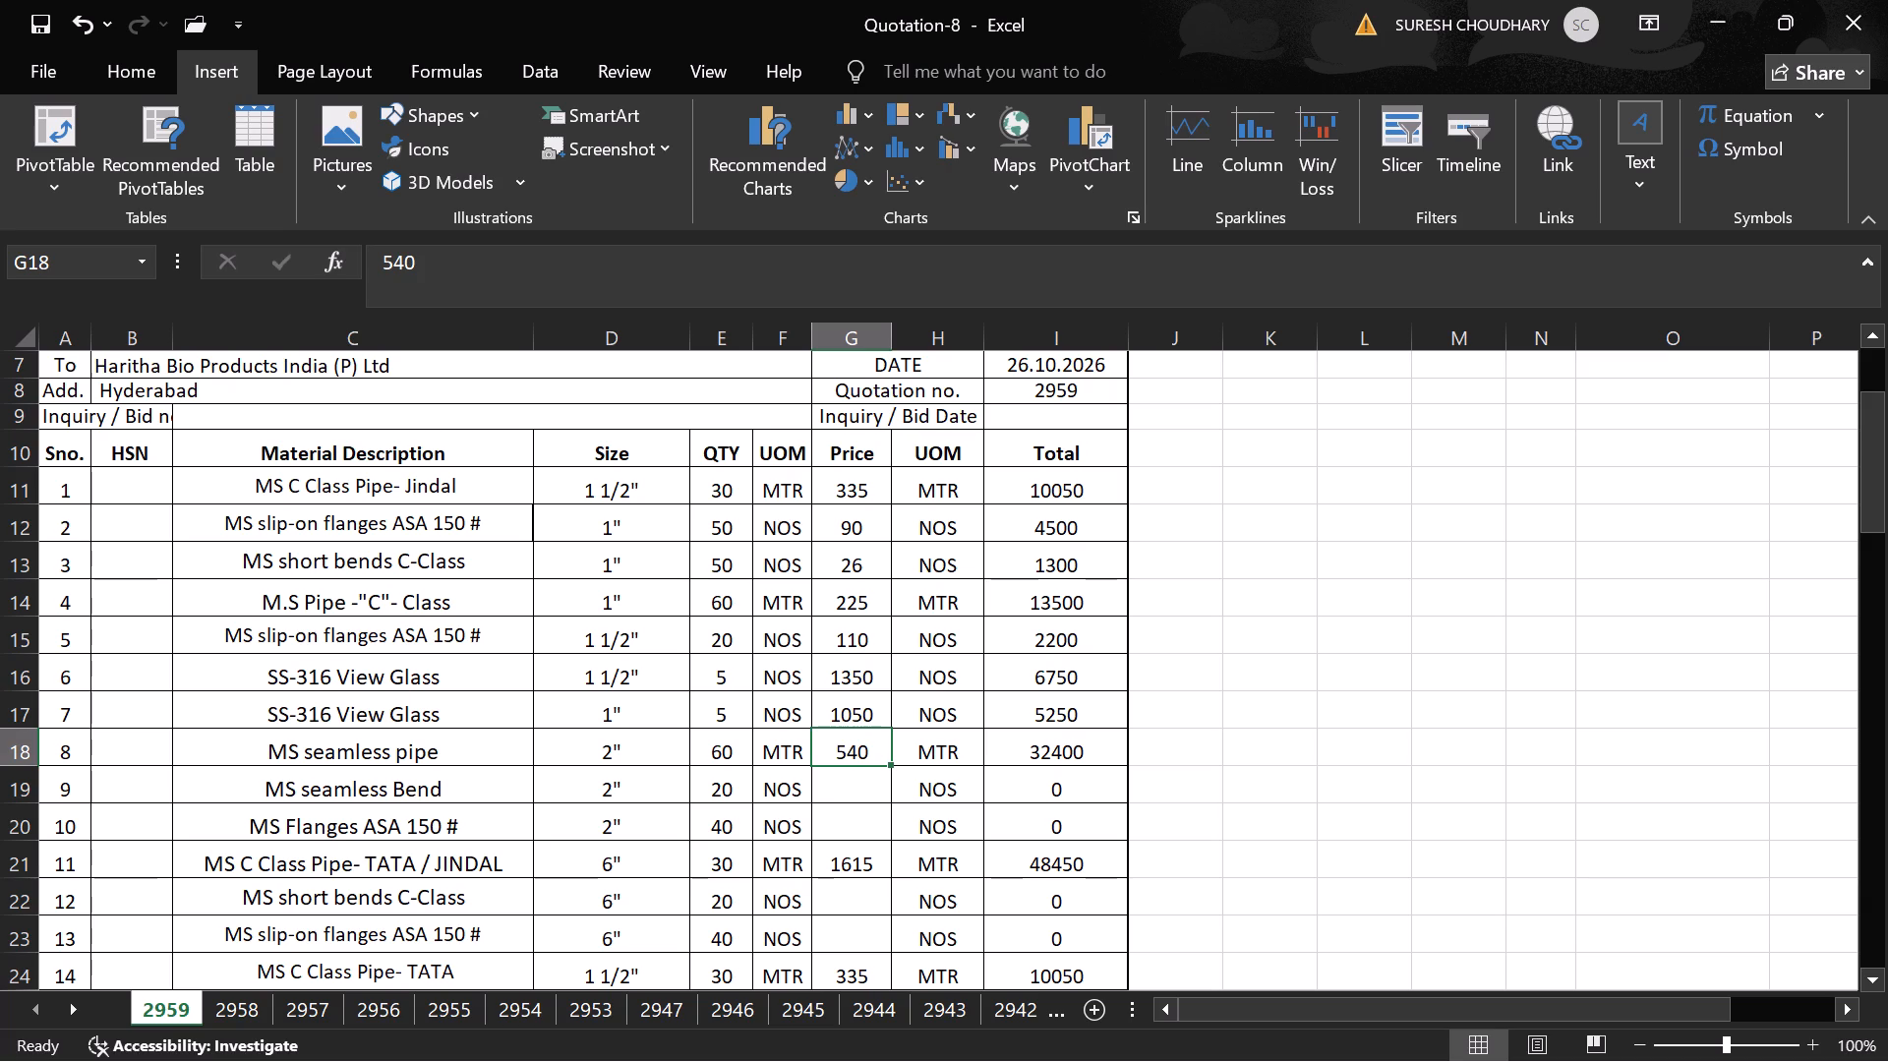
type("560")
key("Return")
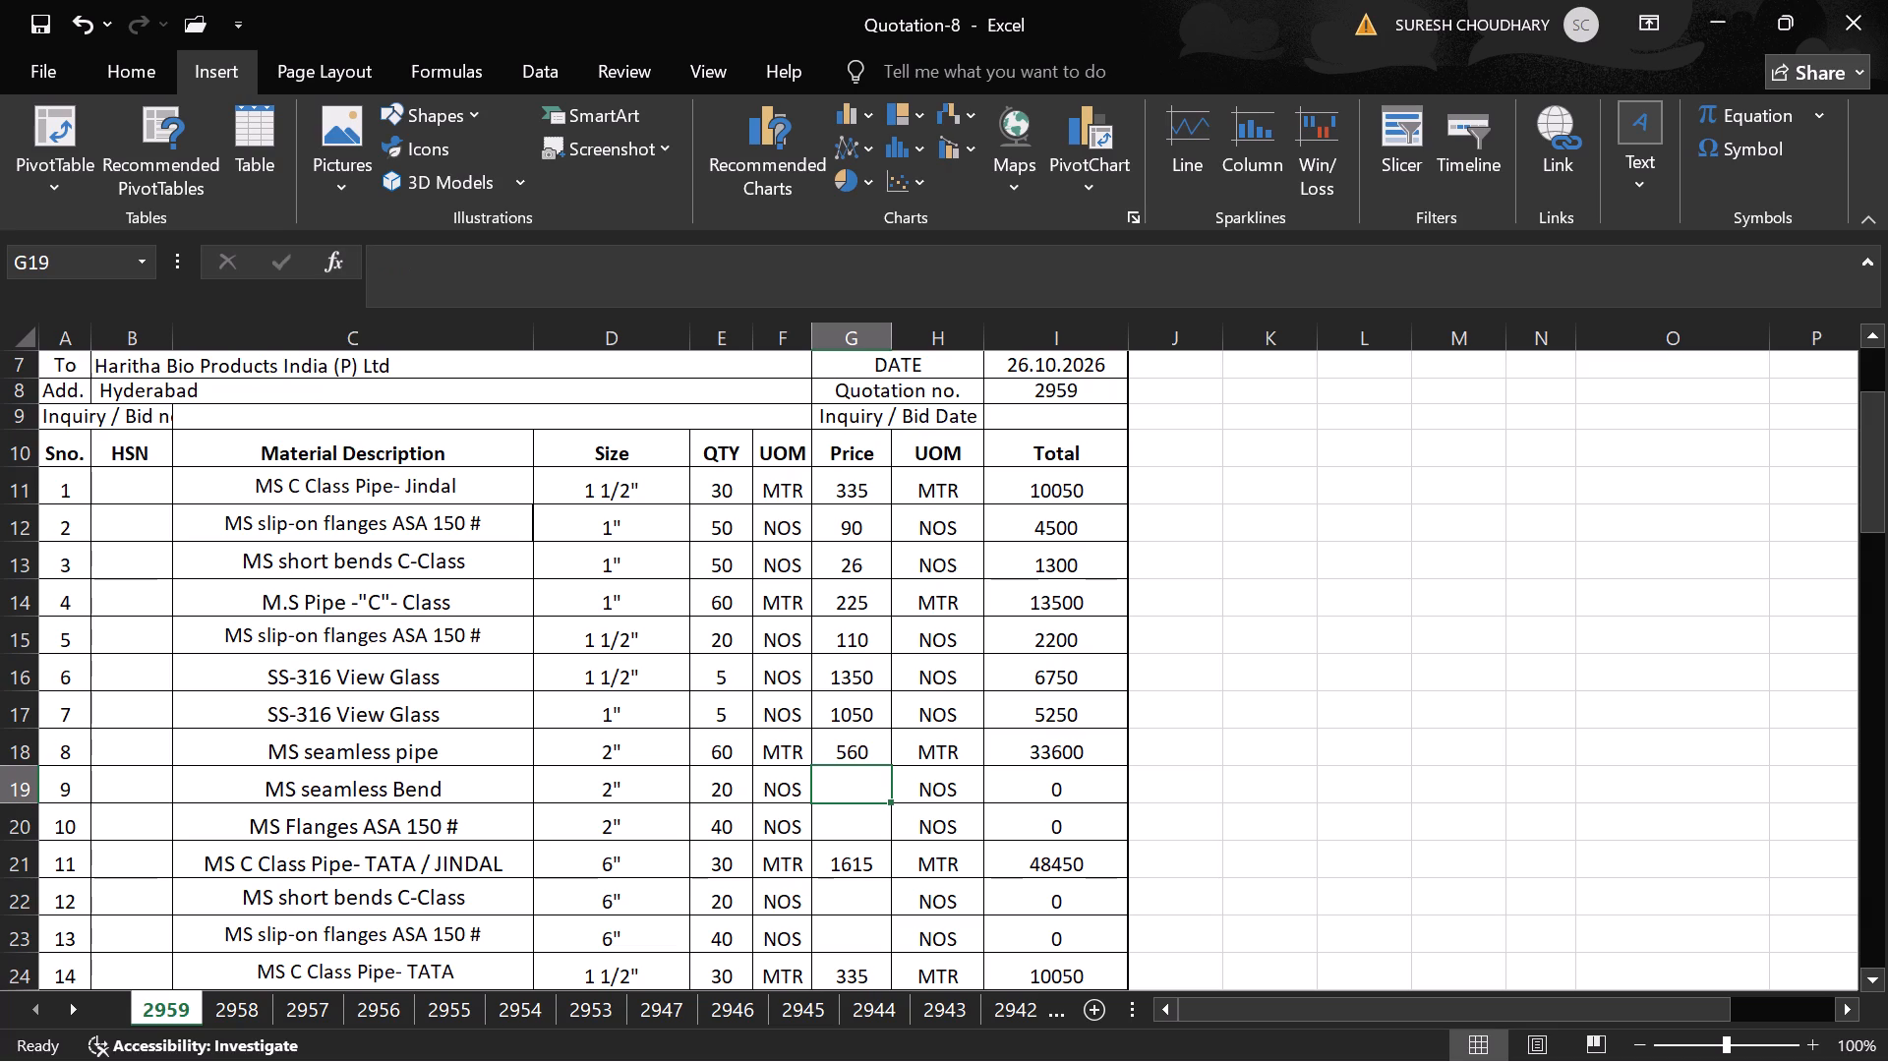
type("90")
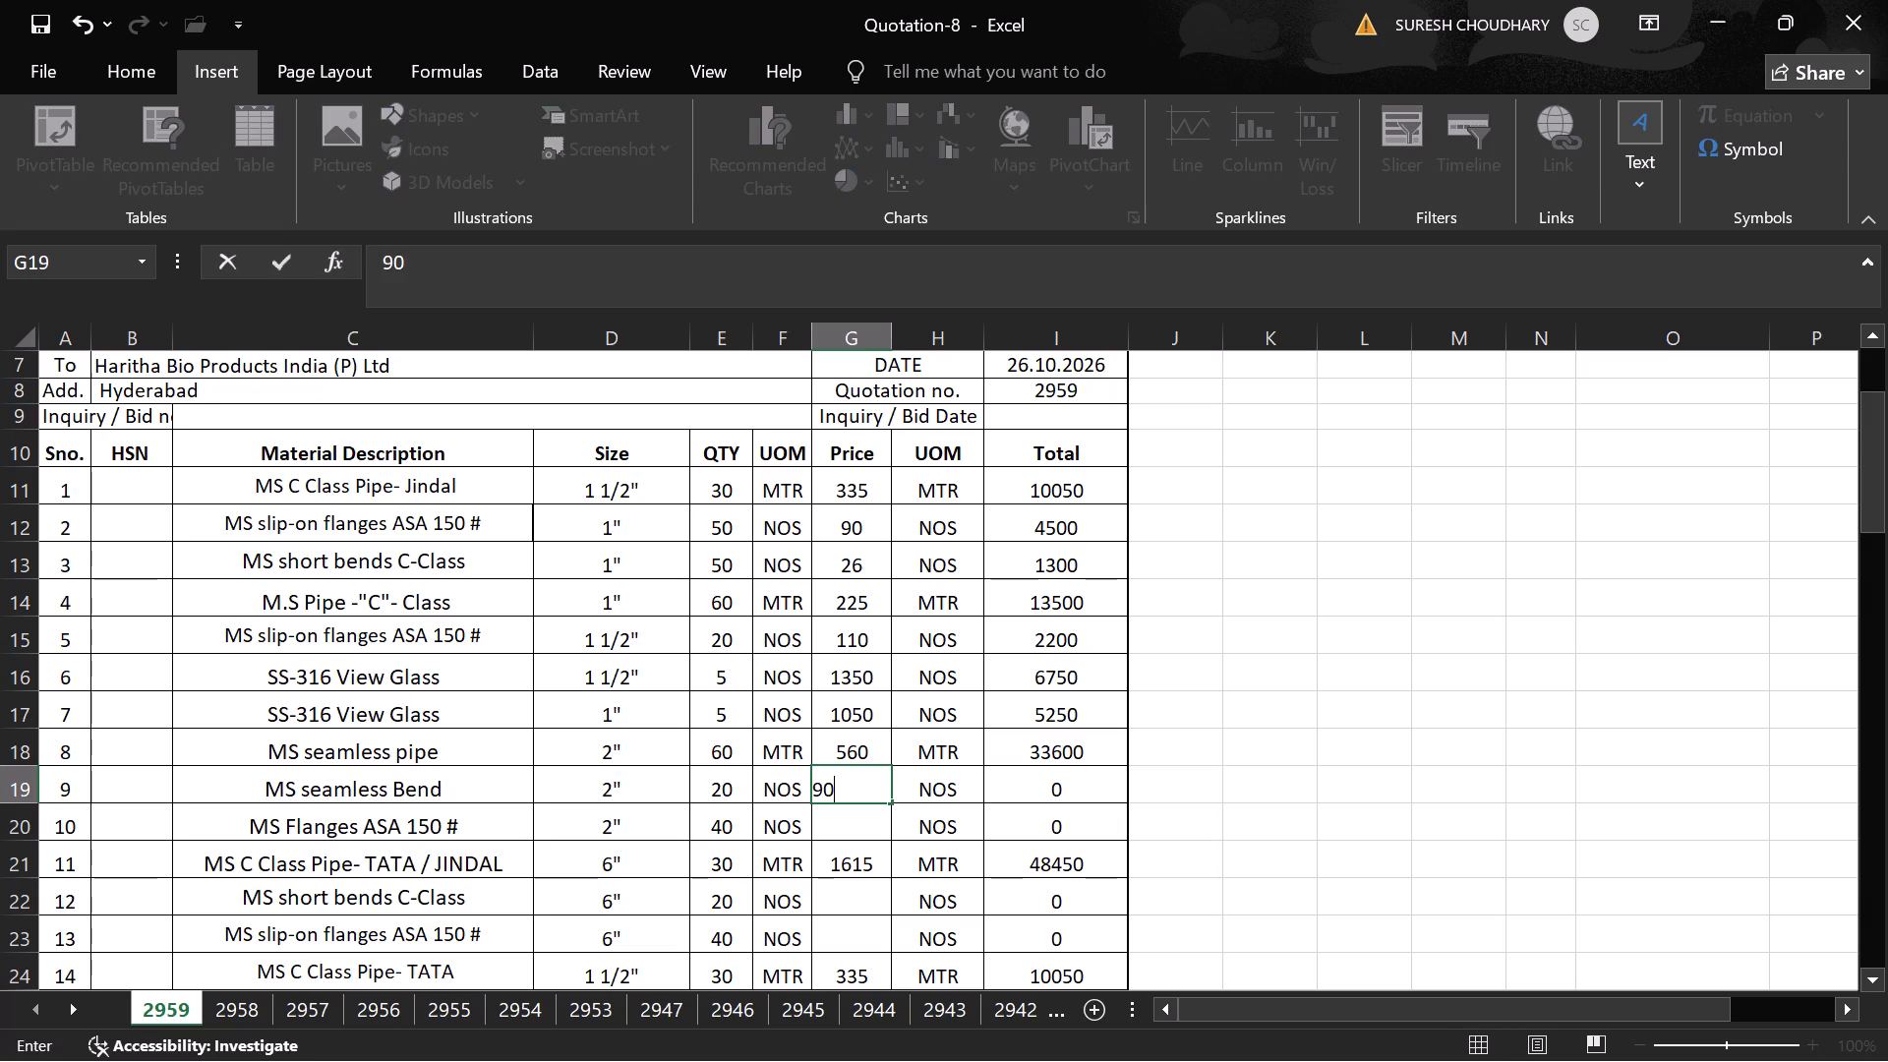
key("Return")
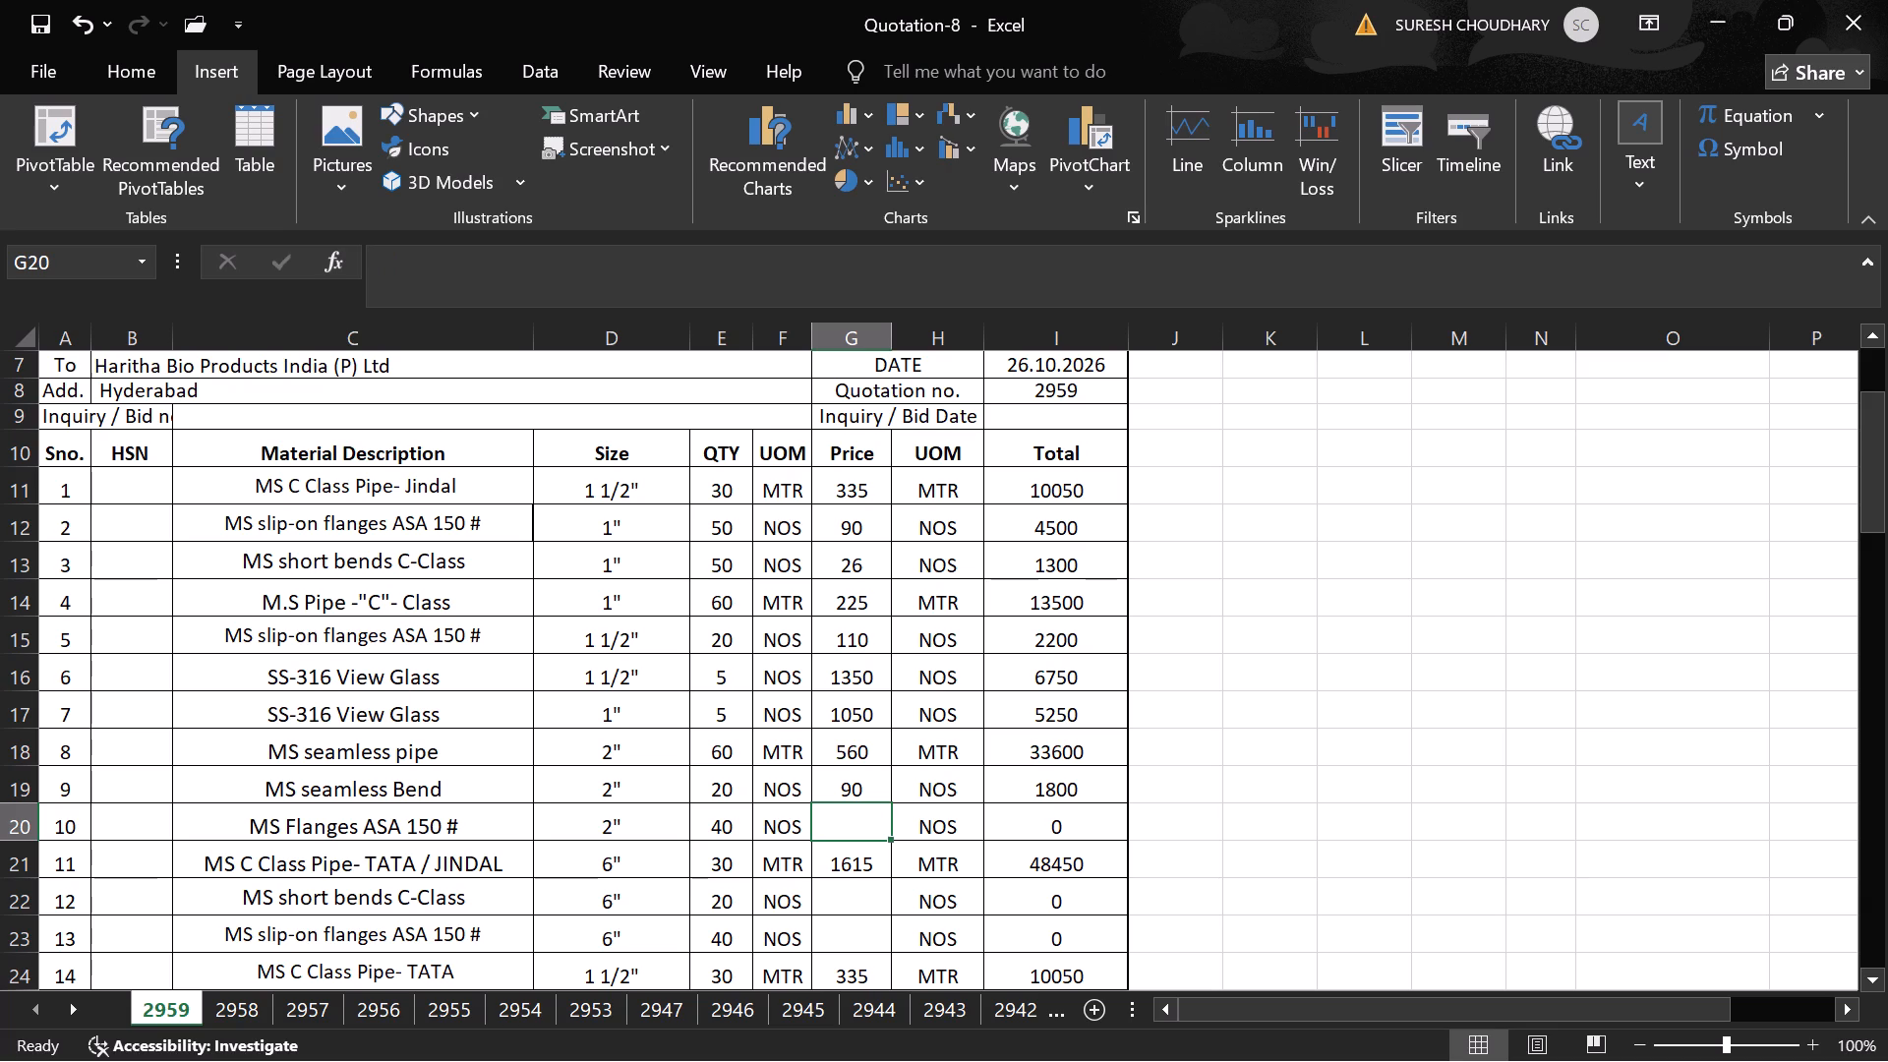
type("180")
key("Return")
Enter the remaining prices: 680 for item 12, 590 for item 13 and 45 for item 15.
key("Return")
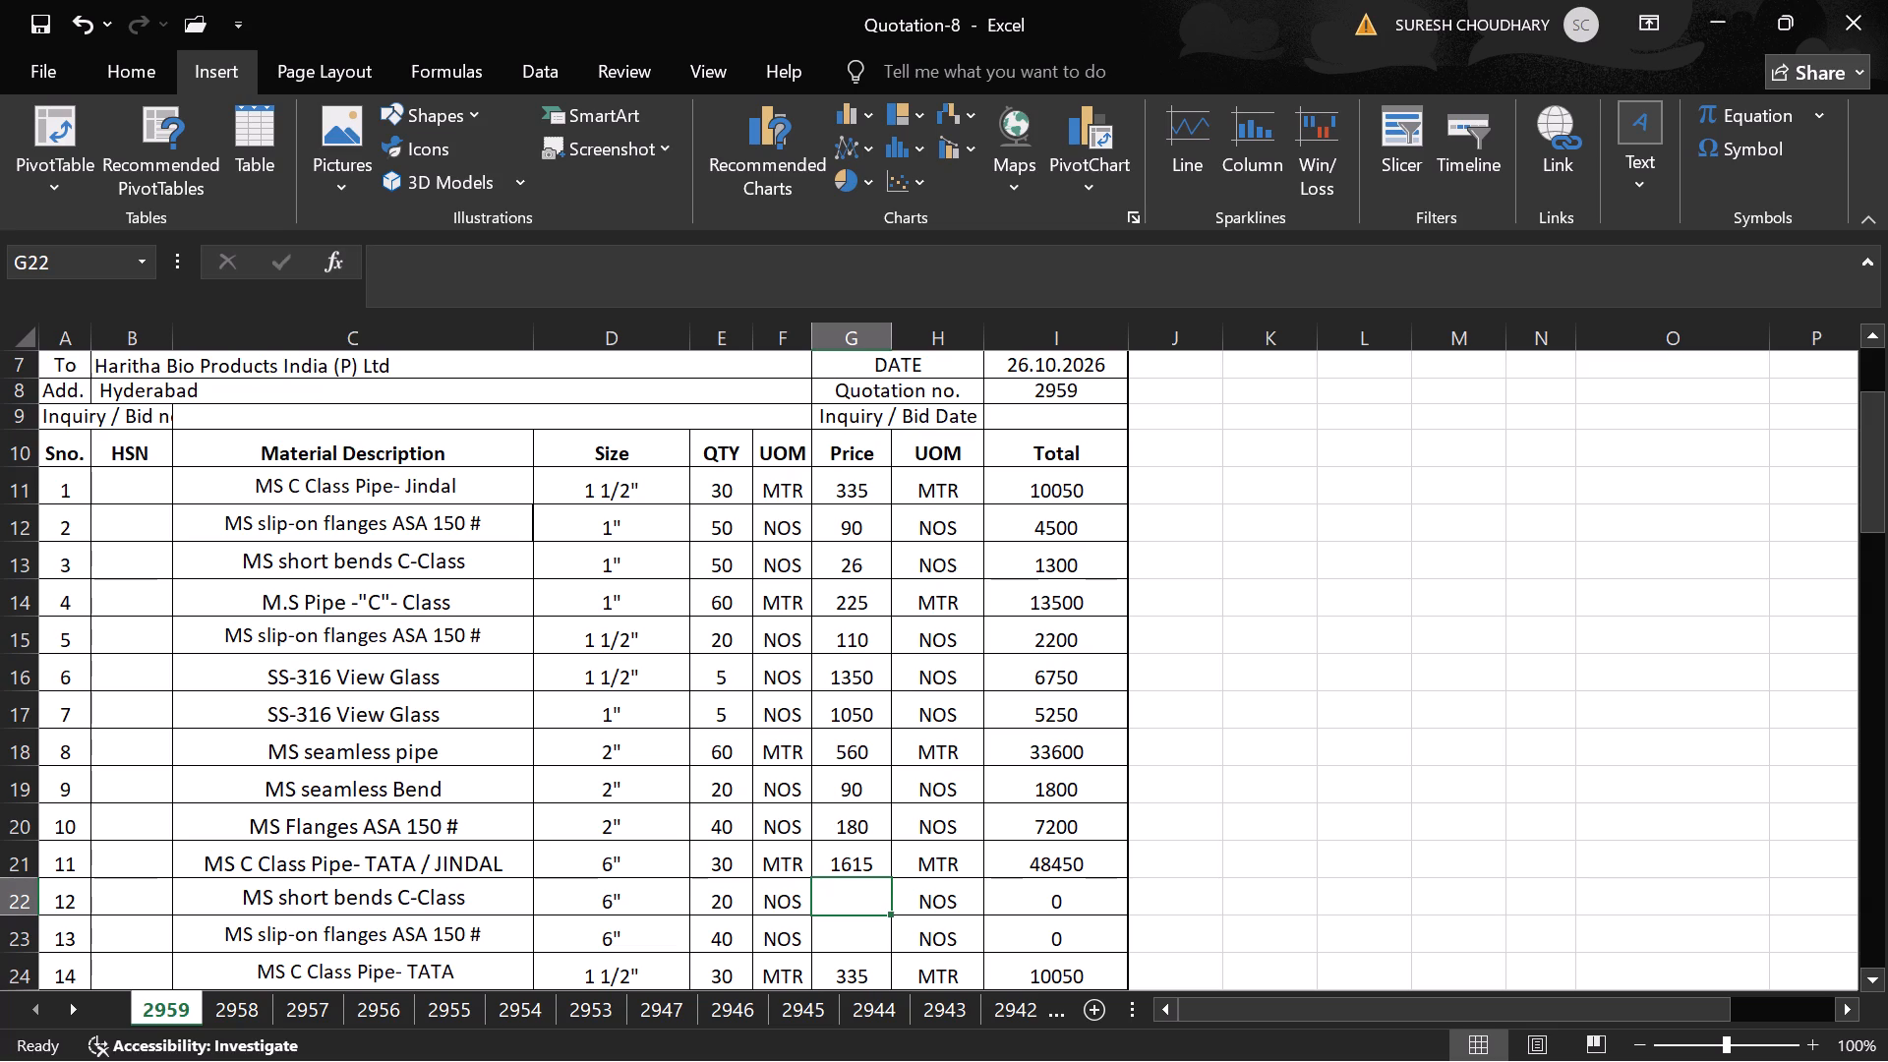
type("650")
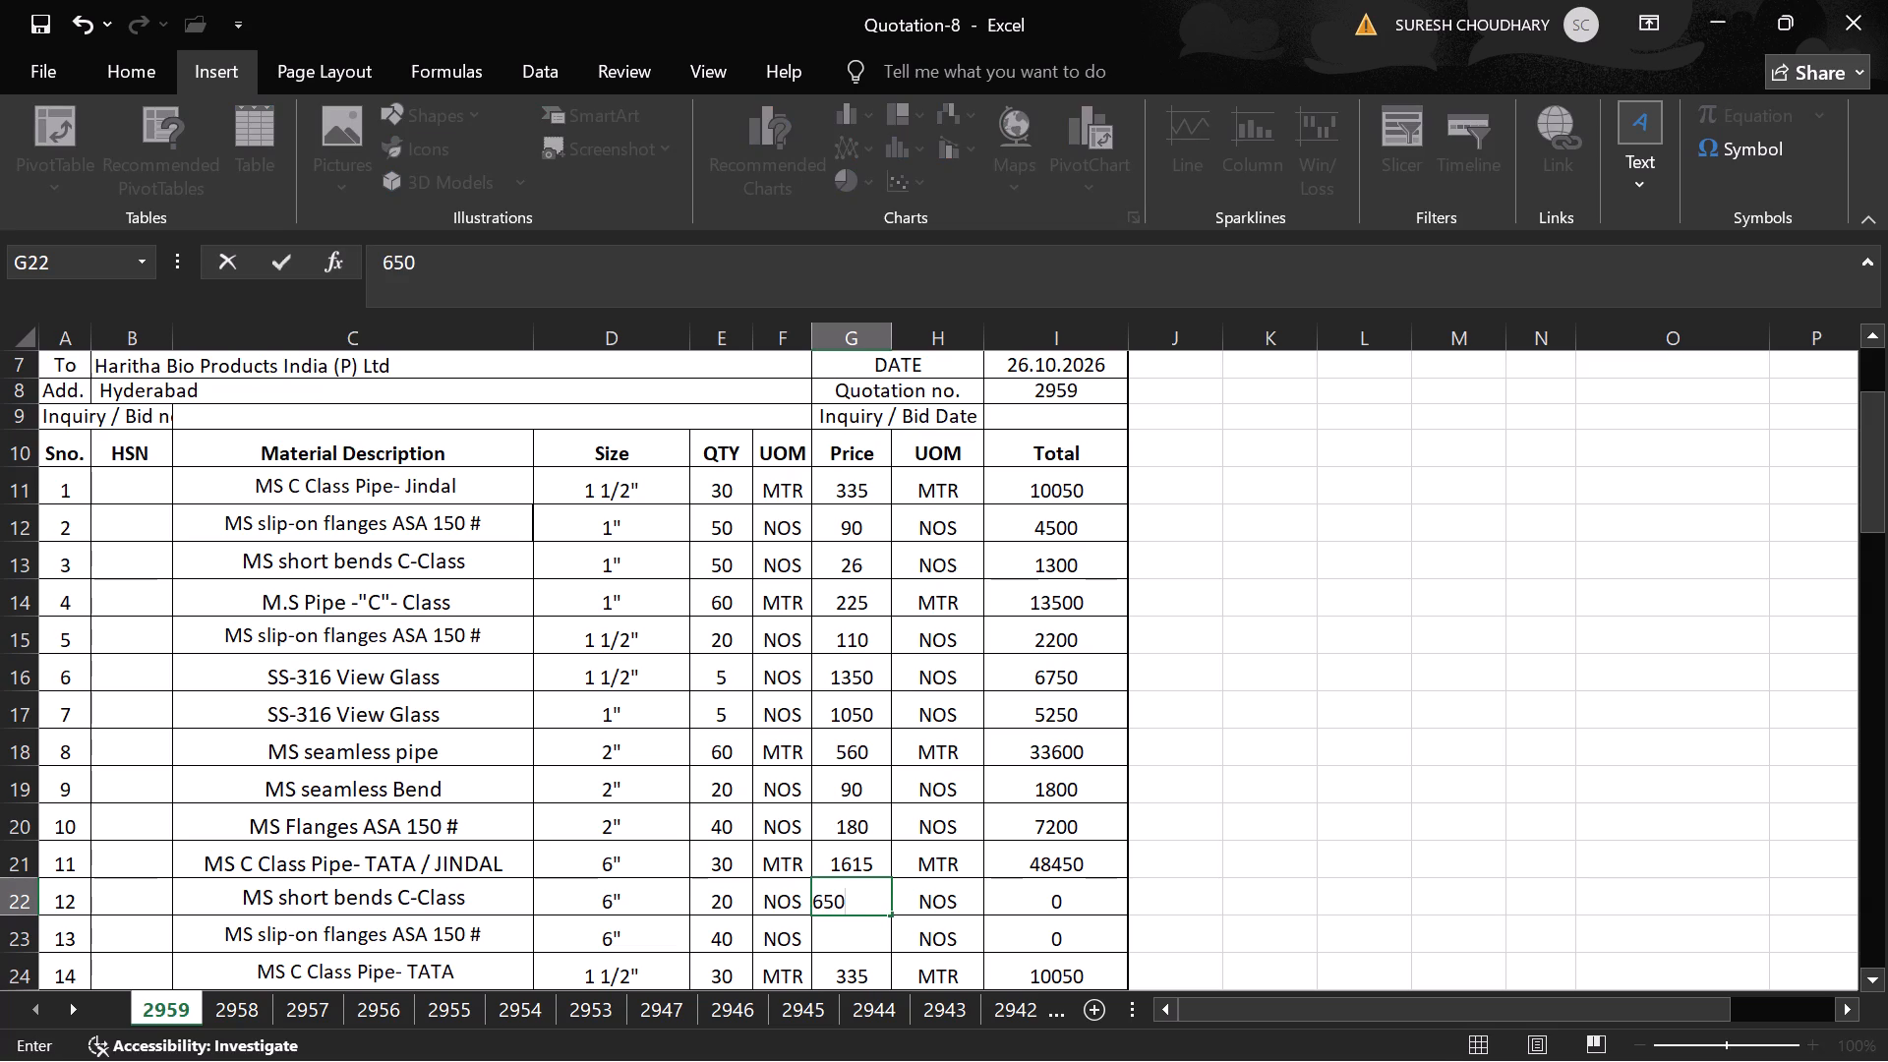
key("BackSpace")
key("BackSpace")
type("80")
key("Return")
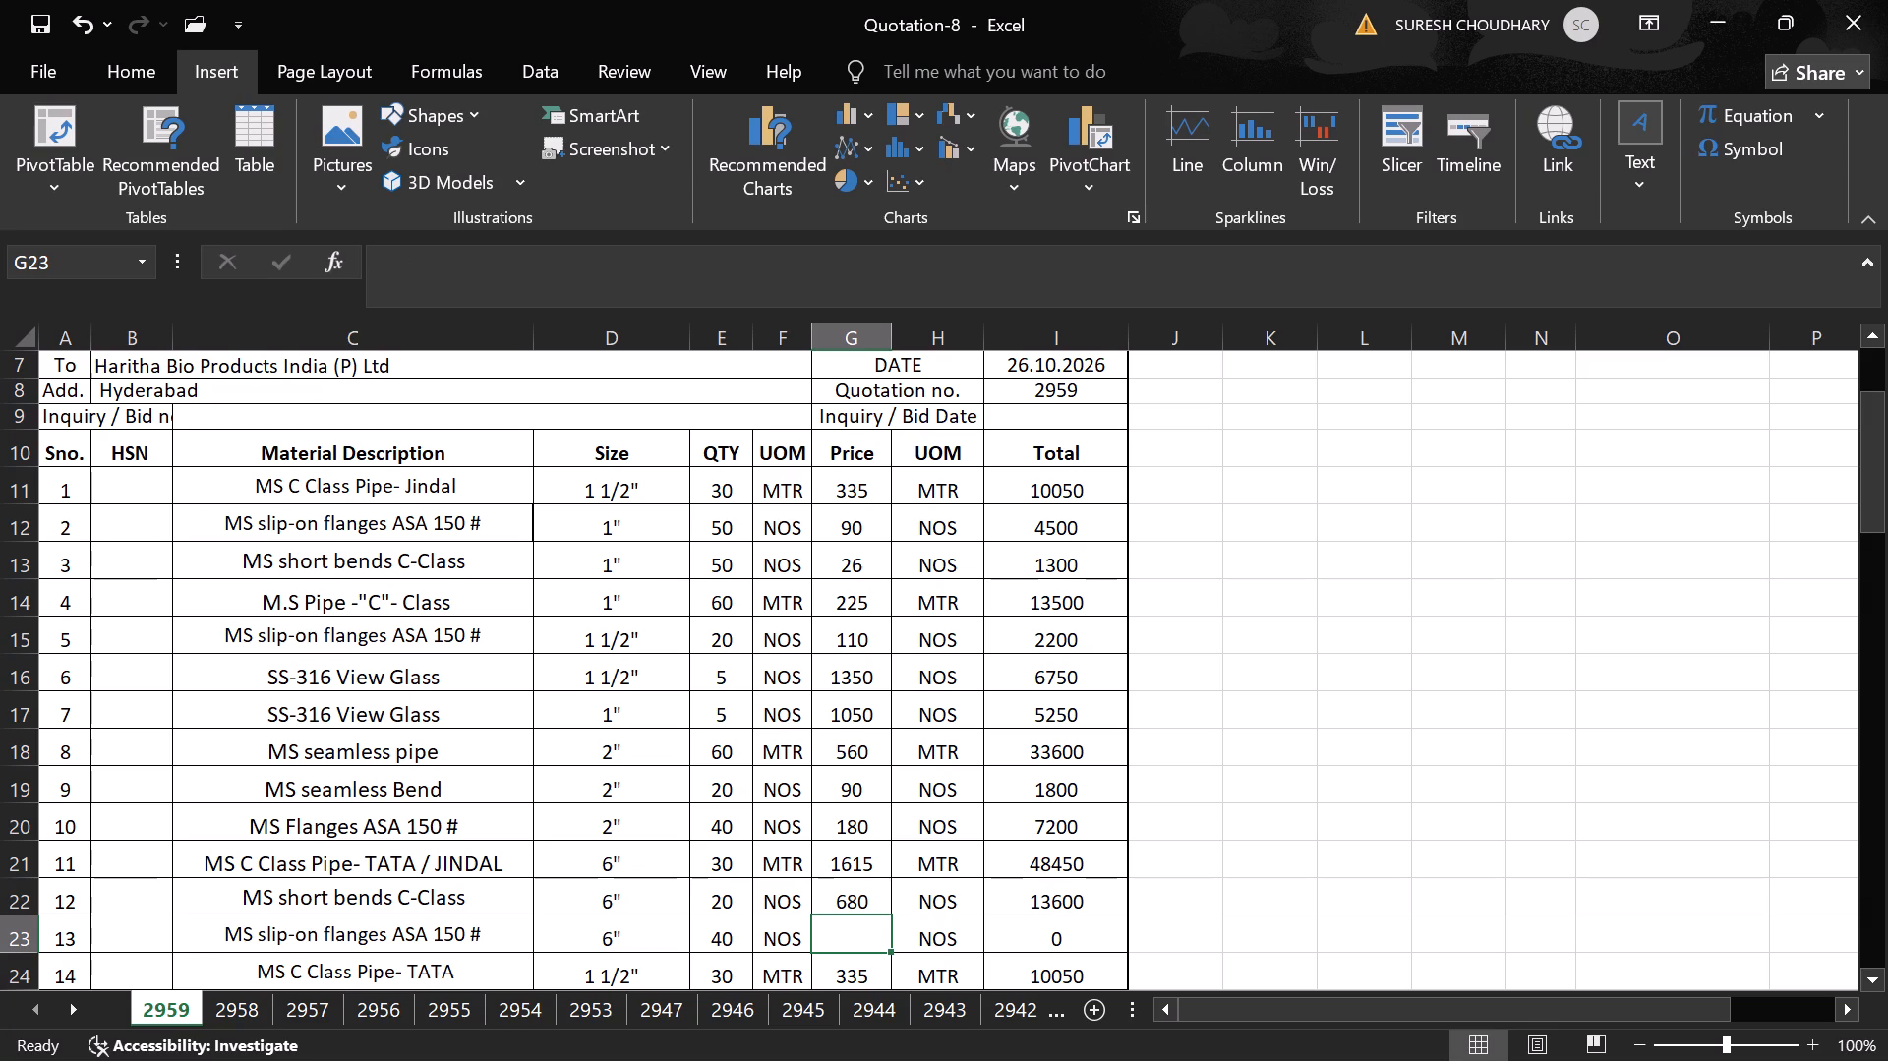
type("590")
key("Return")
key("Return")
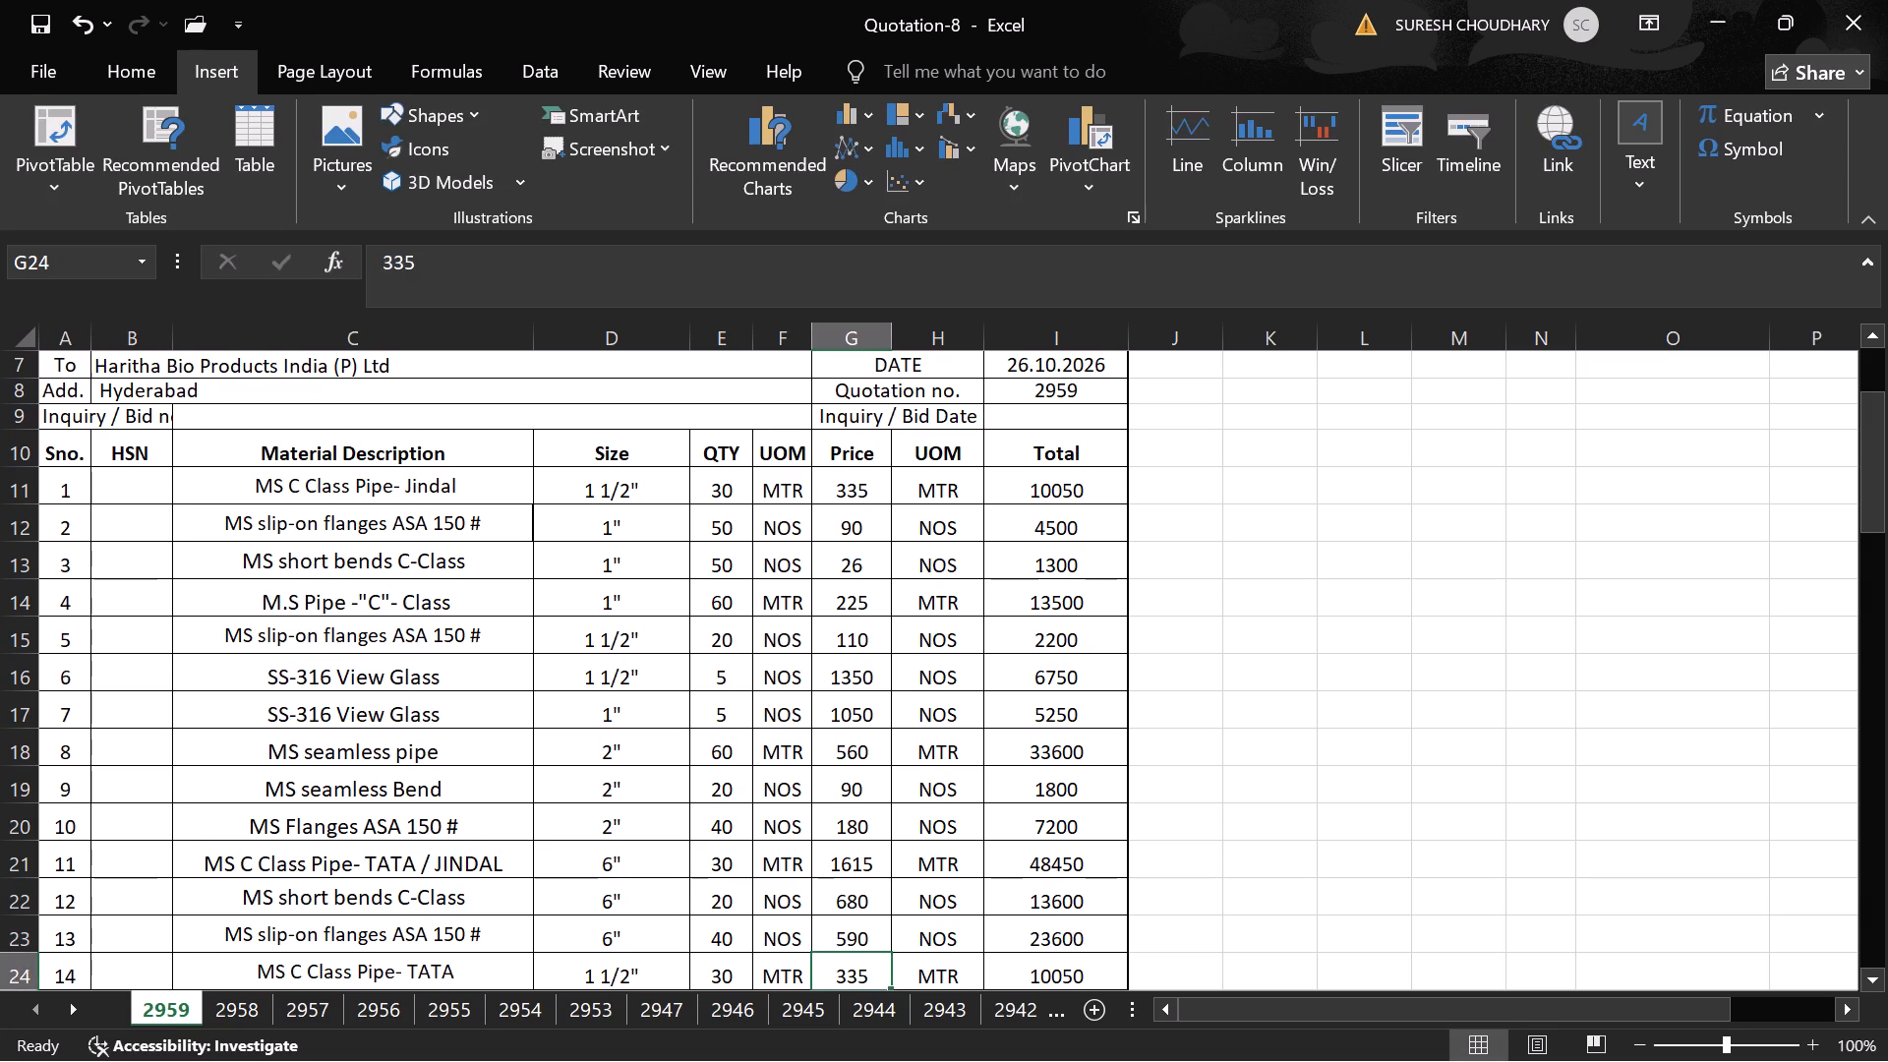
key("Return")
key("Up")
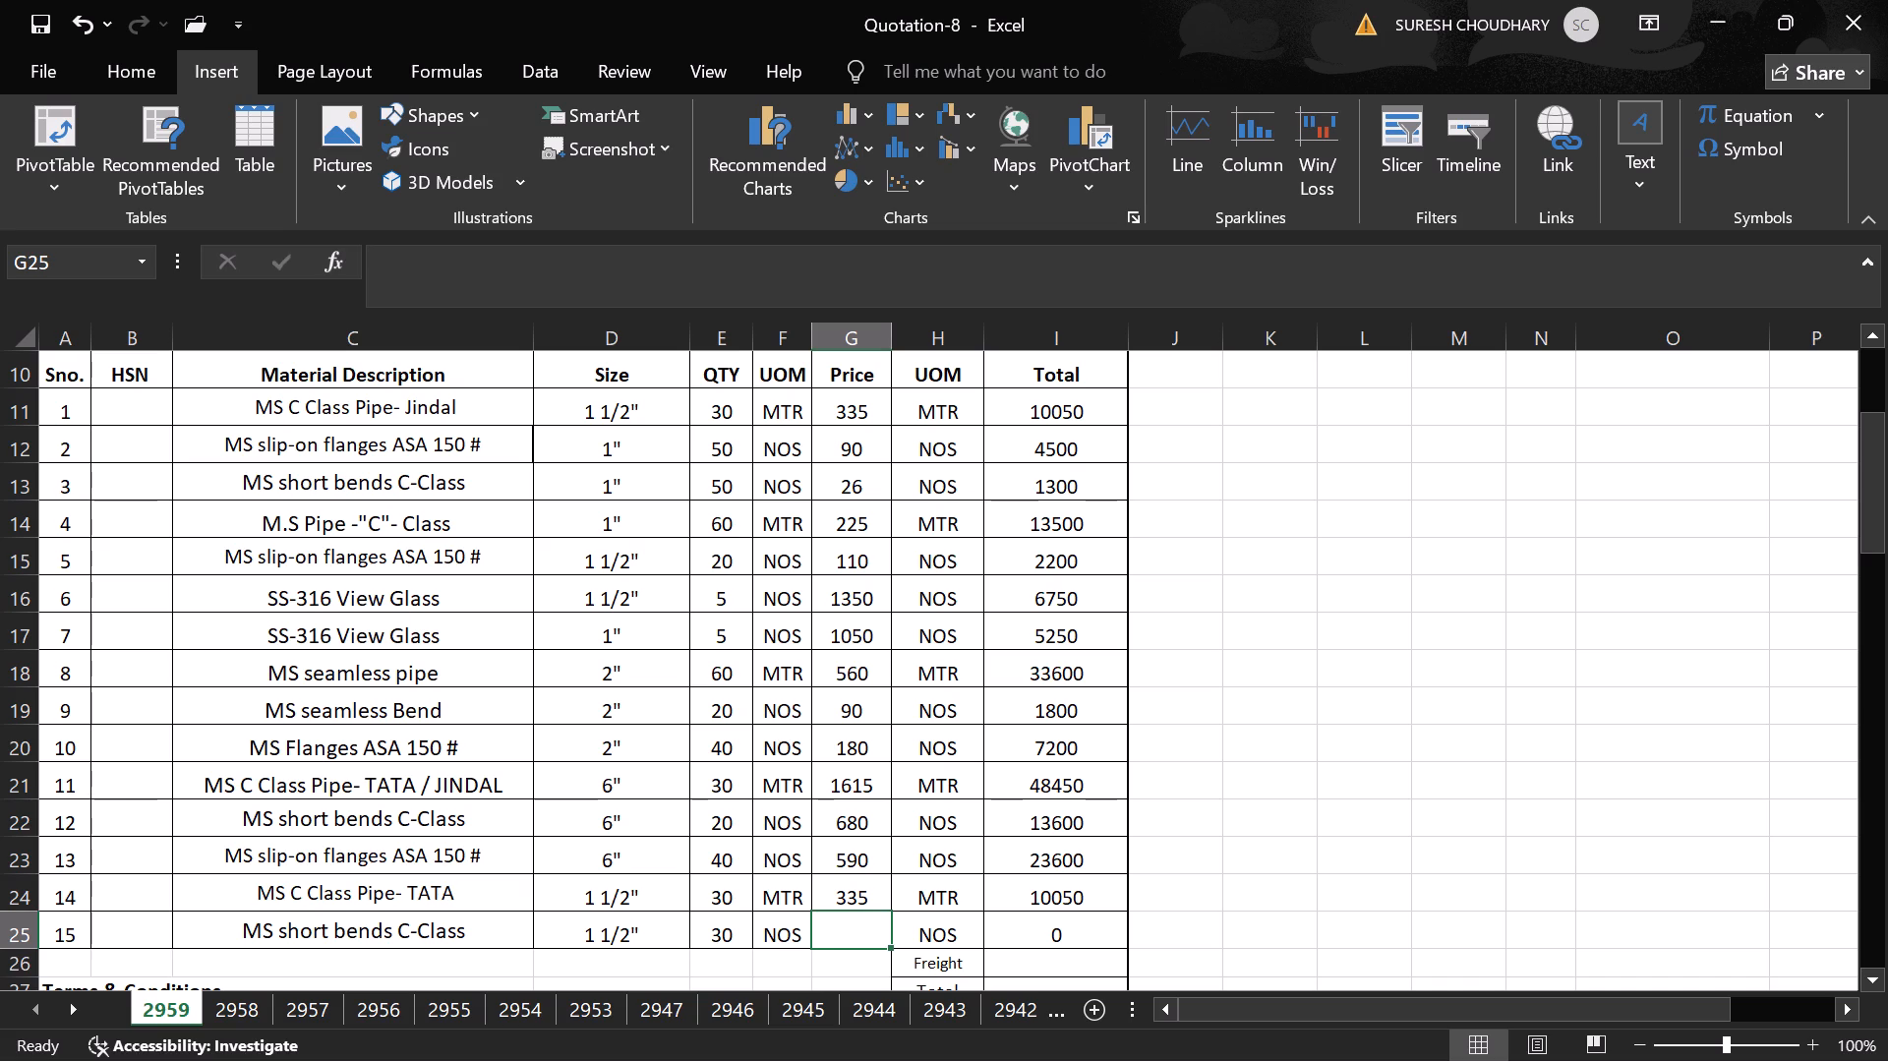
type("45")
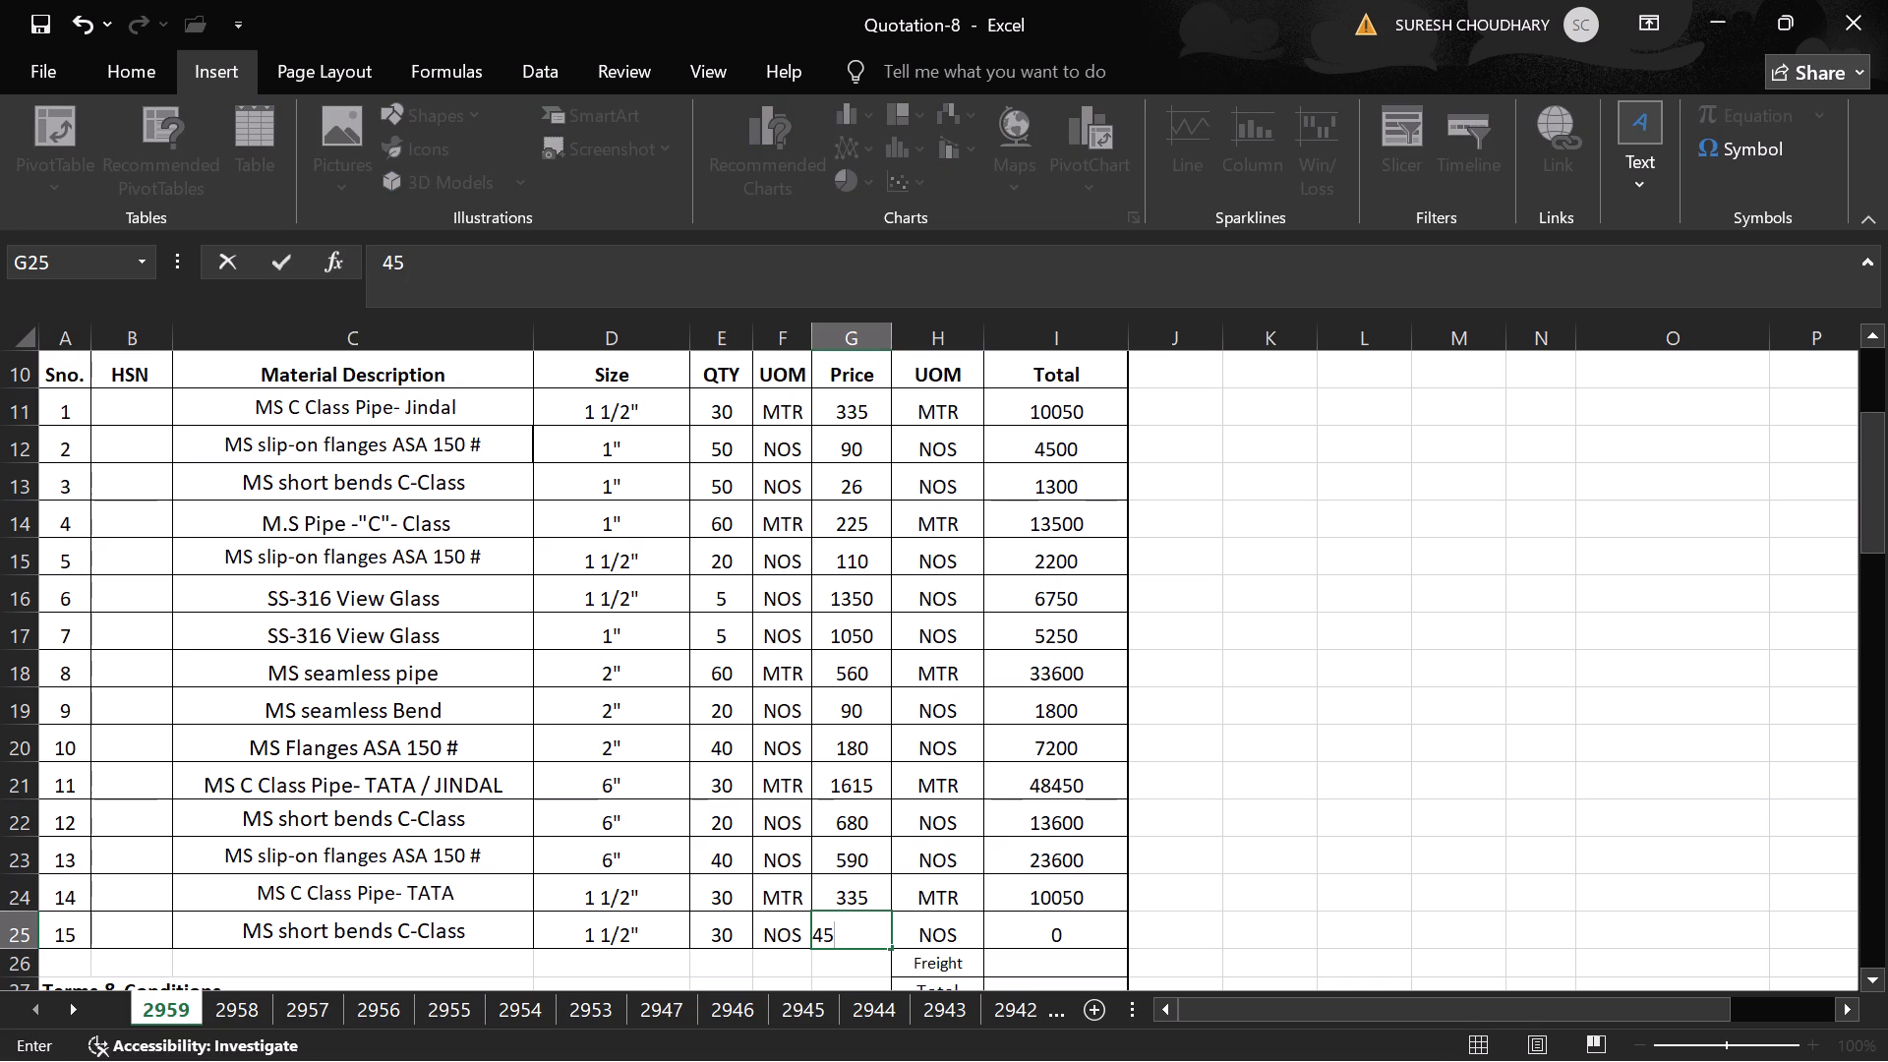
key("Return")
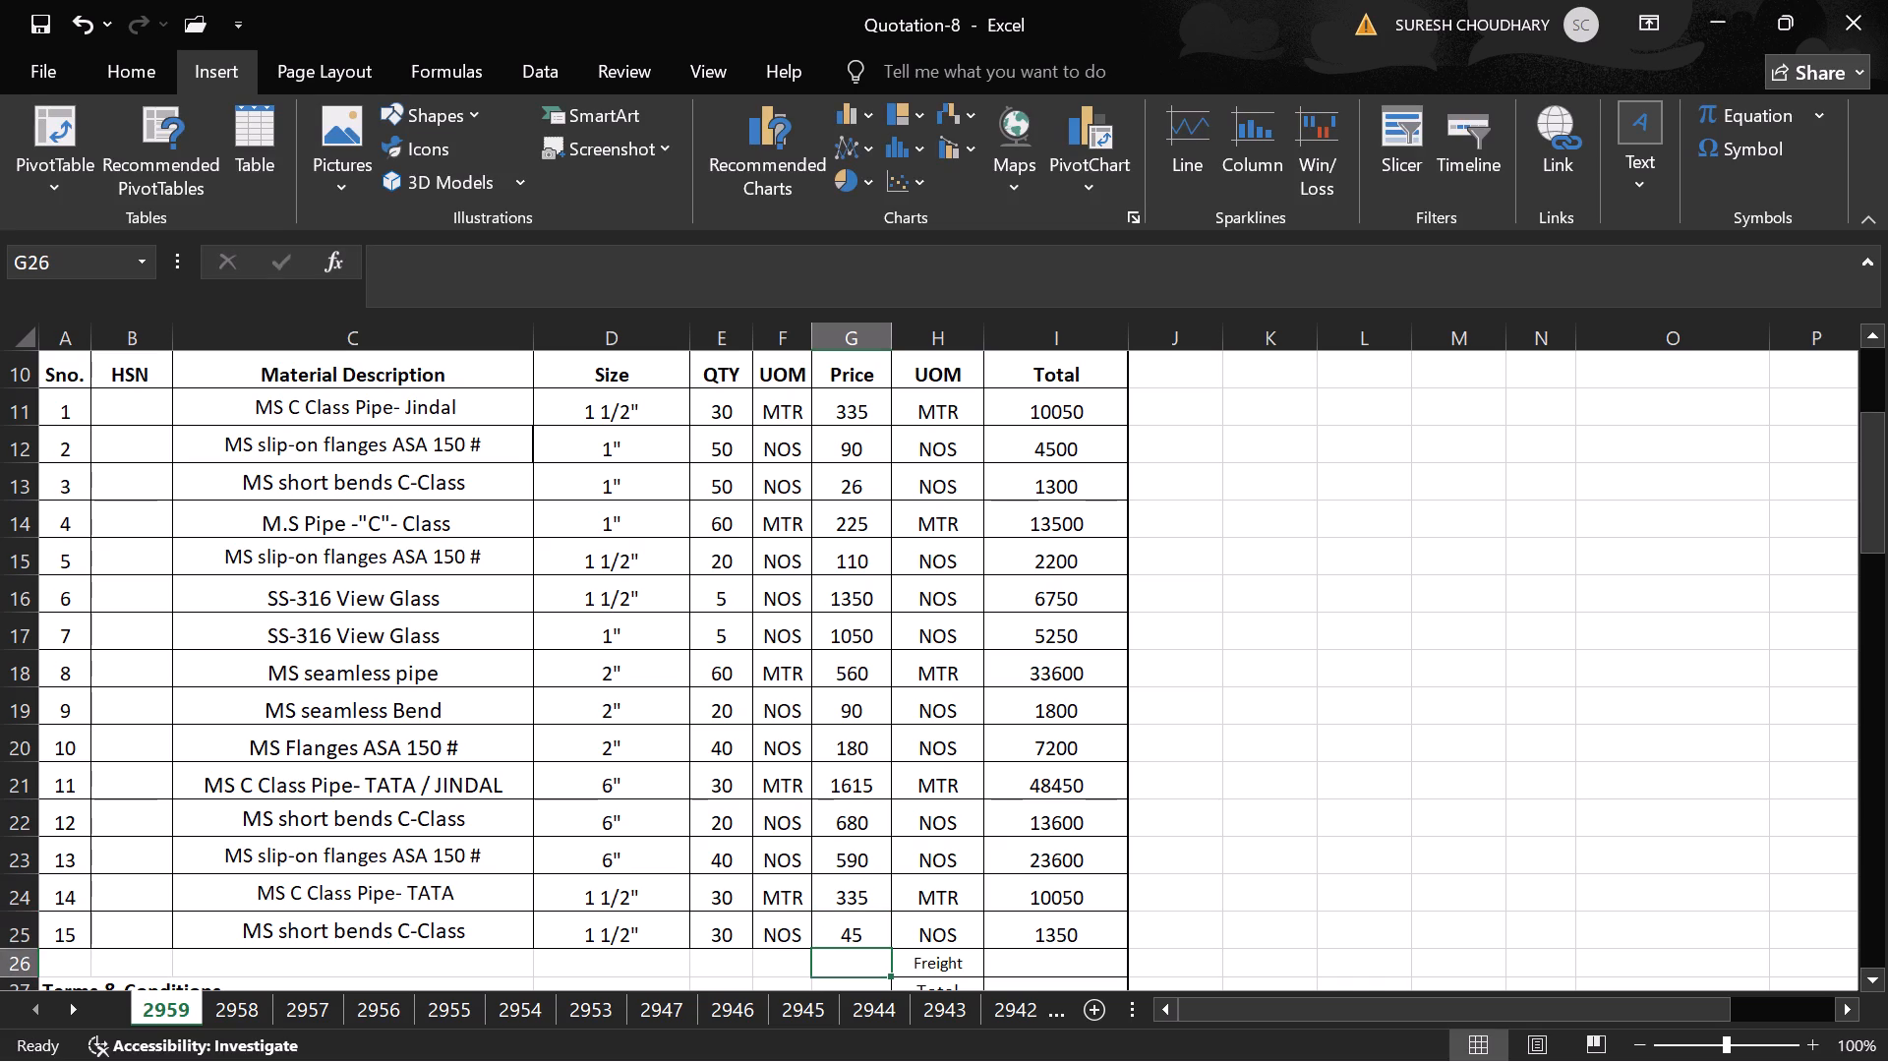
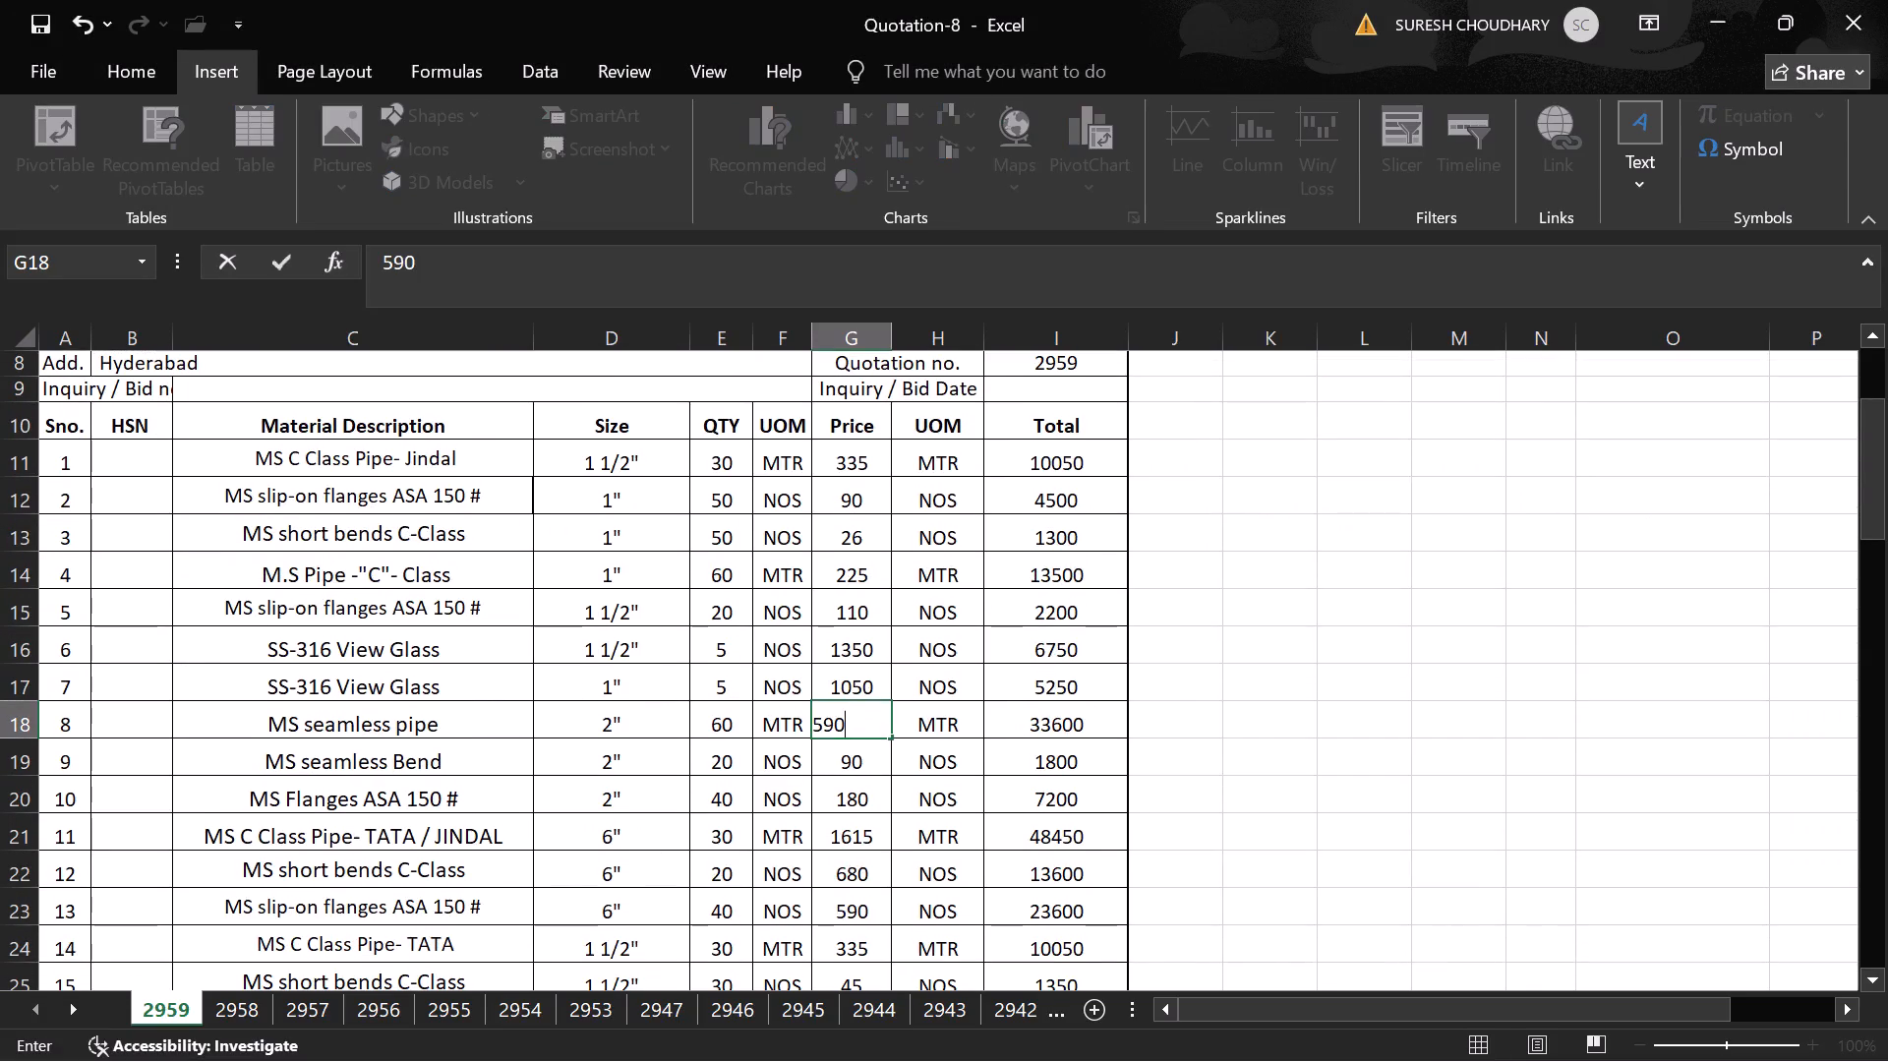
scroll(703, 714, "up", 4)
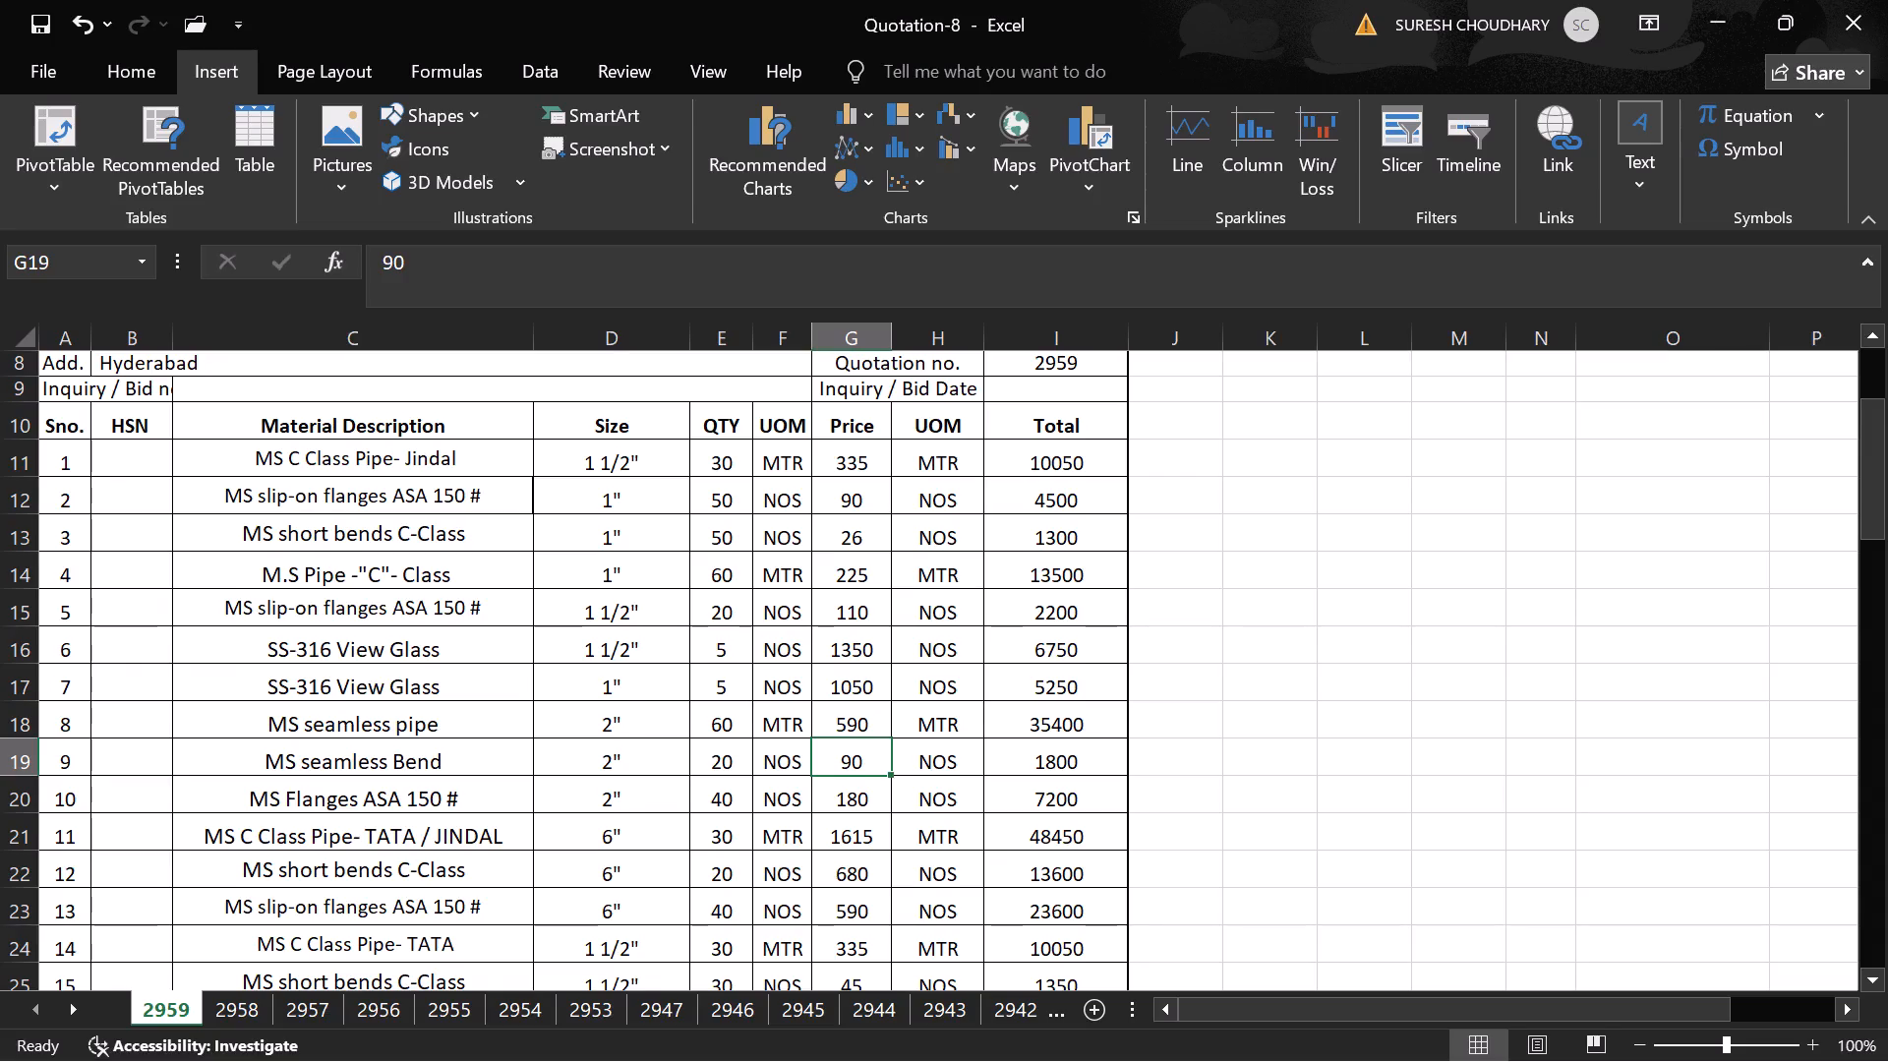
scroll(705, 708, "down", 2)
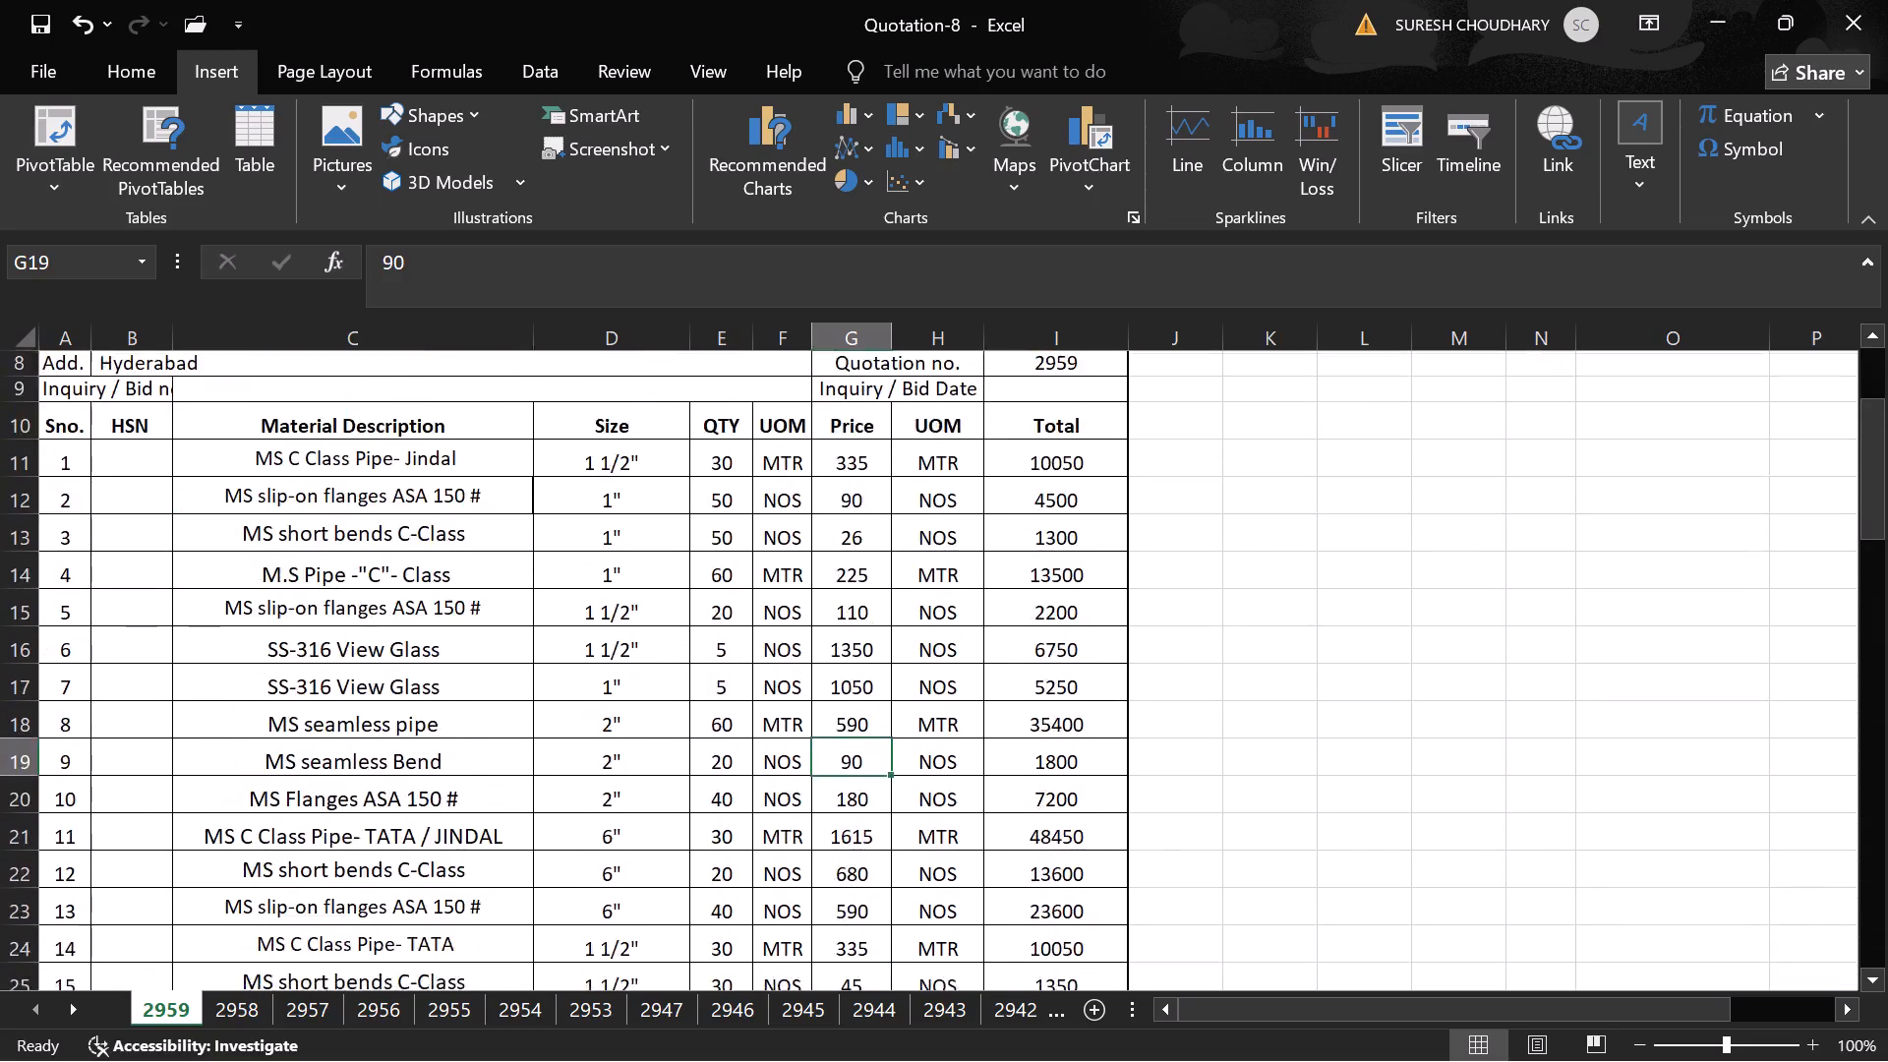
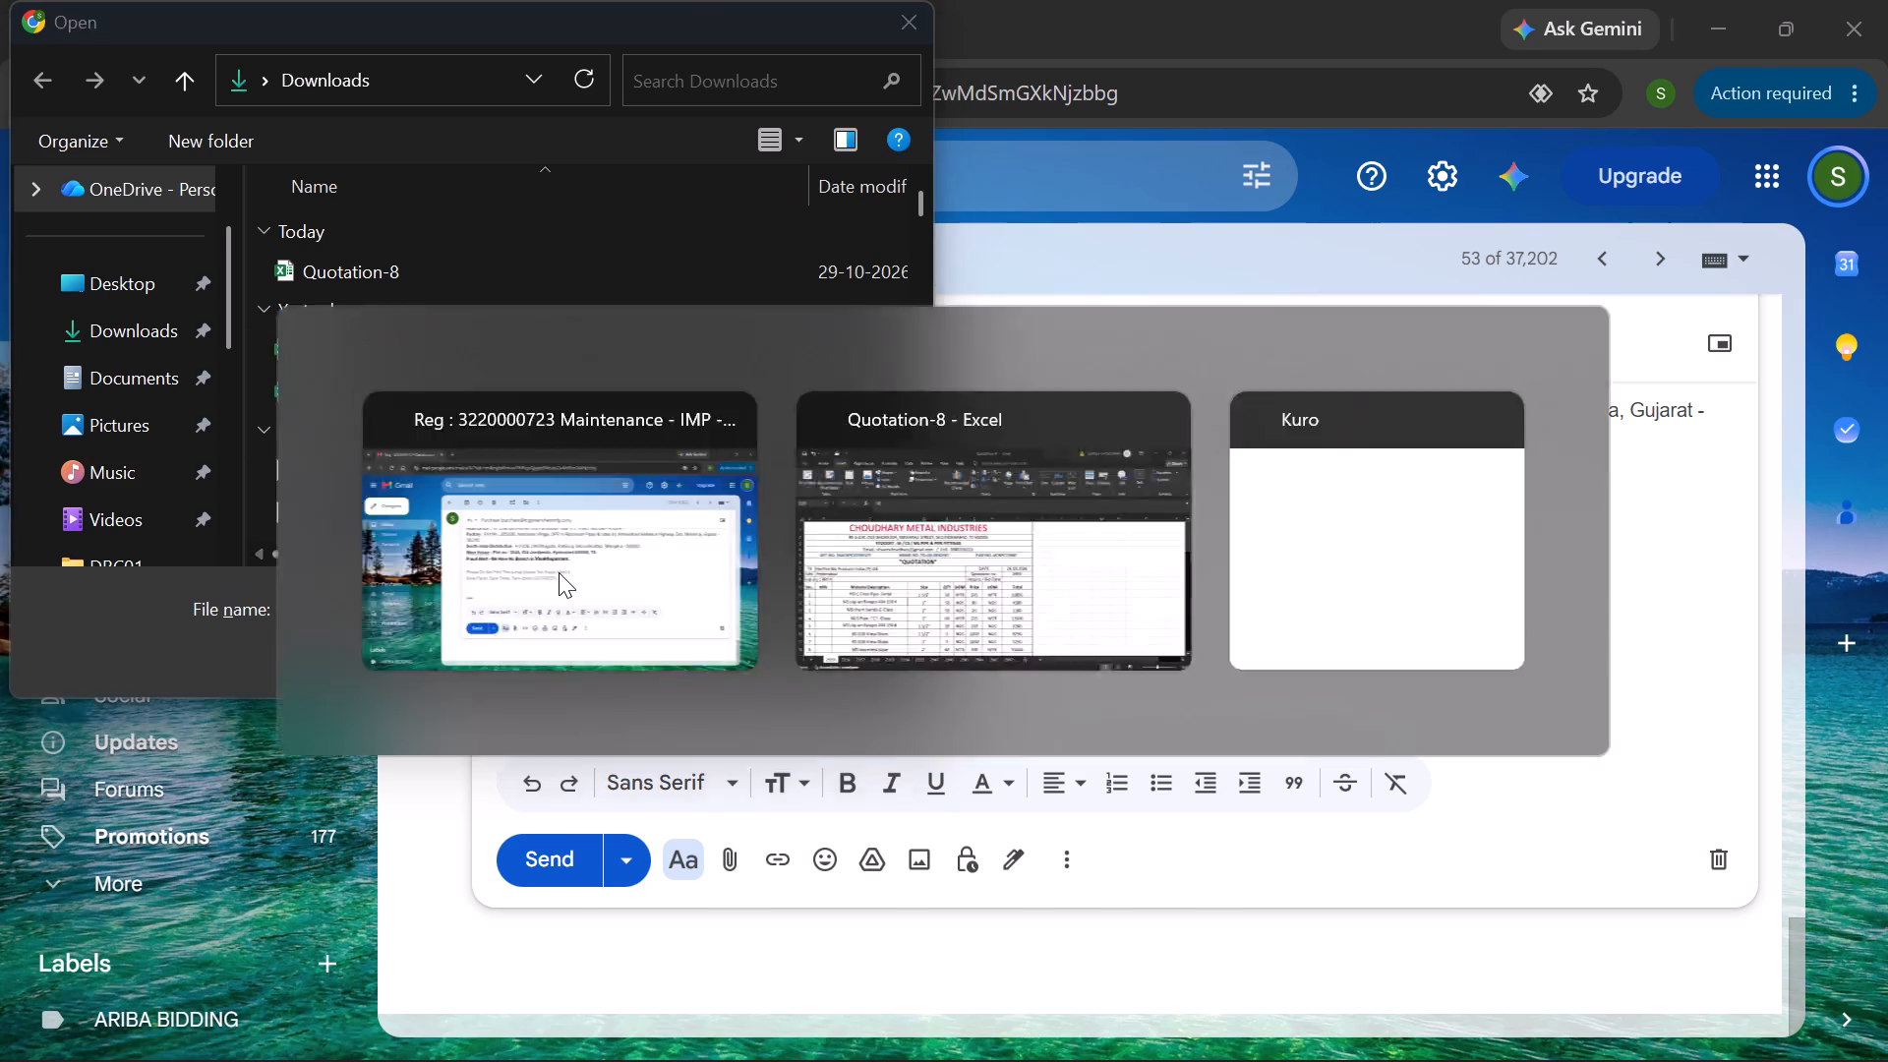
key("ctrl+s")
key("ctrl+s")
key("ctrl+s")
key("ctrl+s")
key("ctrl+s")
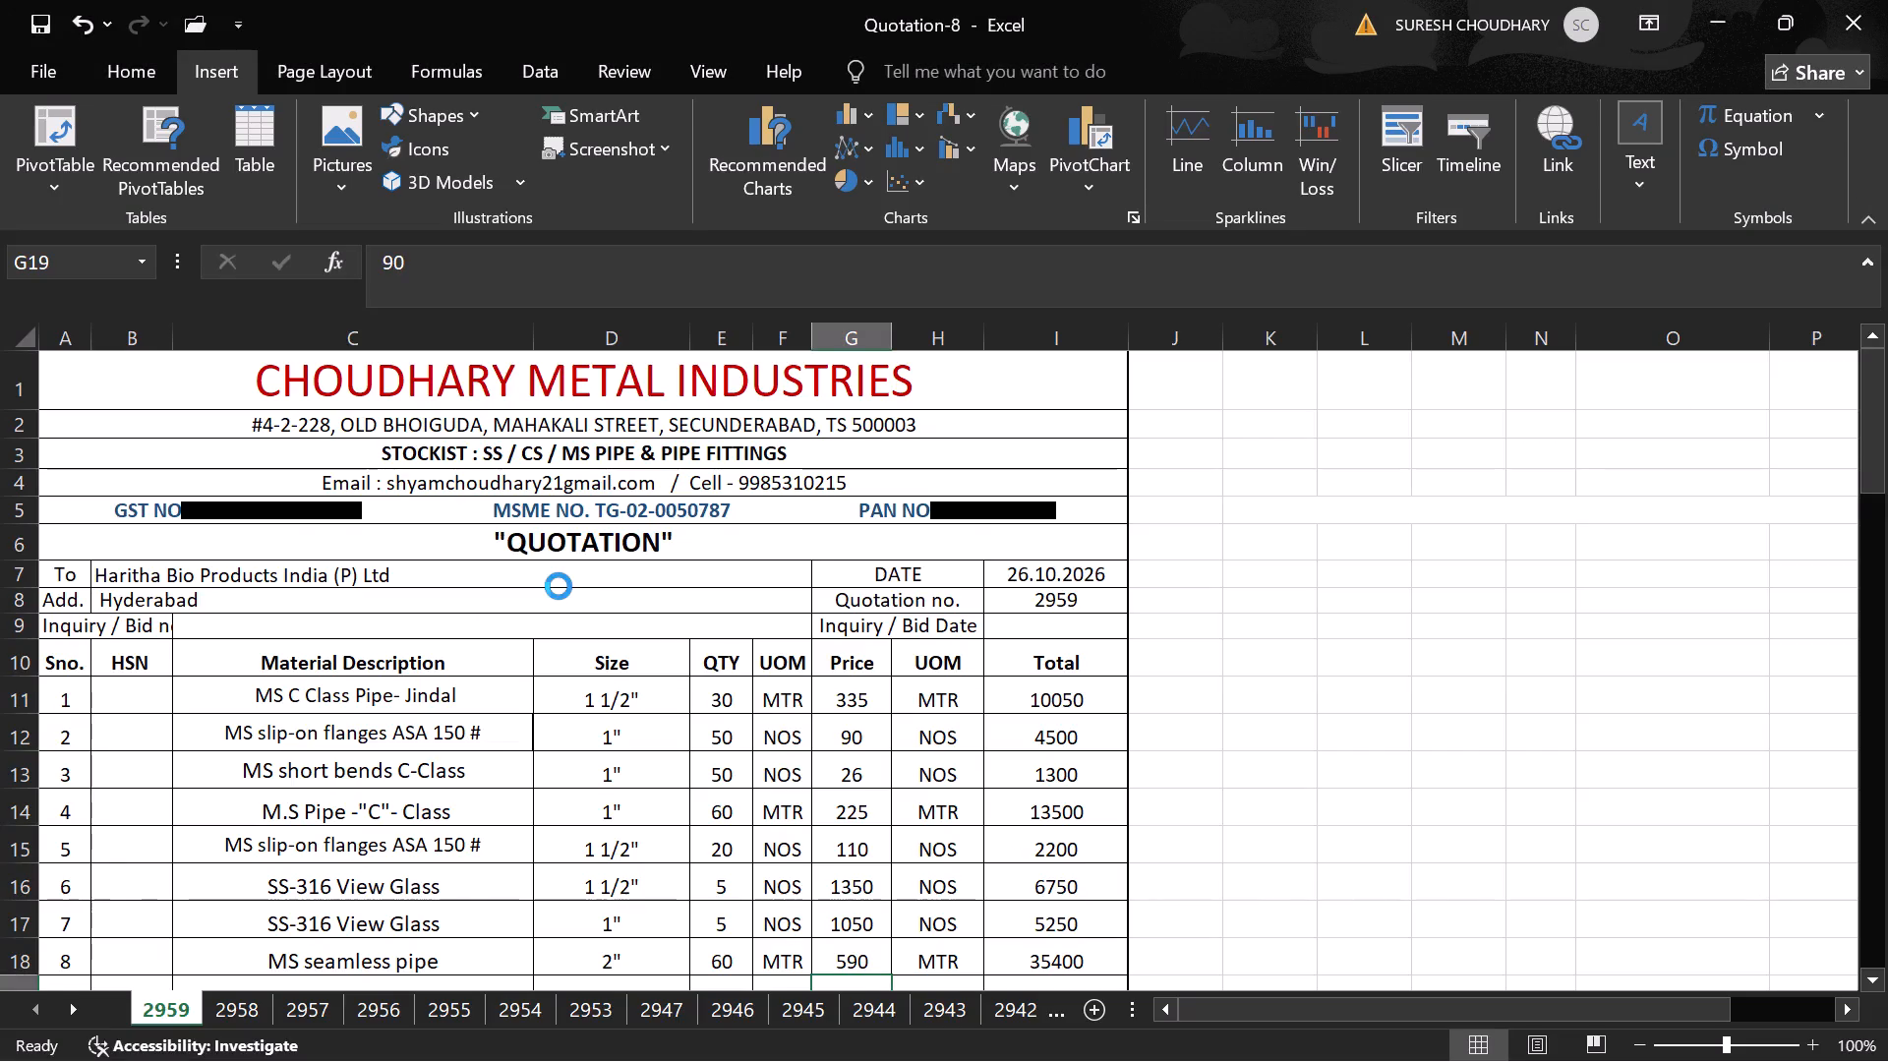
key("ctrl+s")
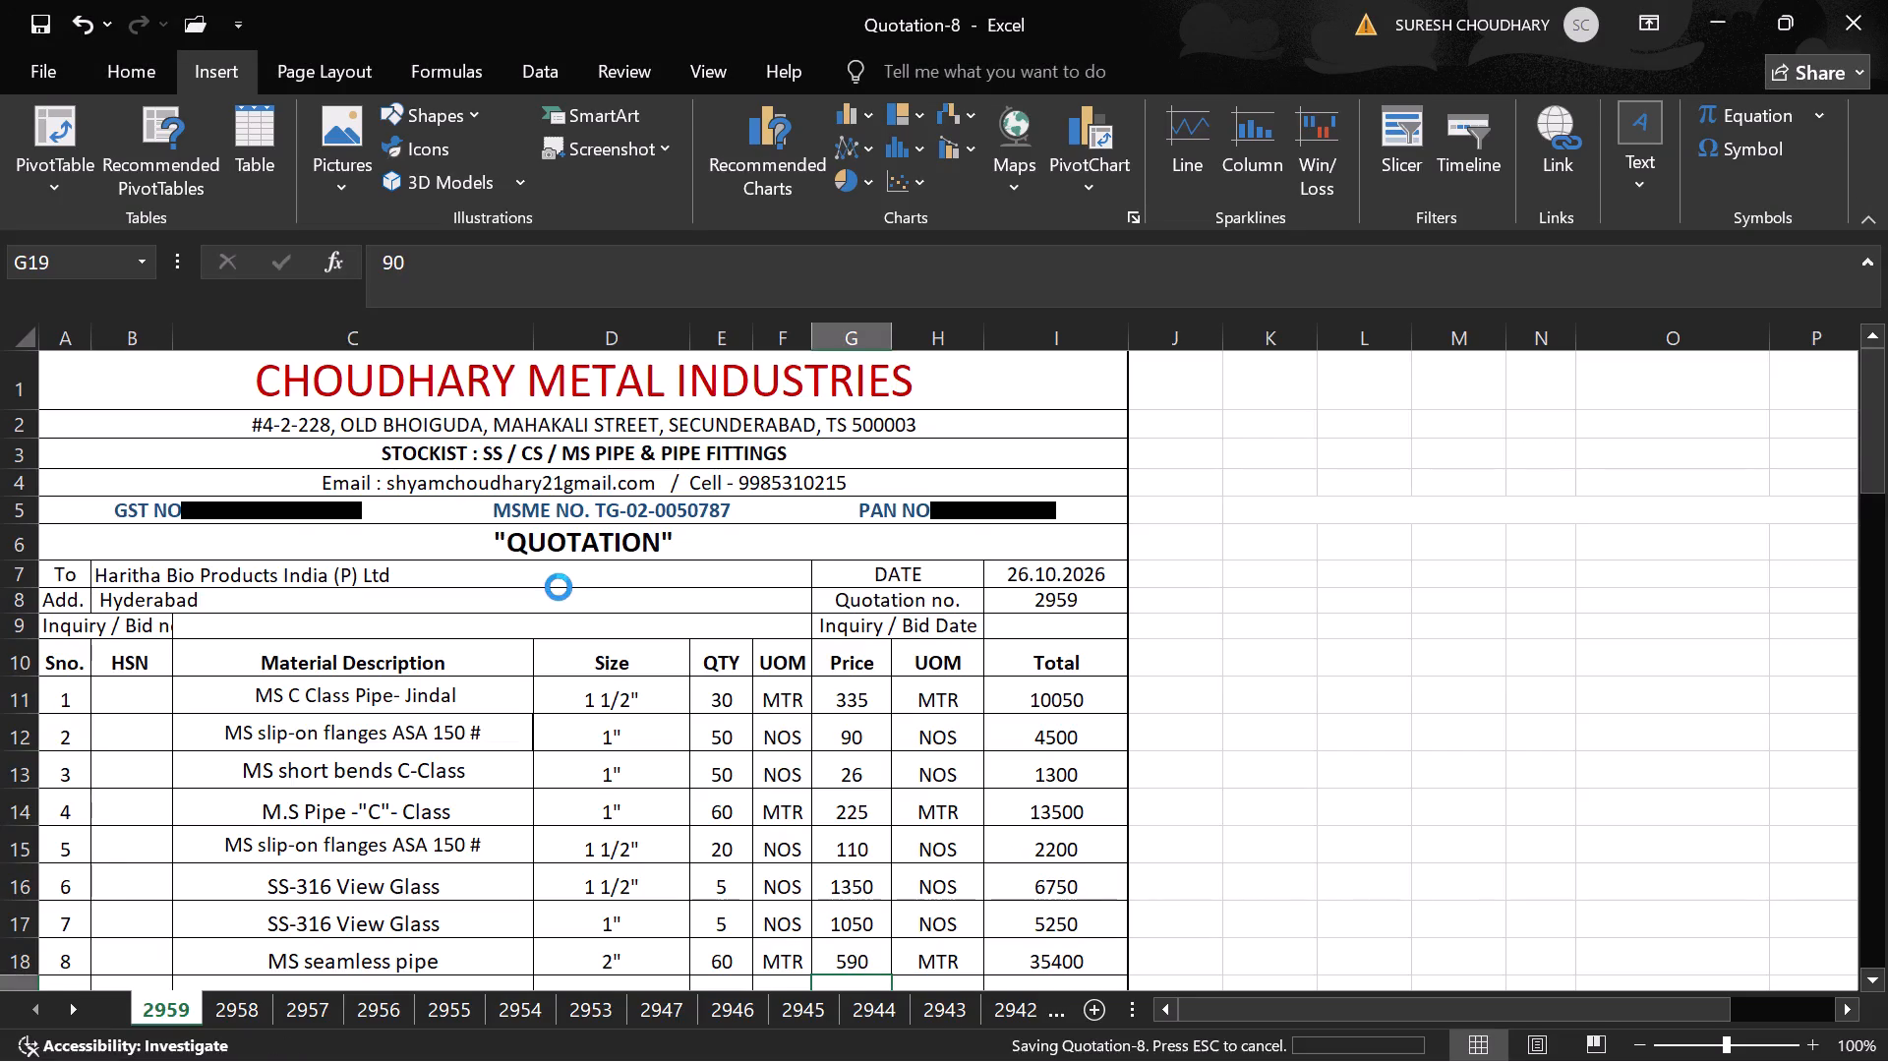
scroll(611, 584, "up", 2)
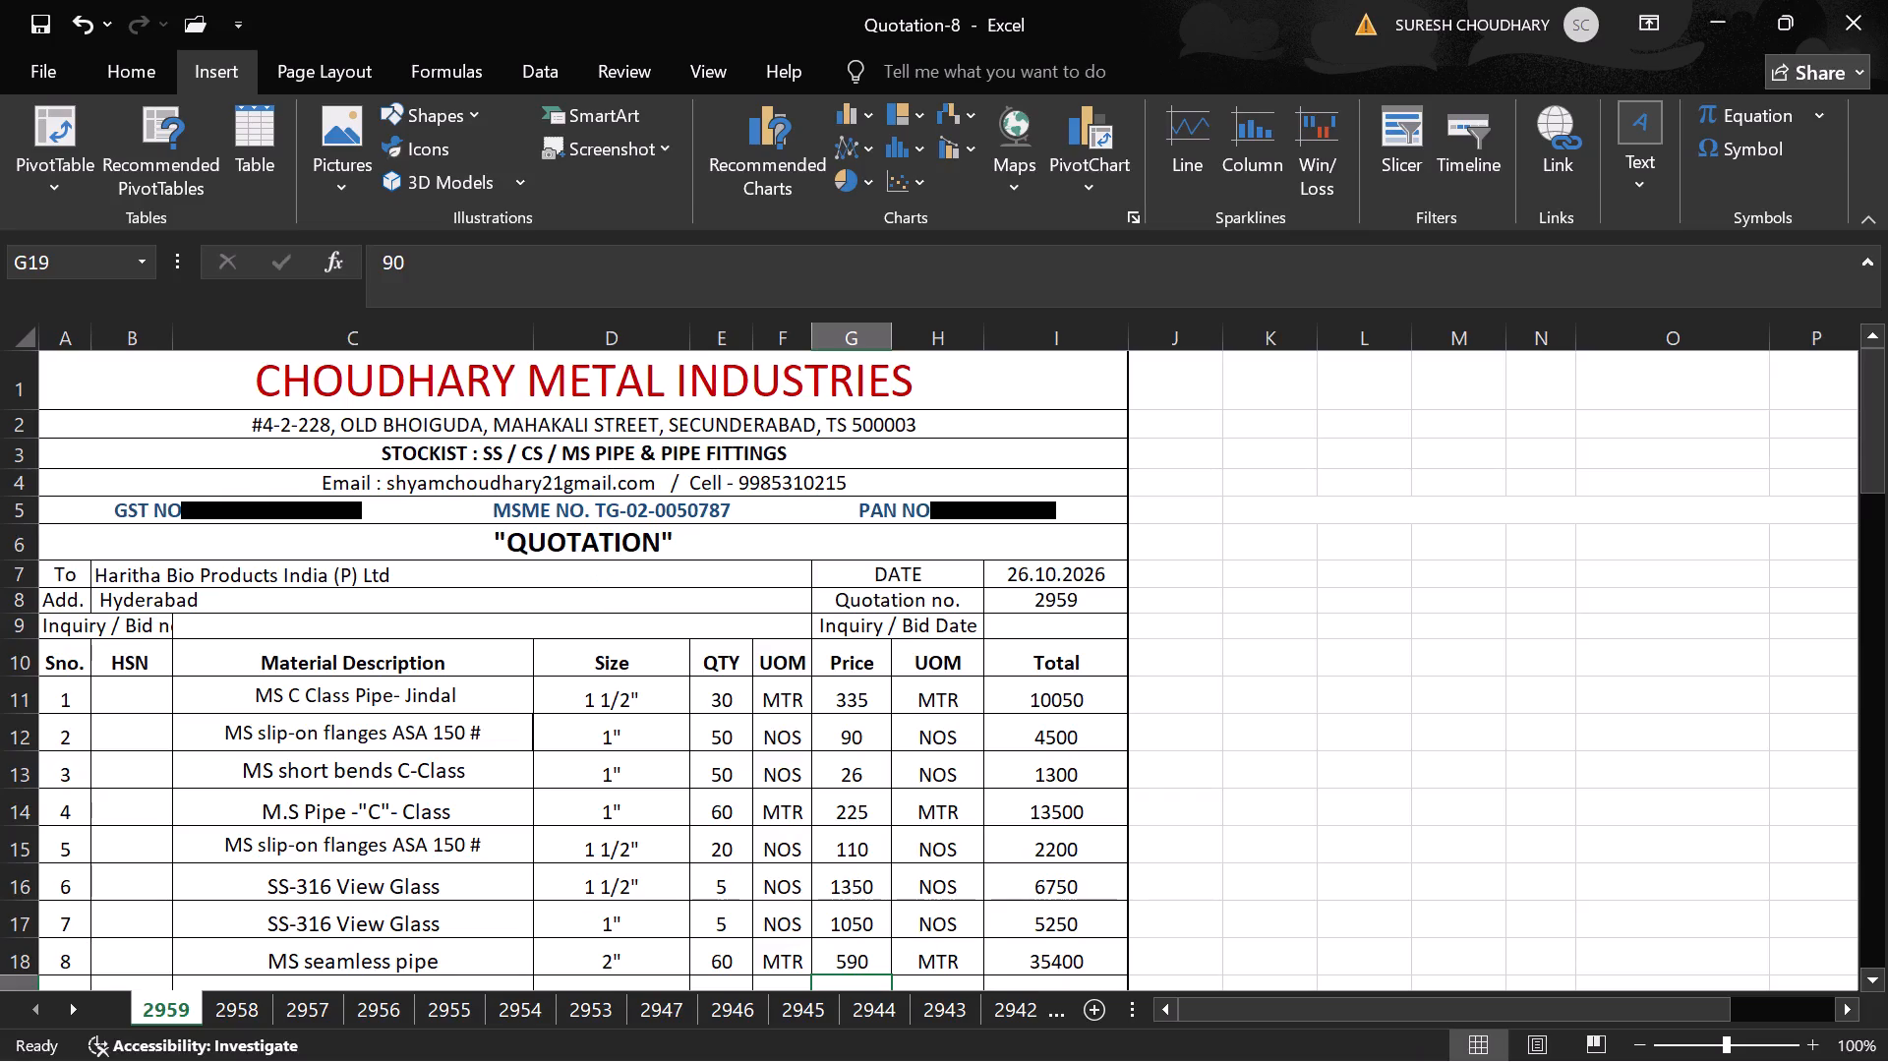
key("ctrl+s")
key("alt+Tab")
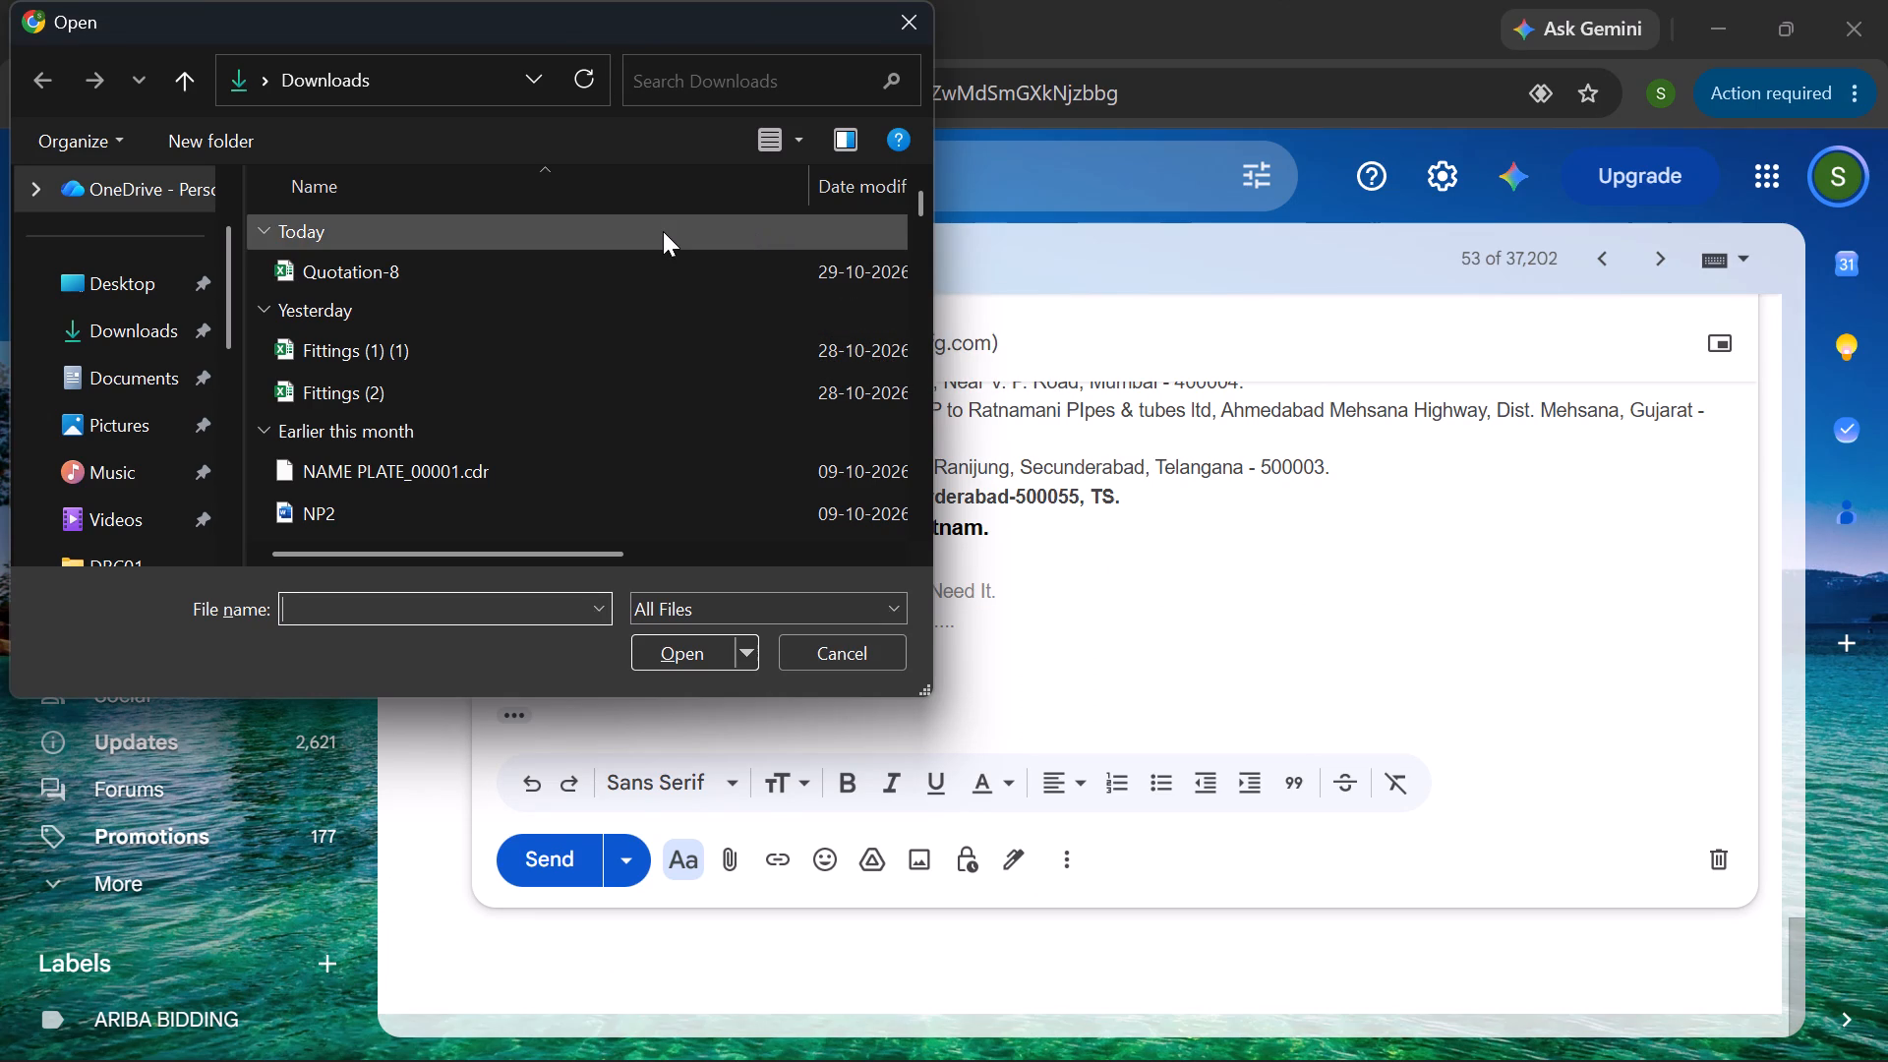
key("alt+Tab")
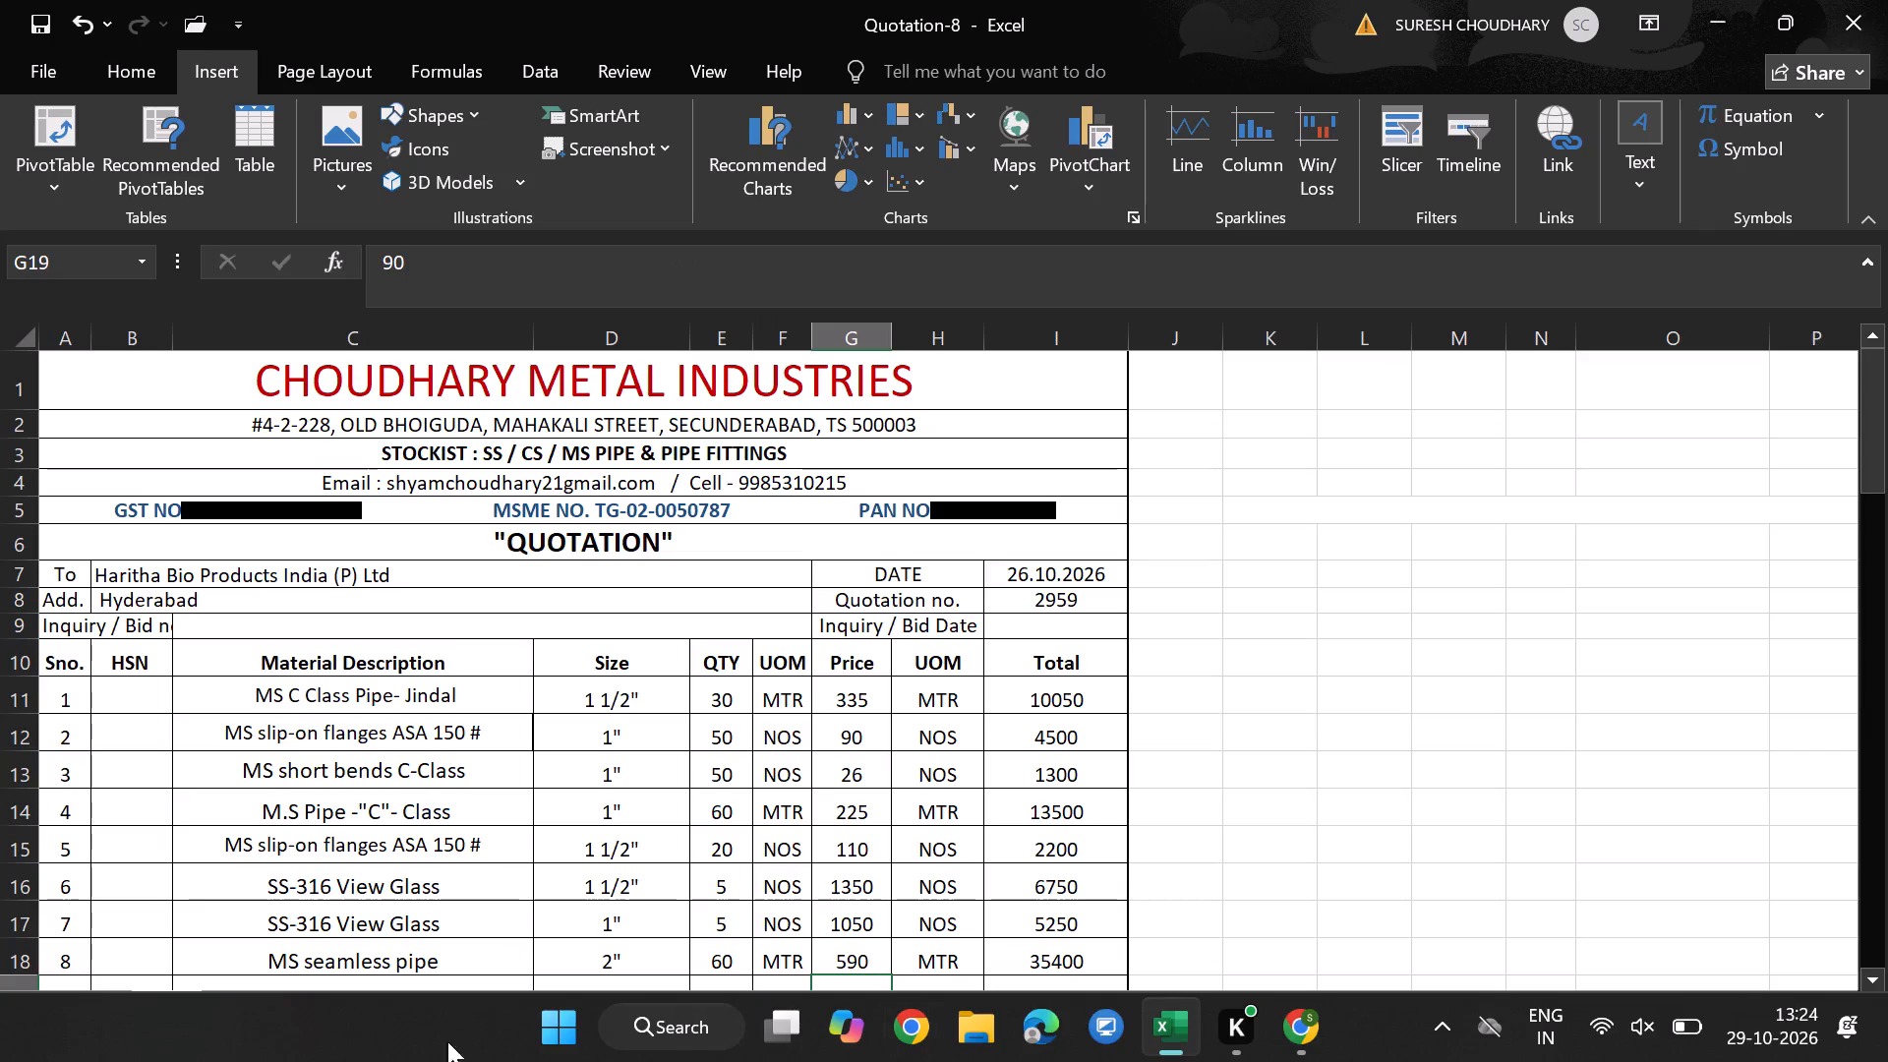
Open the customer name cell of quotation 2959 for editing and switch back to the email's attachment dialog in Chrome.
double_click(769, 580)
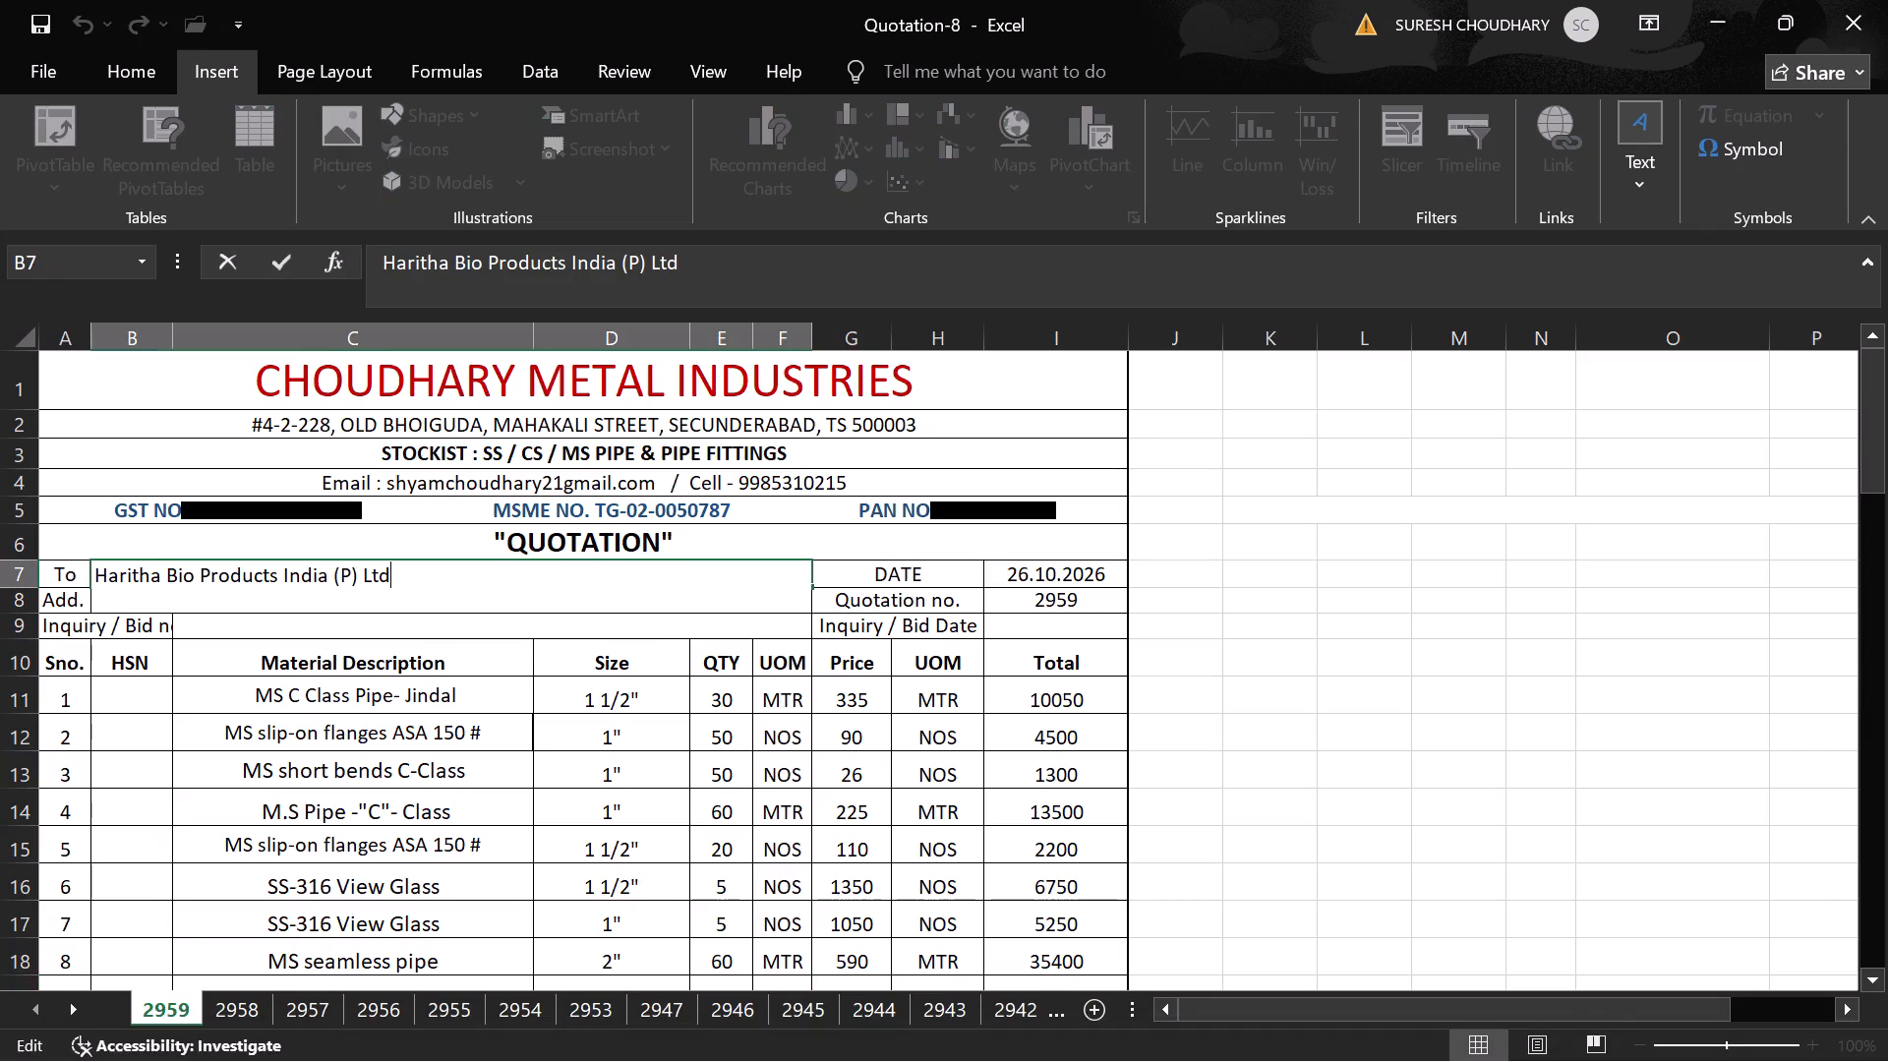
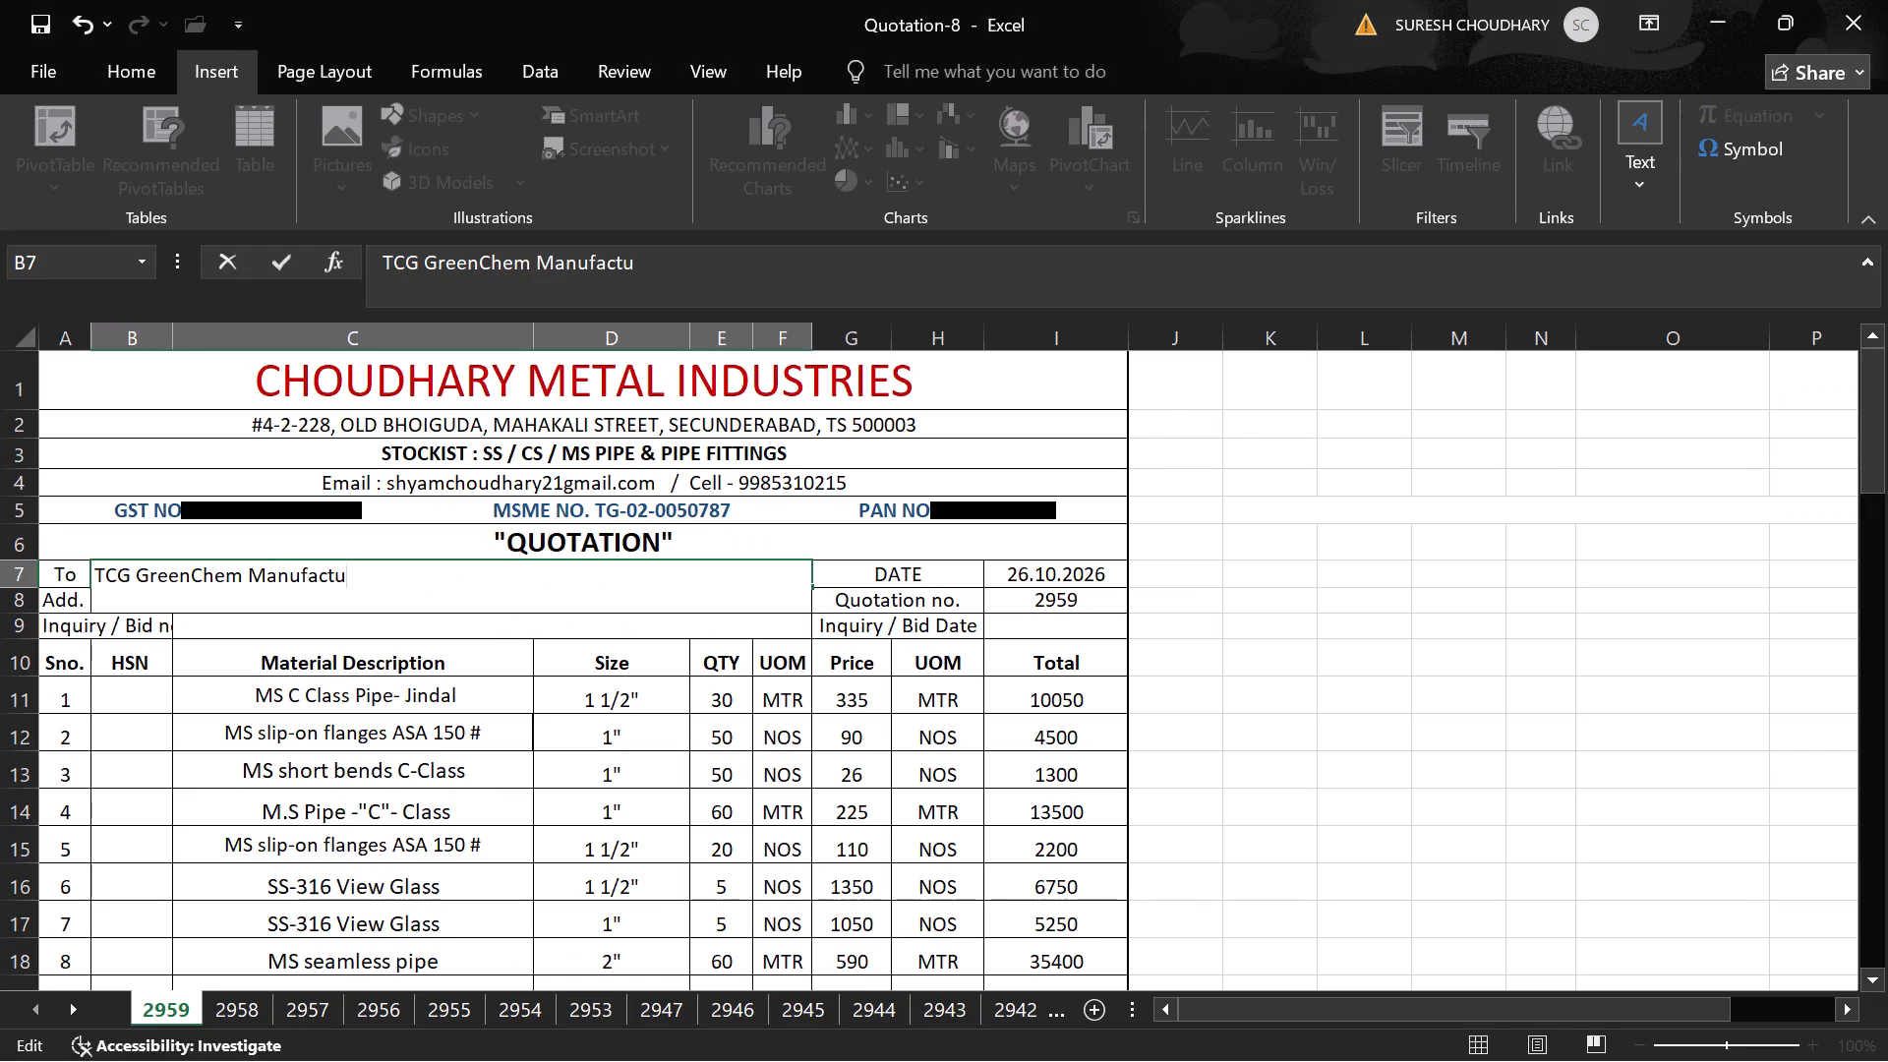
Complete the quotation's recipient name in the To field so it reads TCG GreenChem Manufacturing.
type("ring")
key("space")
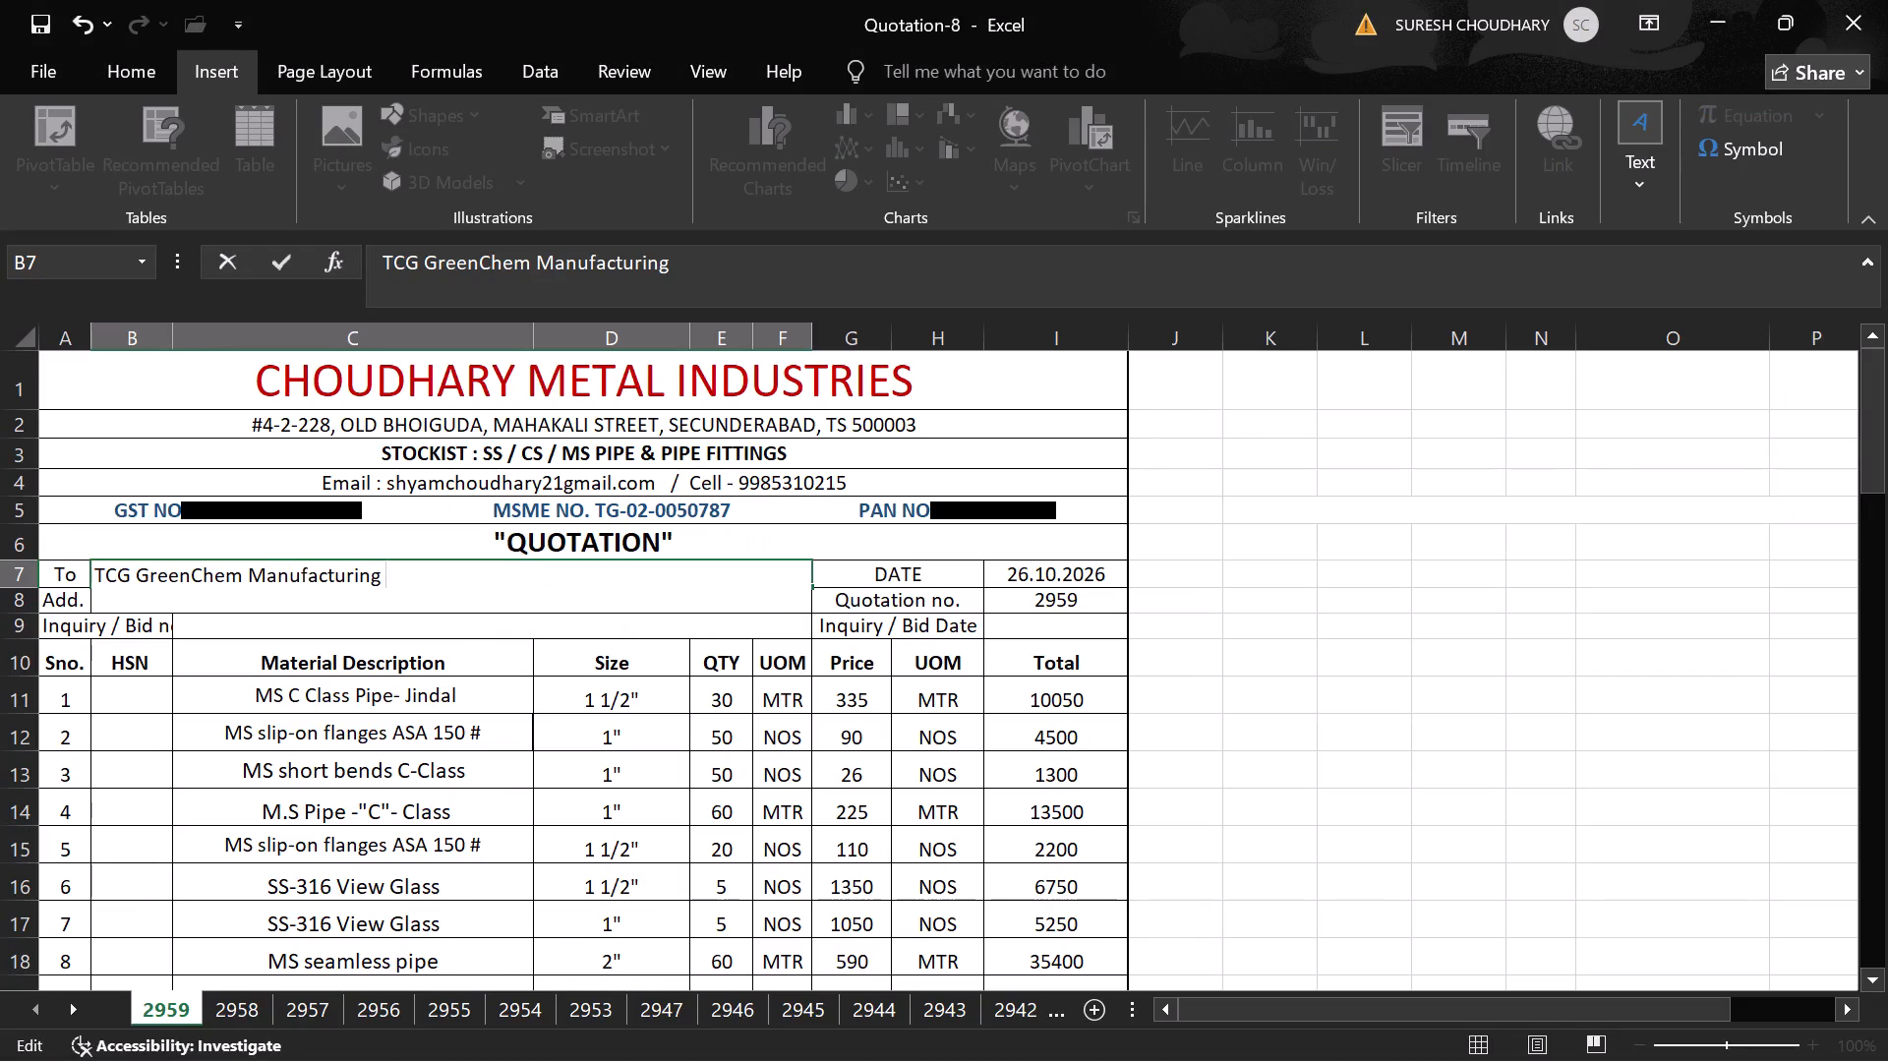
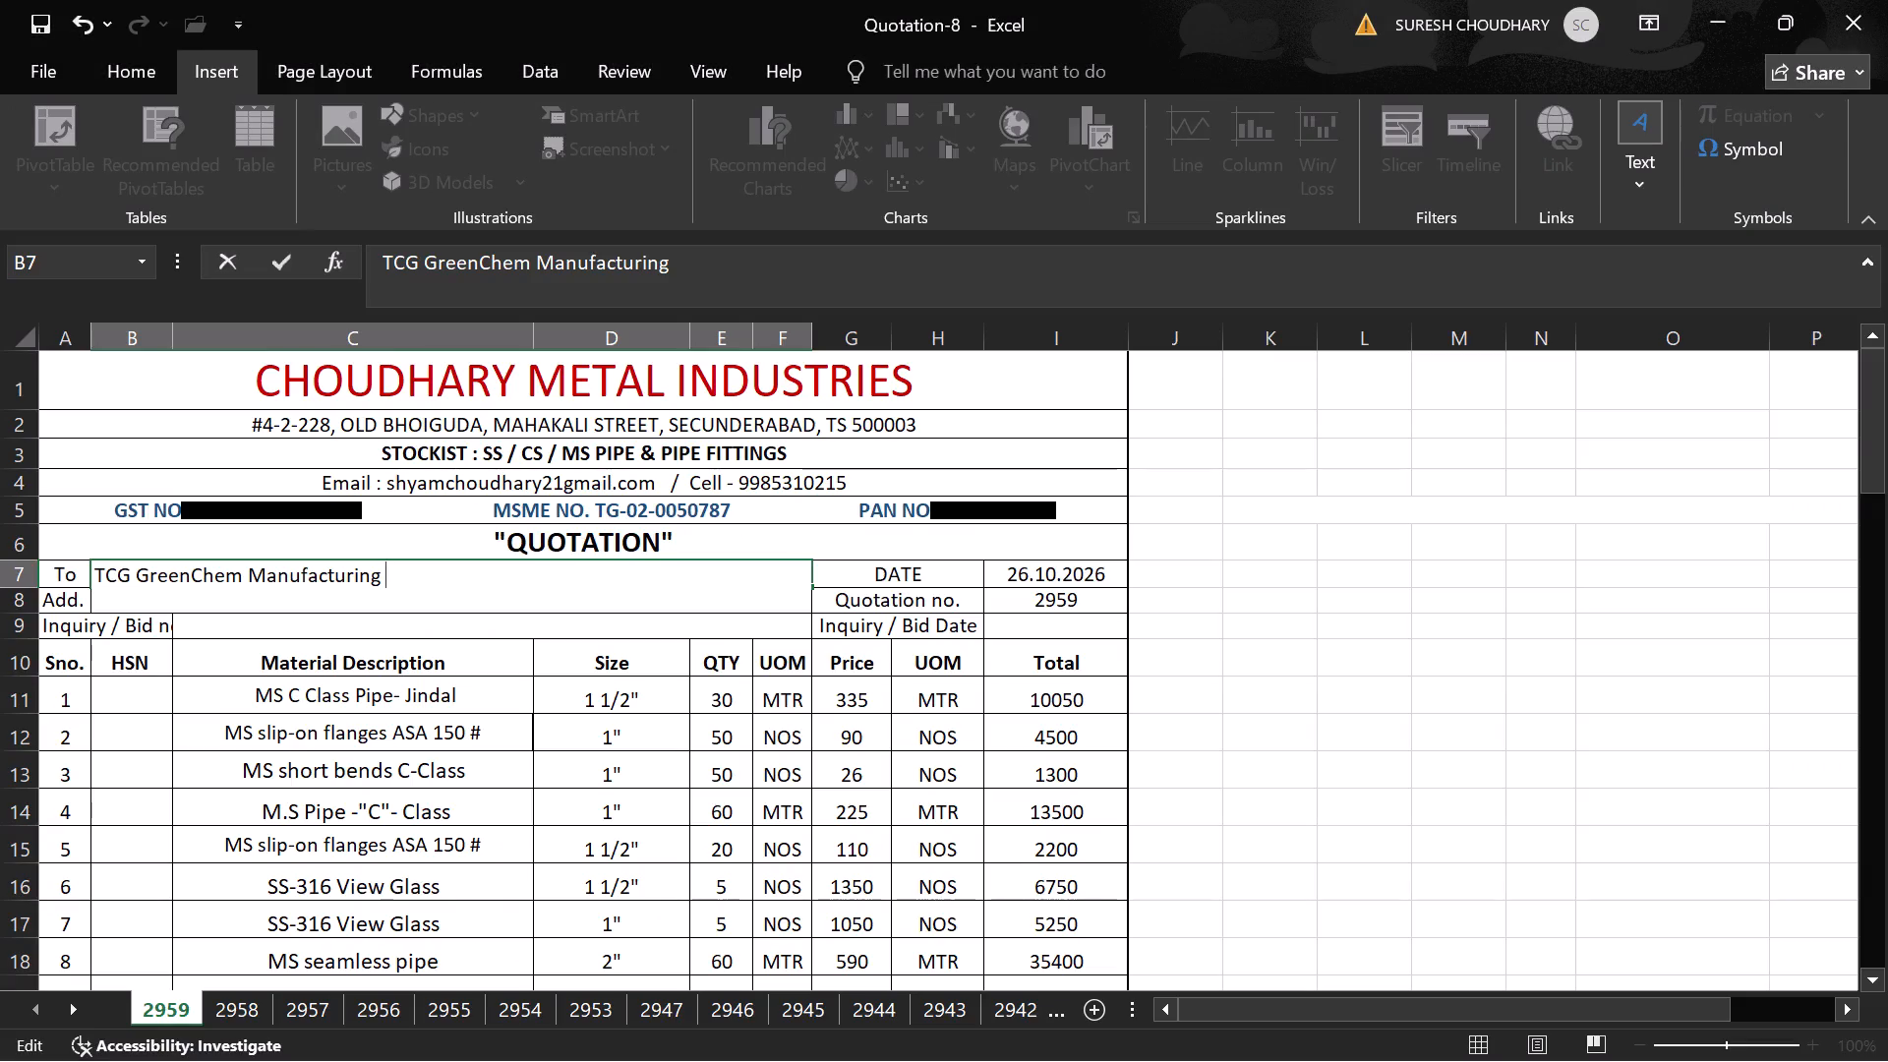
Bring up the print preview for the completed quotation sheet 2959.
key("ctrl+p")
key("ctrl+p")
key("ctrl+p")
key("ctrl+p")
key("ctrl+p")
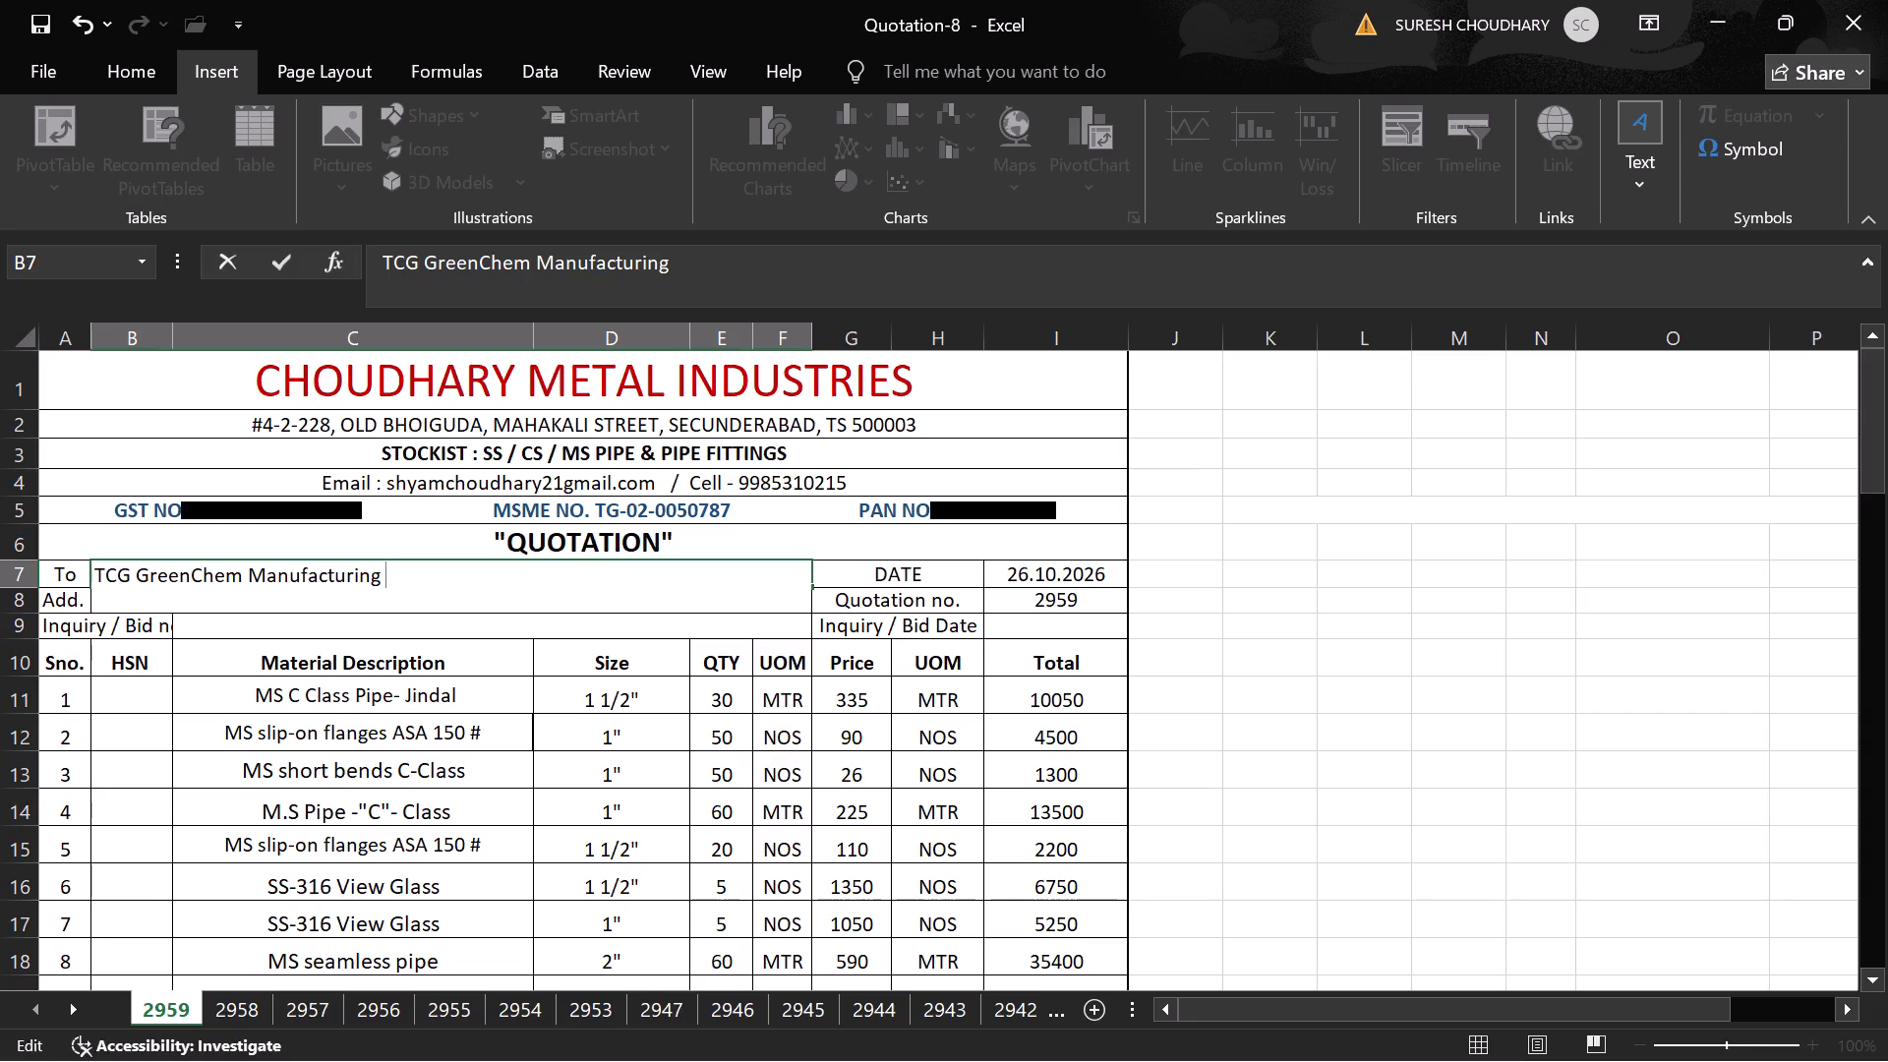
Commit TCG GreenChem Manufacturing as the quotation's customer name and save the workbook.
key("Return")
key("Return")
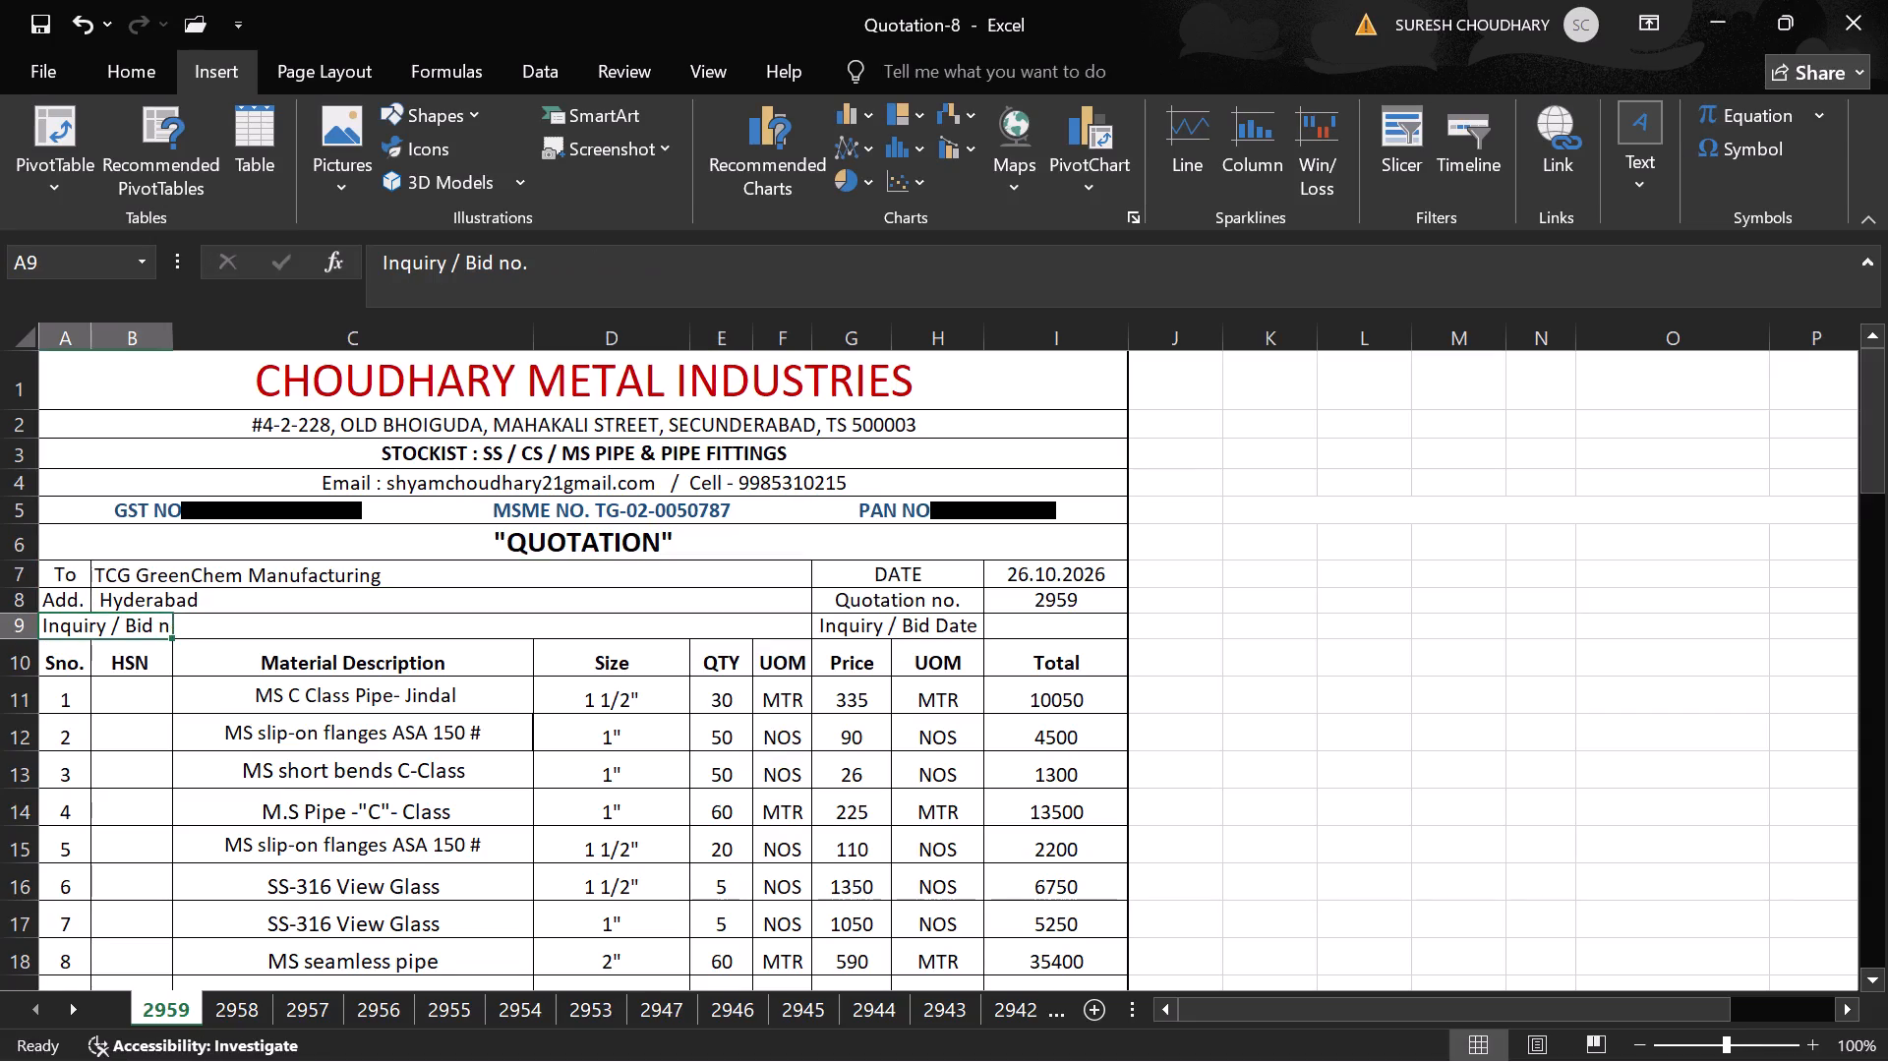
key("ctrl+s")
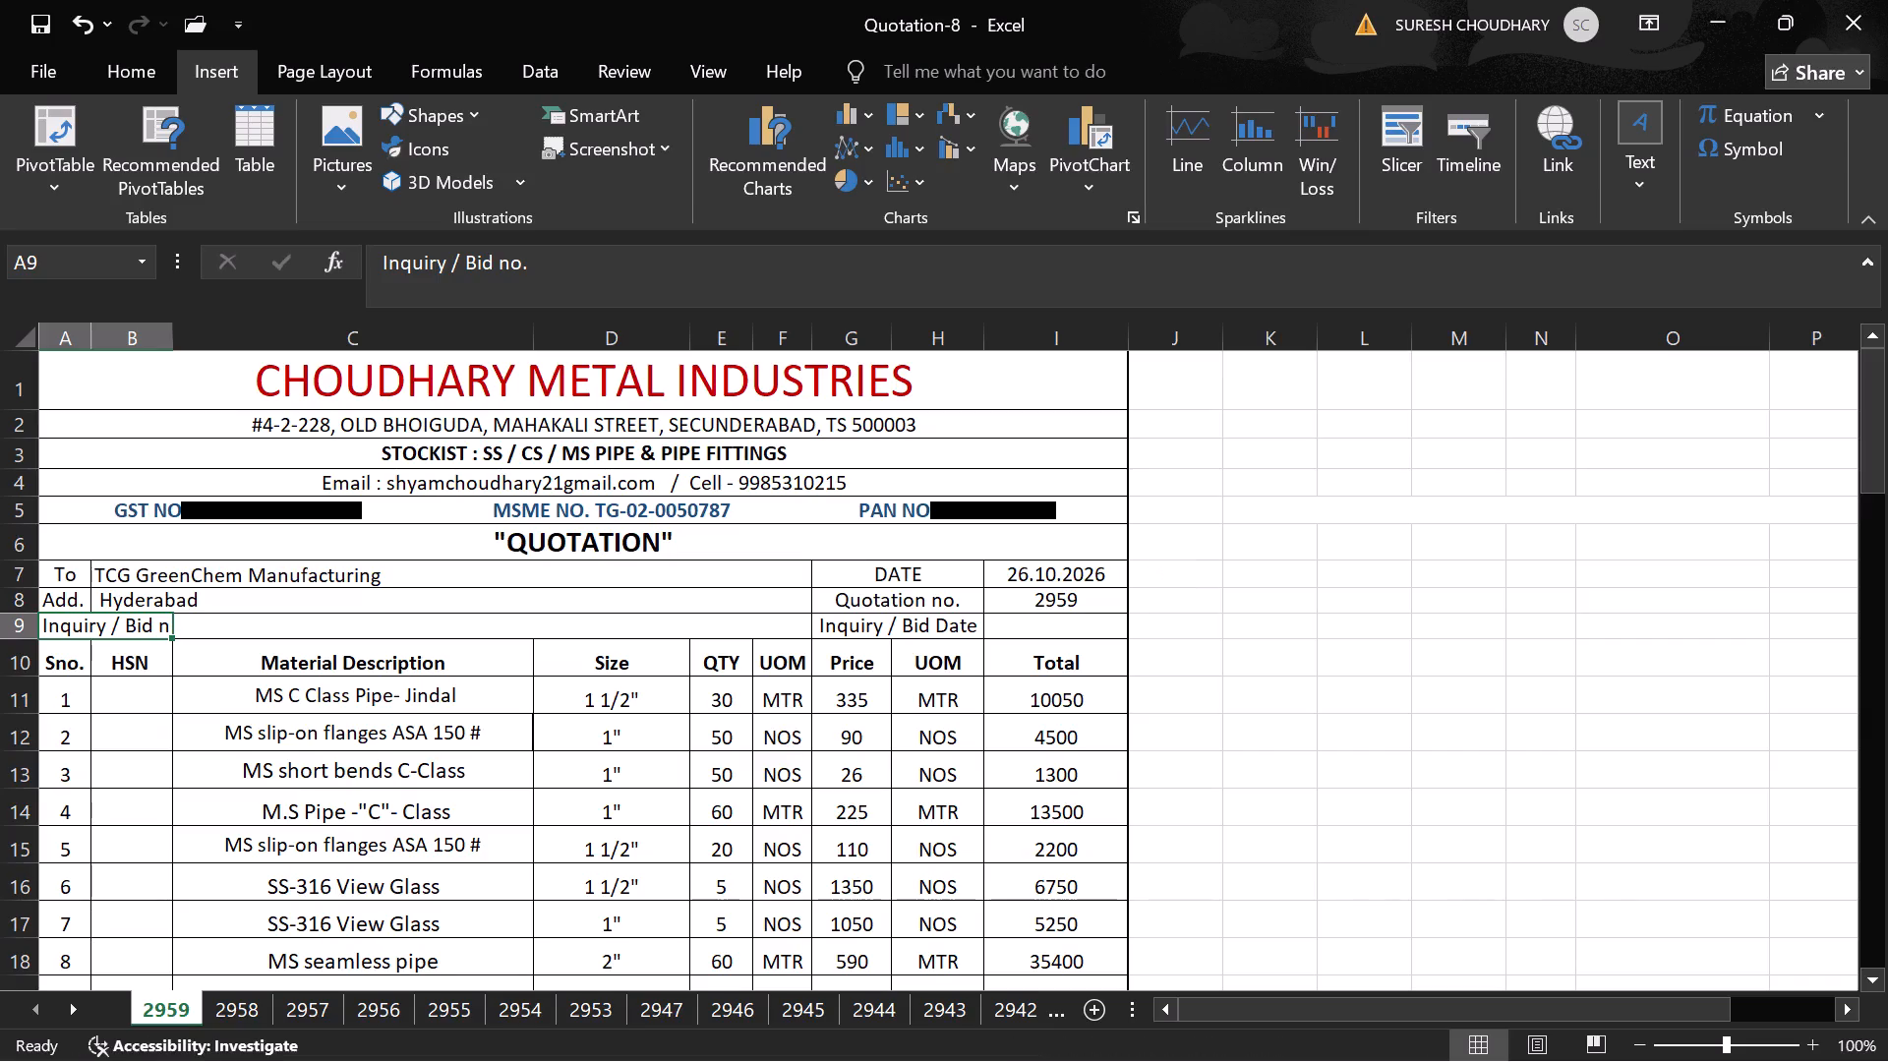
Check the quotation's page layout in the print preview and return to the sheet.
key("ctrl+p")
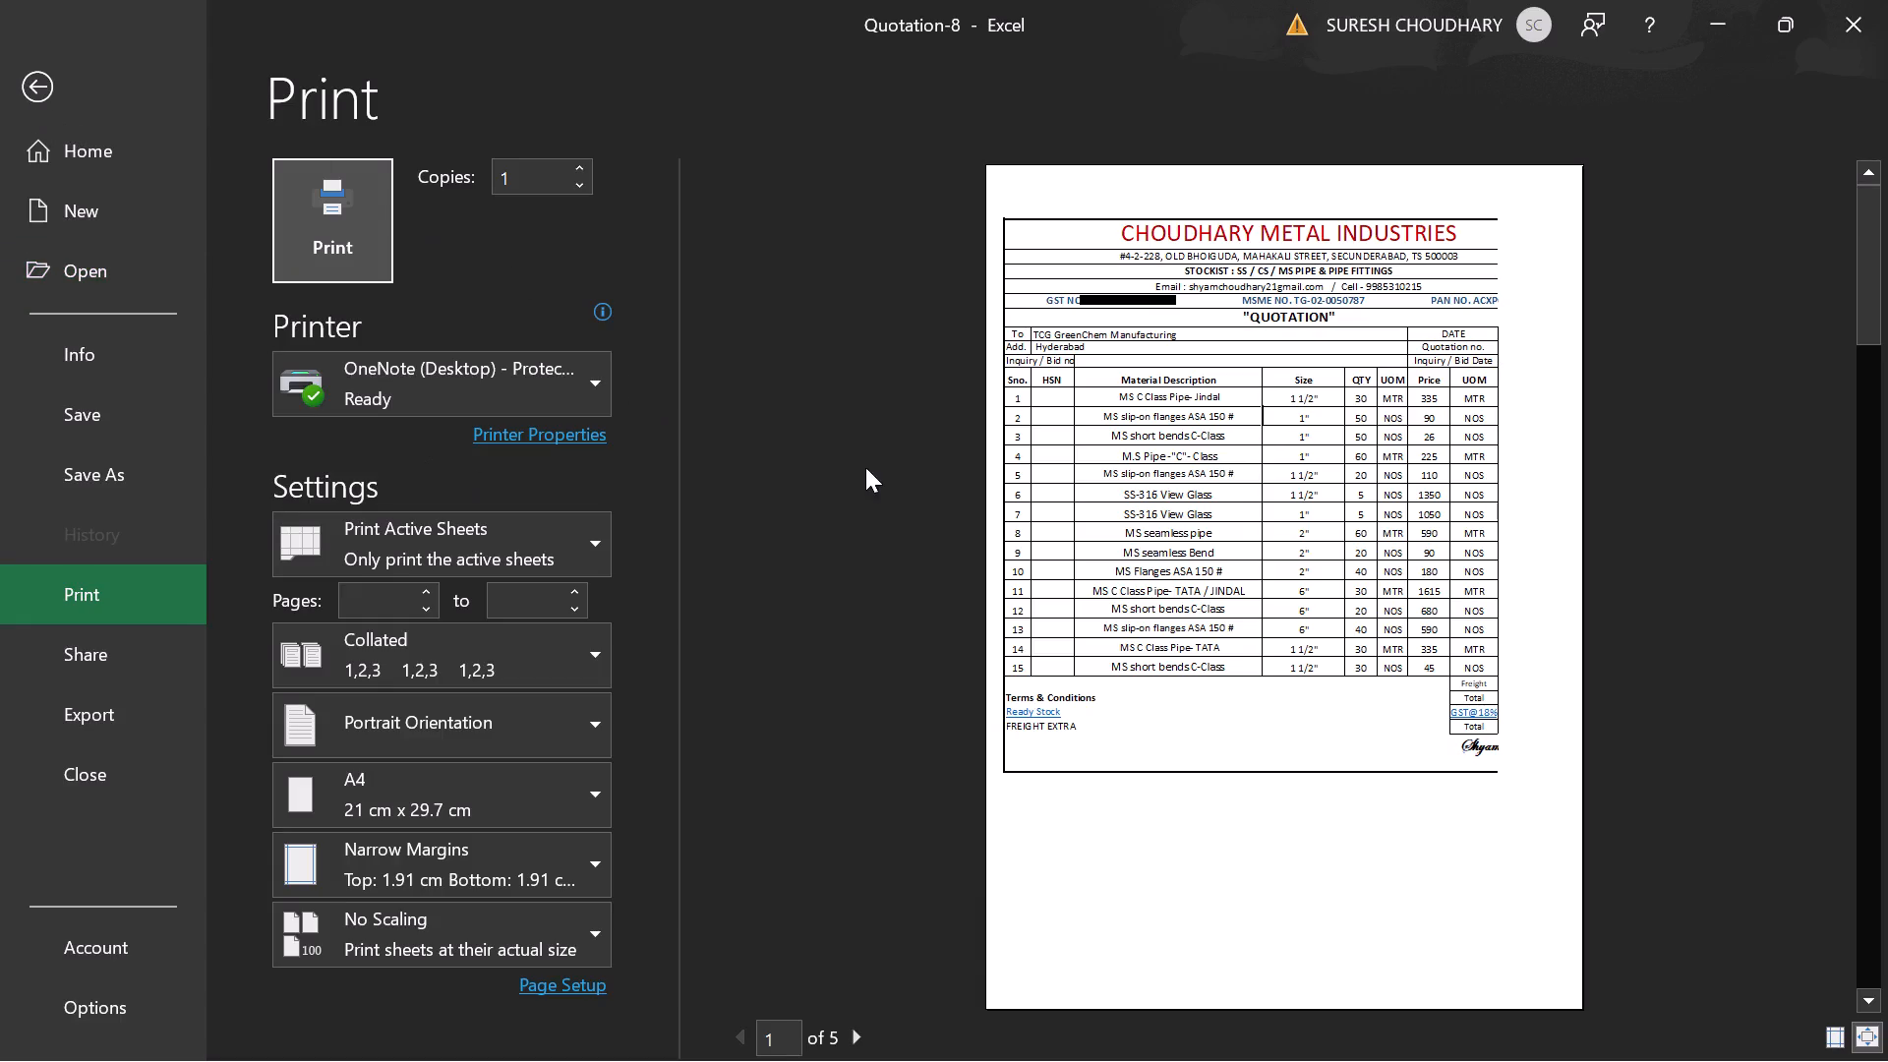
double_click(25, 83)
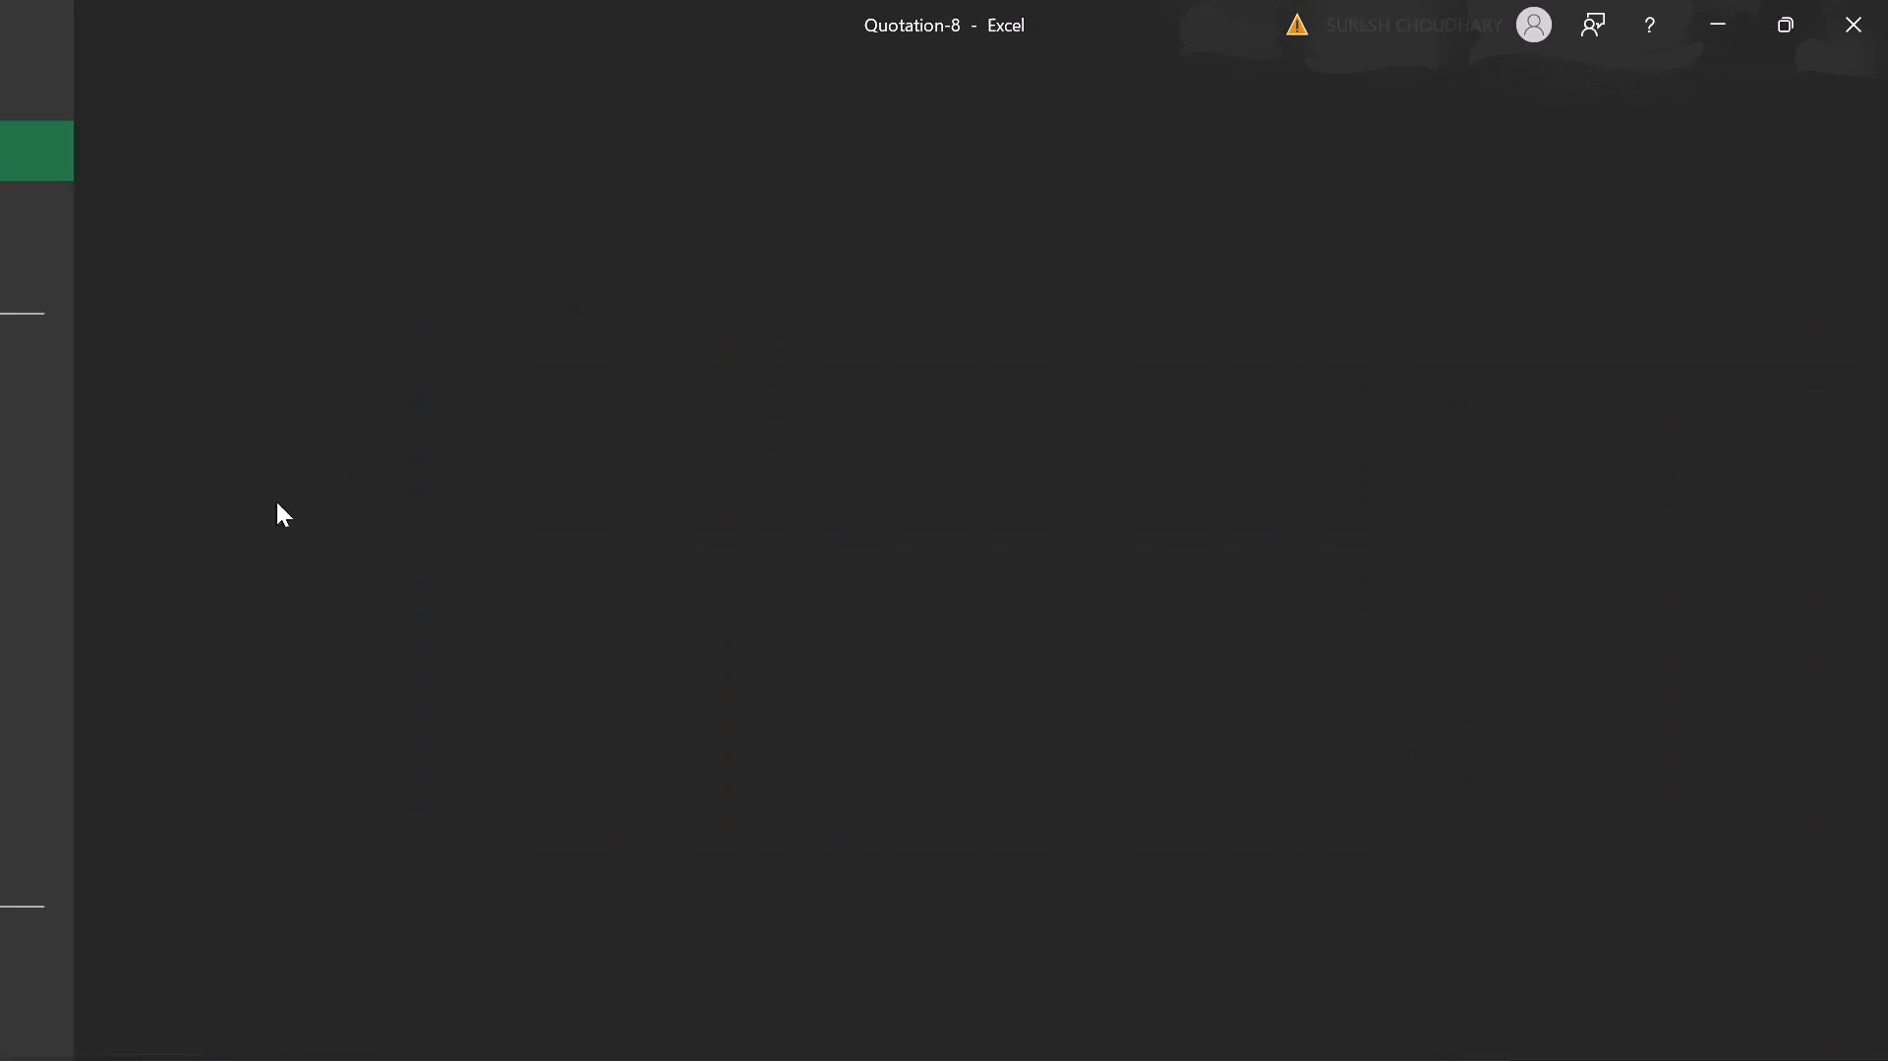
left_click(39, 68)
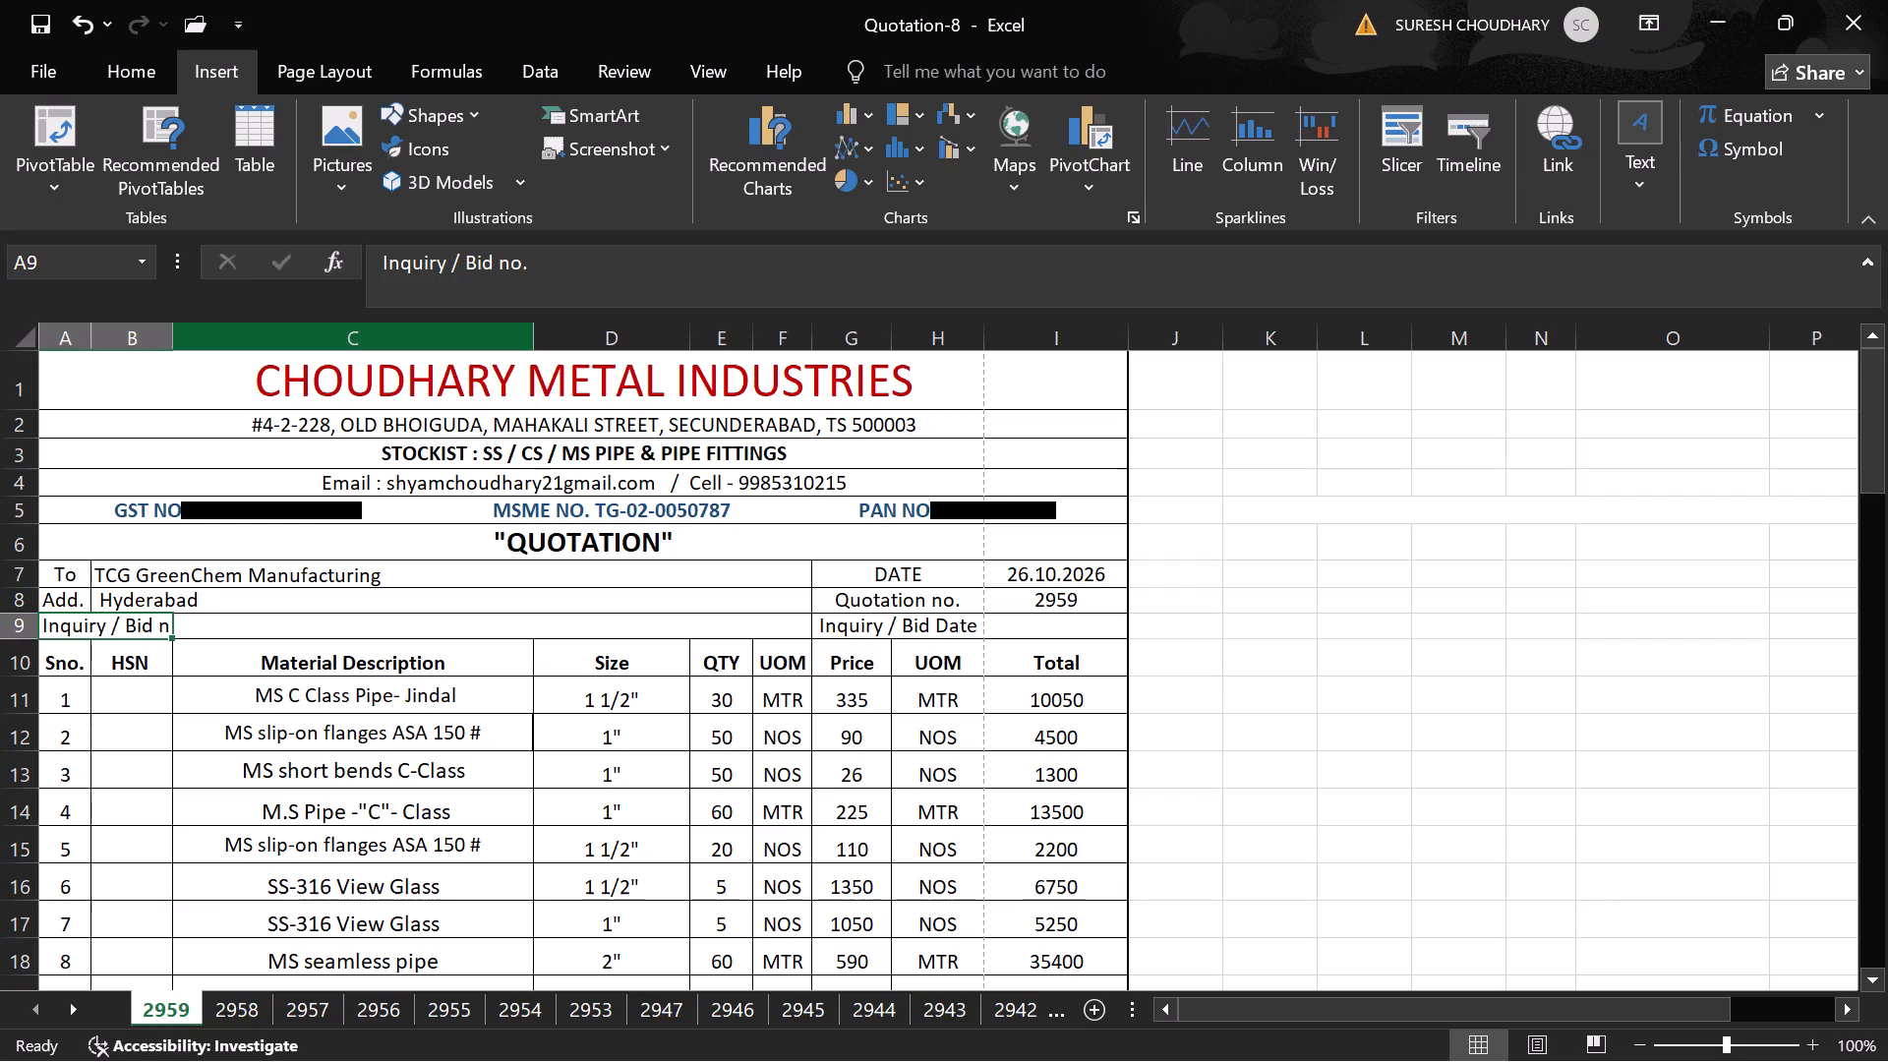
Enter the HSN codes for items 1 to 5: 7306 for items 1 and 4, and 7307 for items 2, 3 and 5.
key("Down")
key("Down")
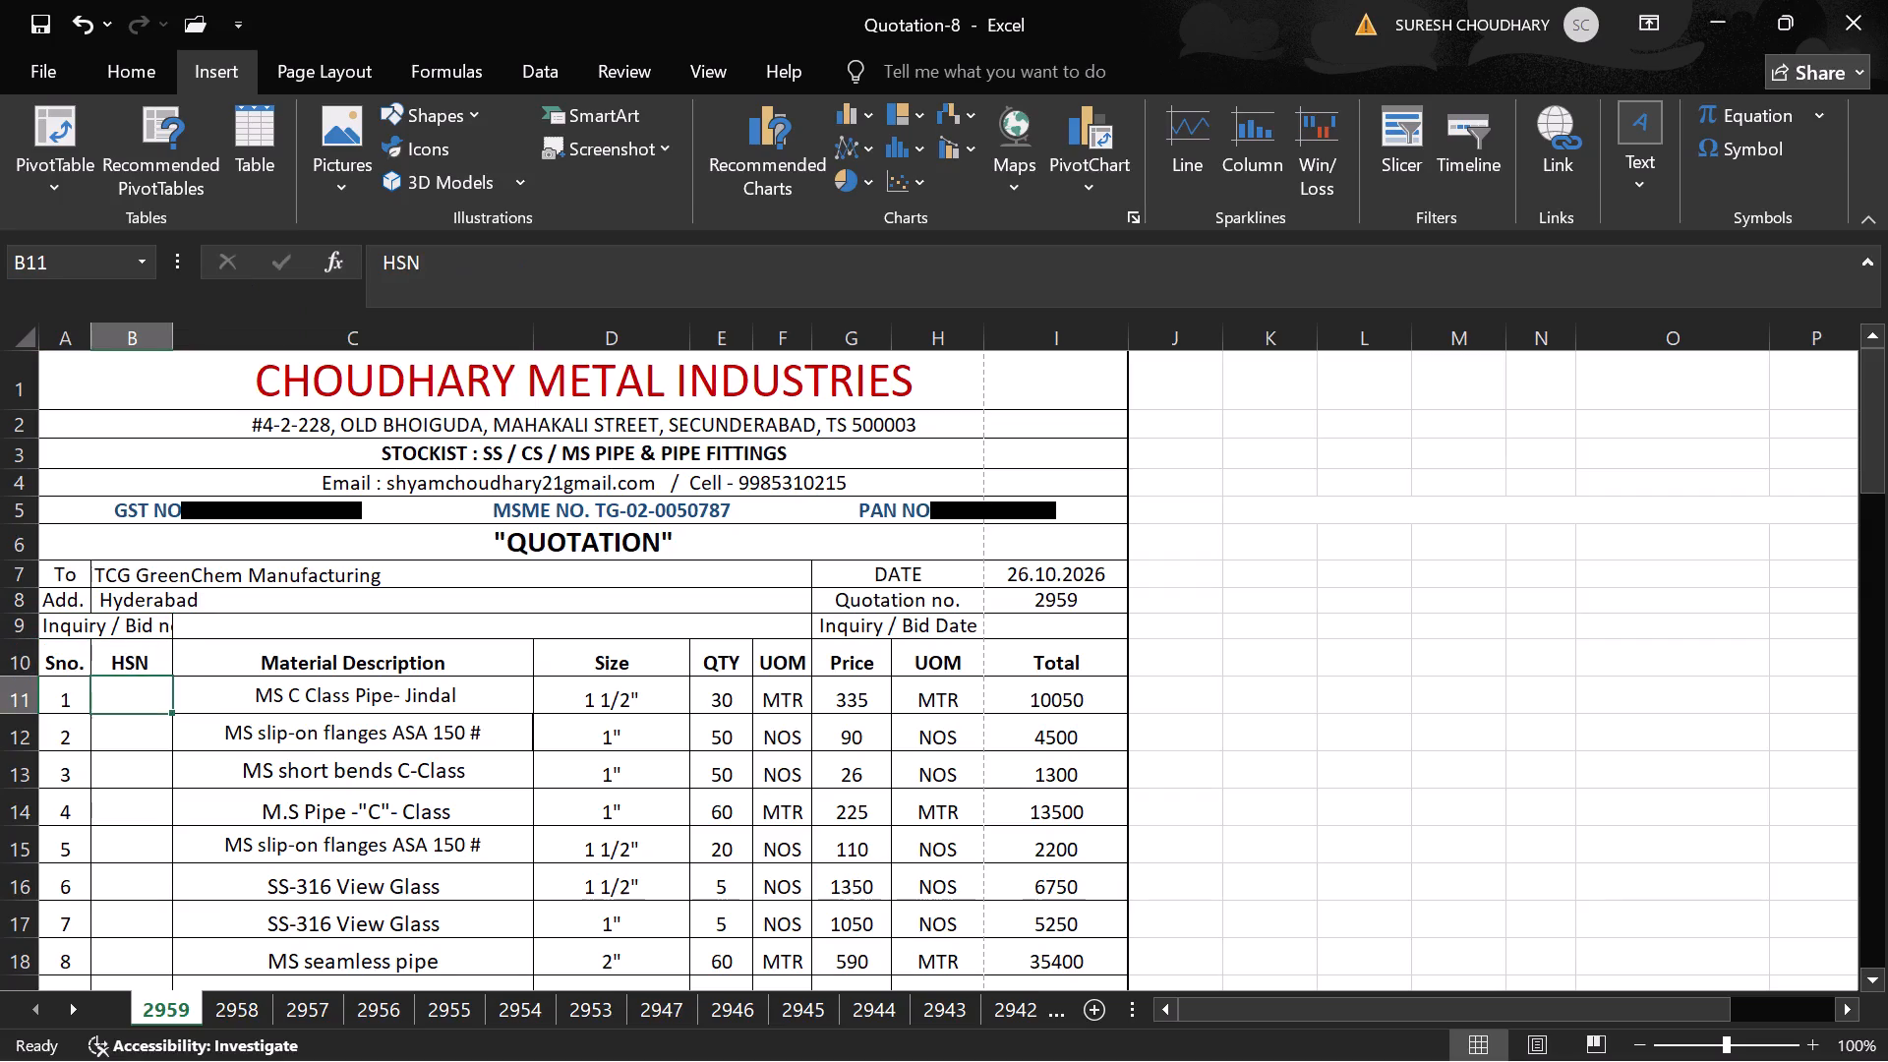
type("7306")
key("Down")
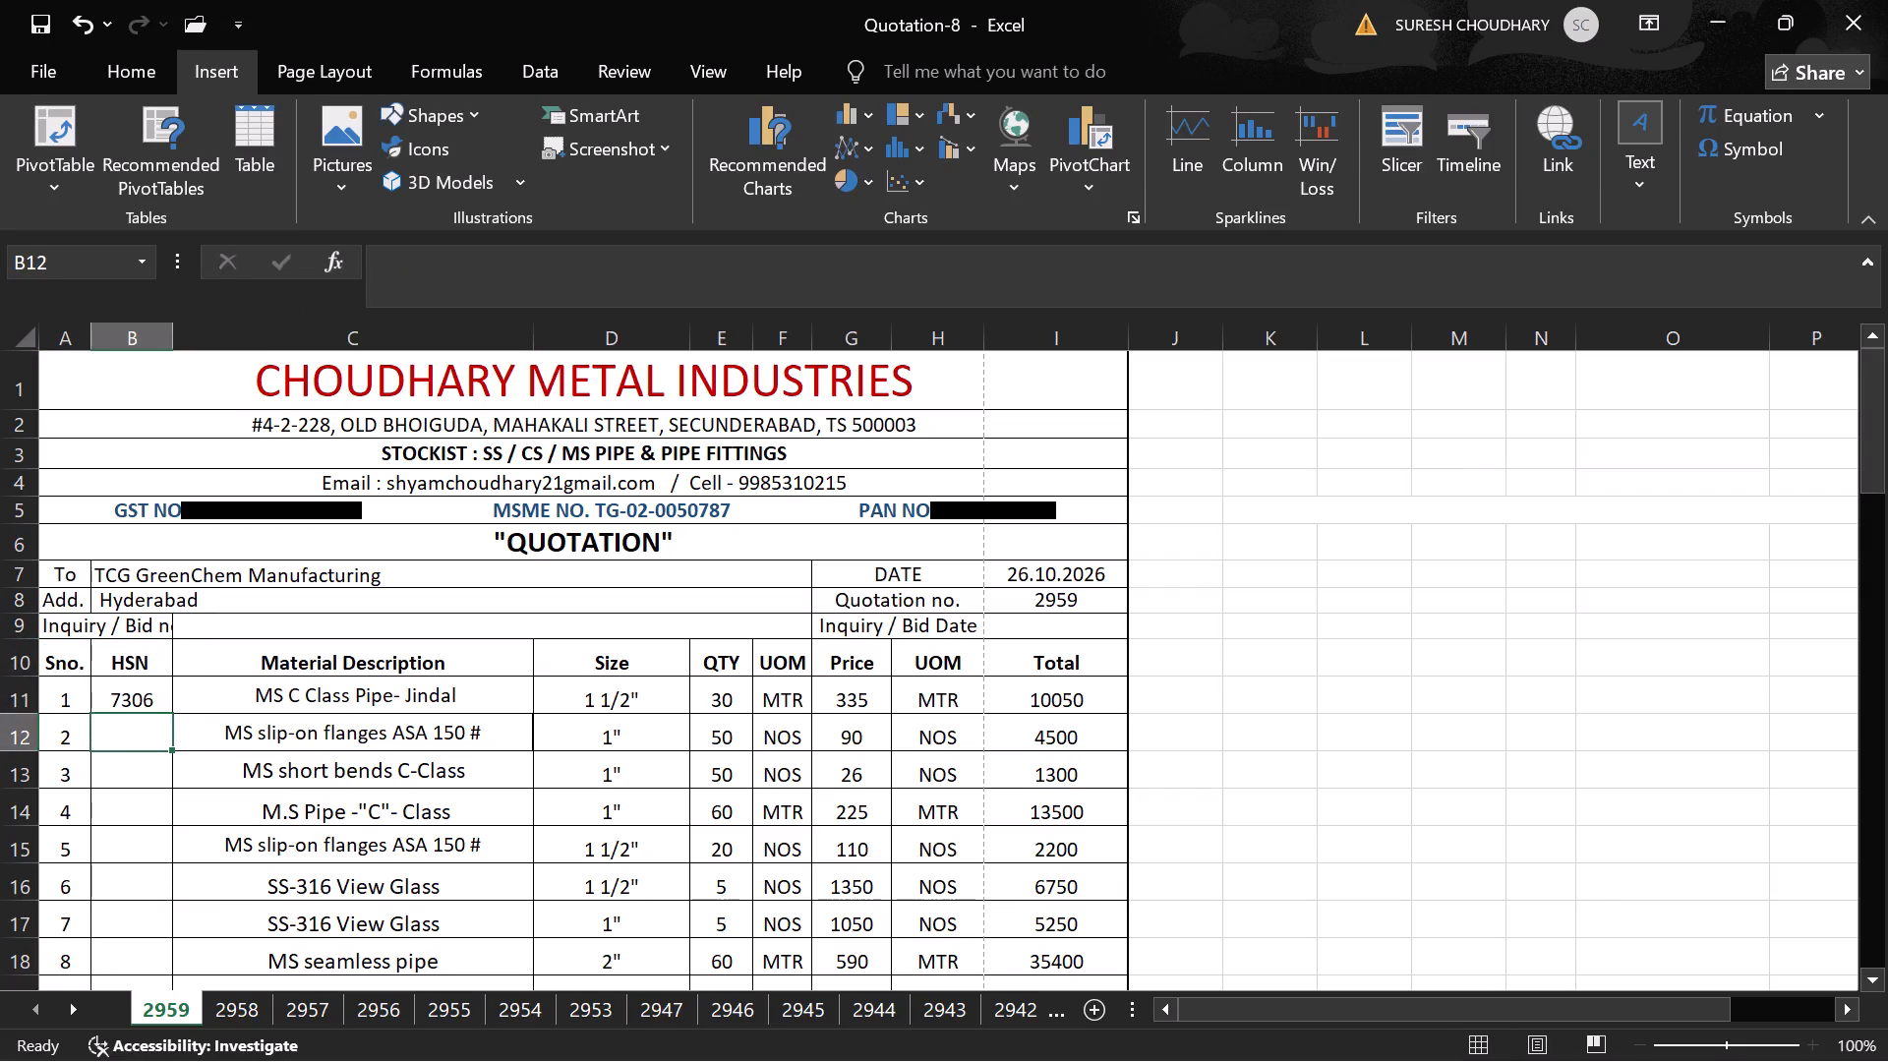
type("7307")
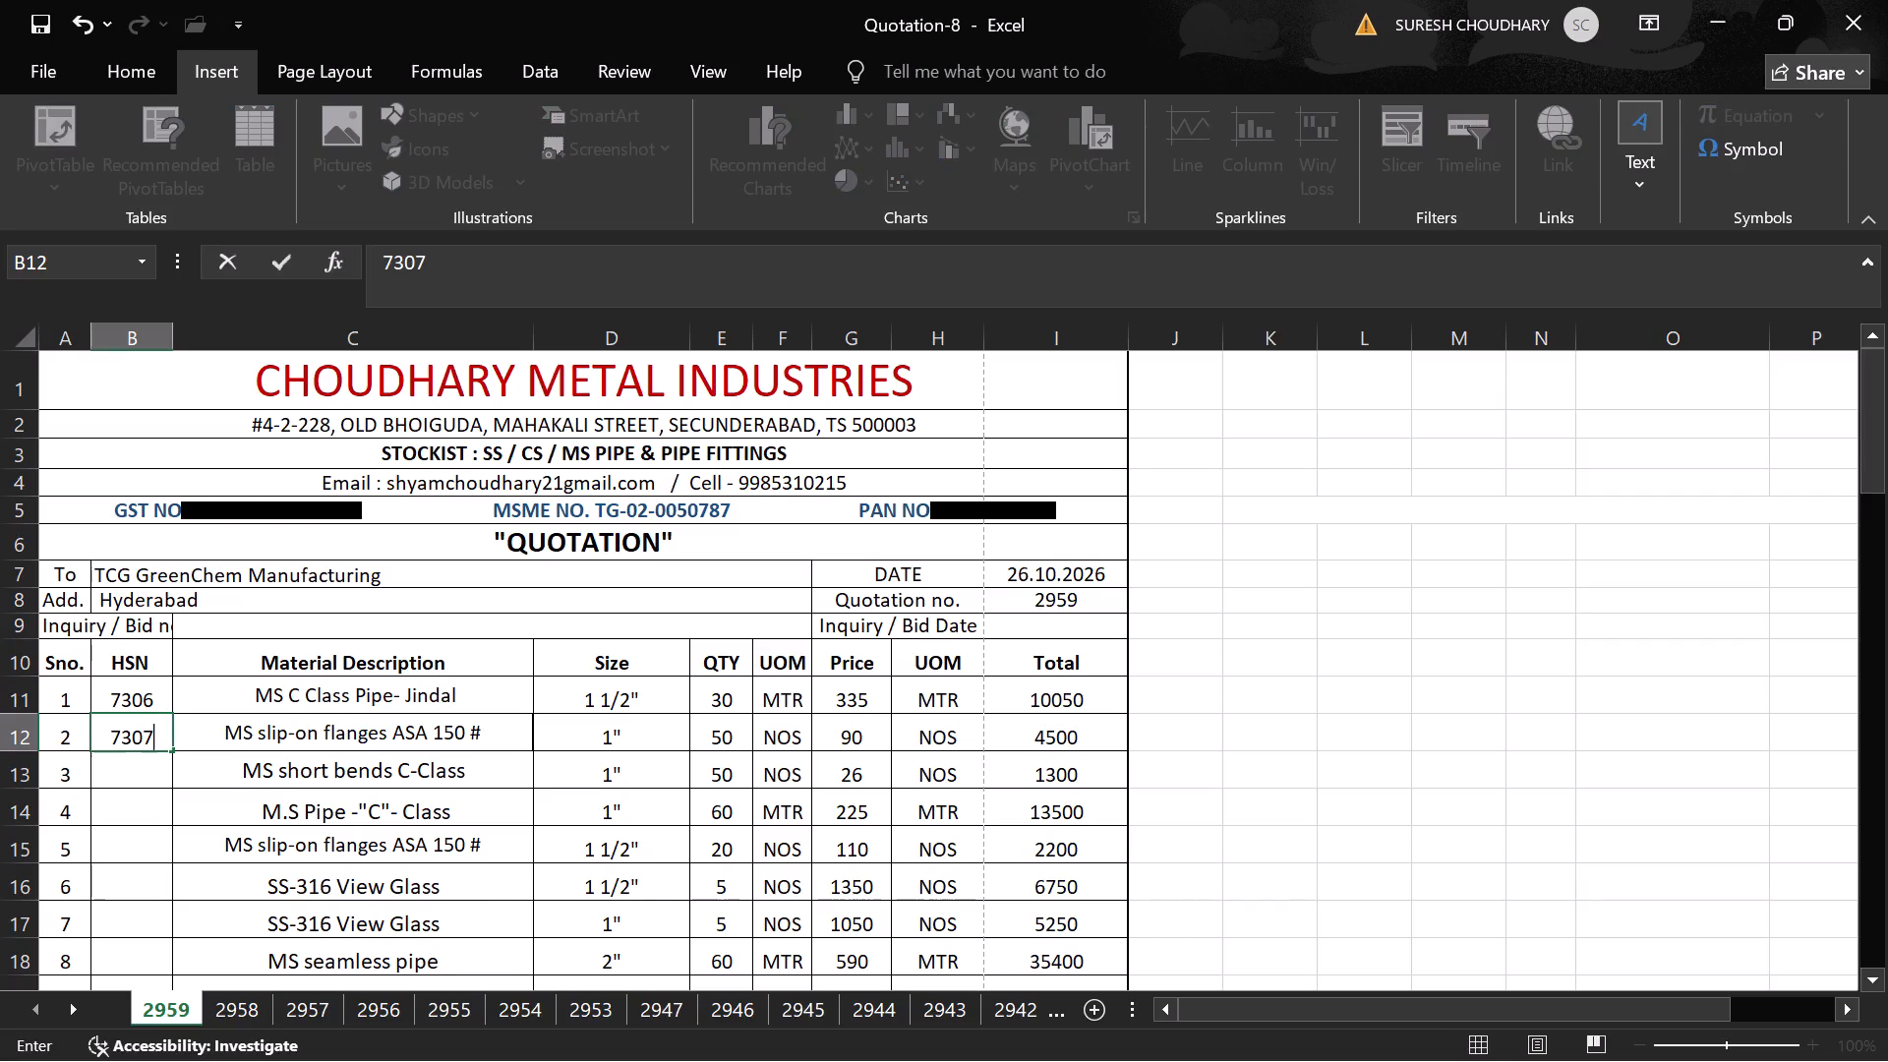
key("Down")
type("7307")
key("Down")
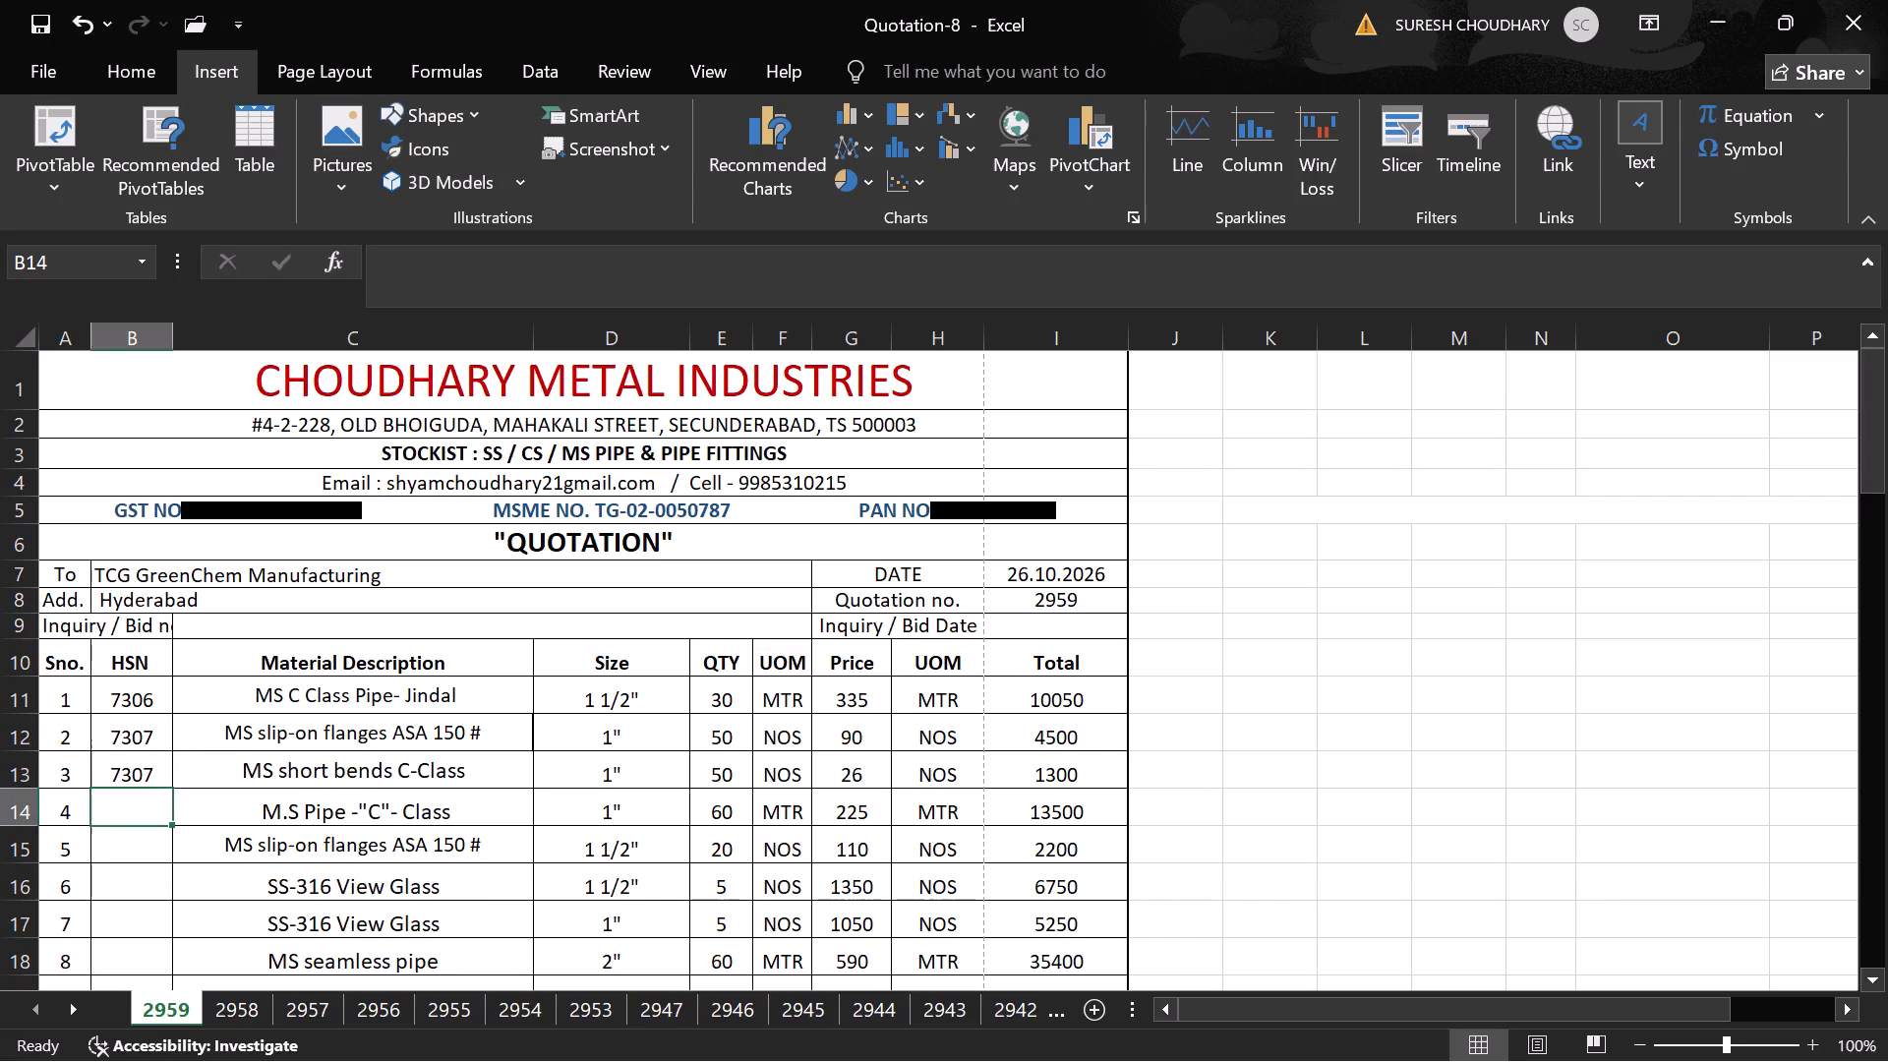
key("7")
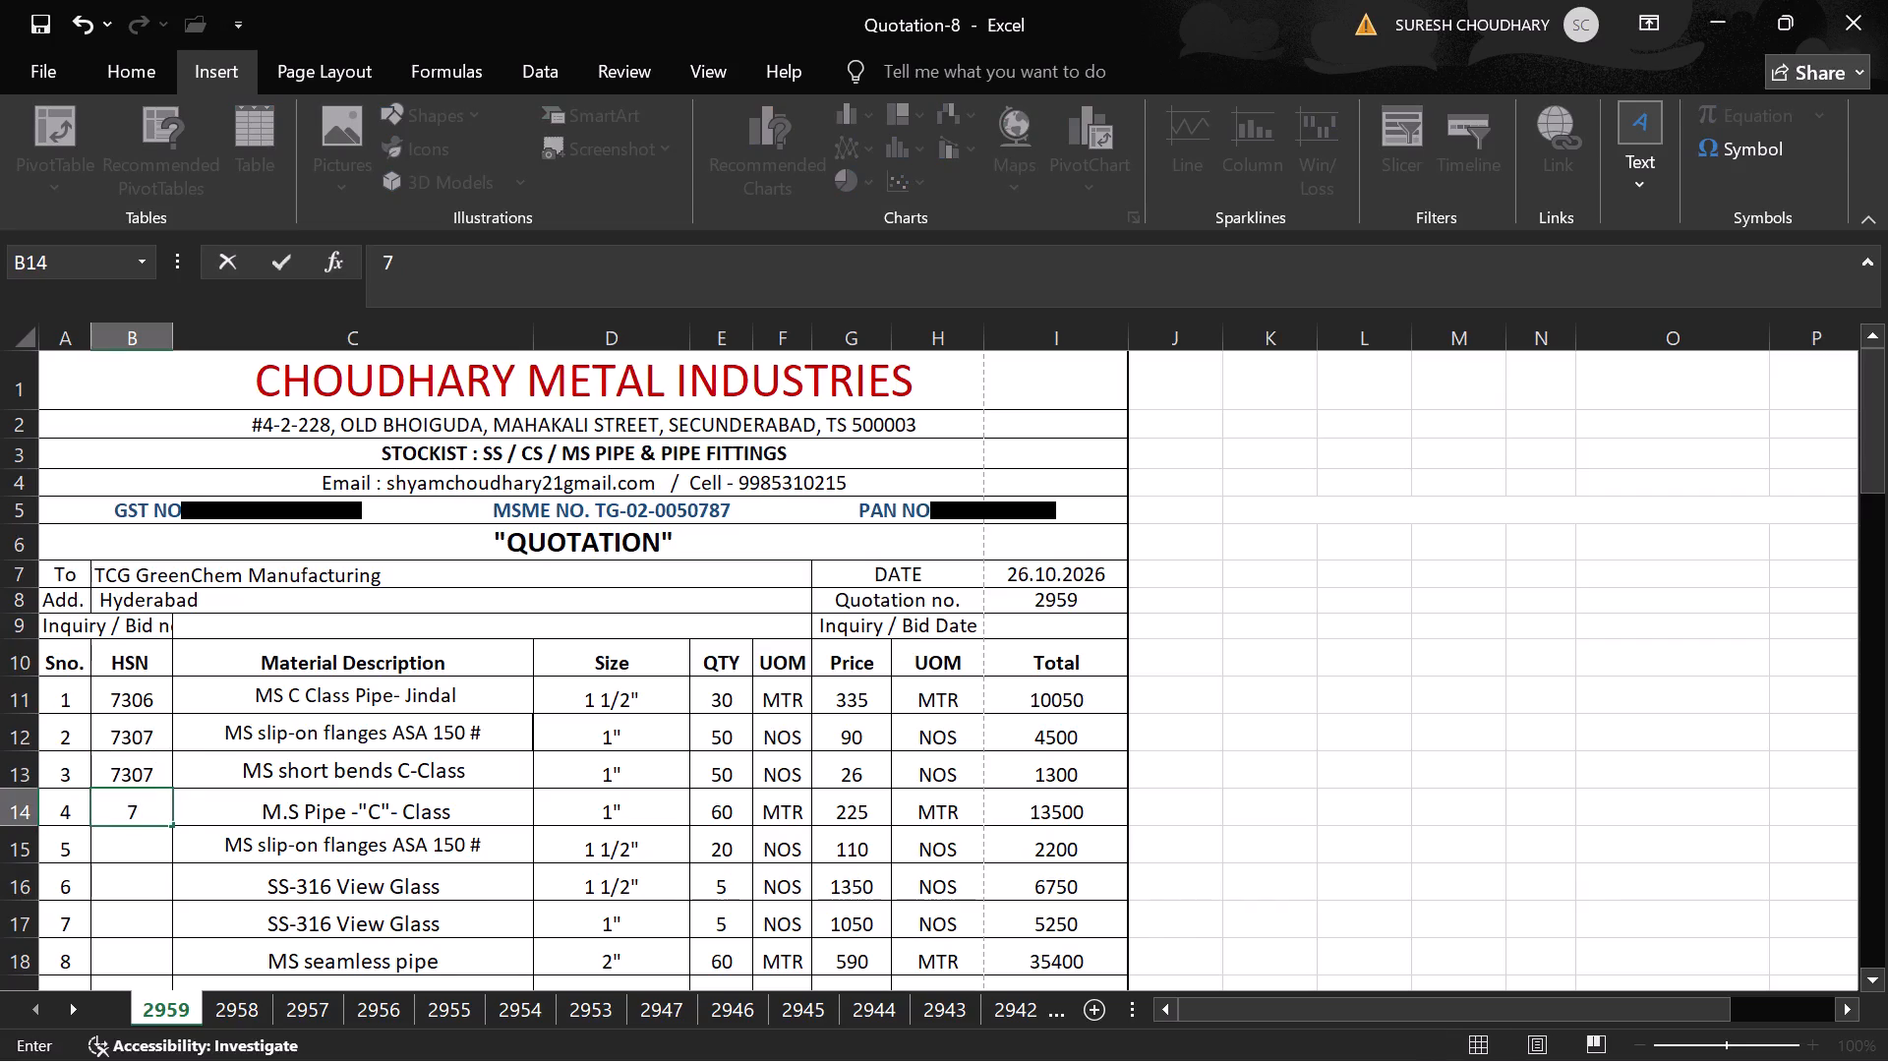
type("306")
key("Down")
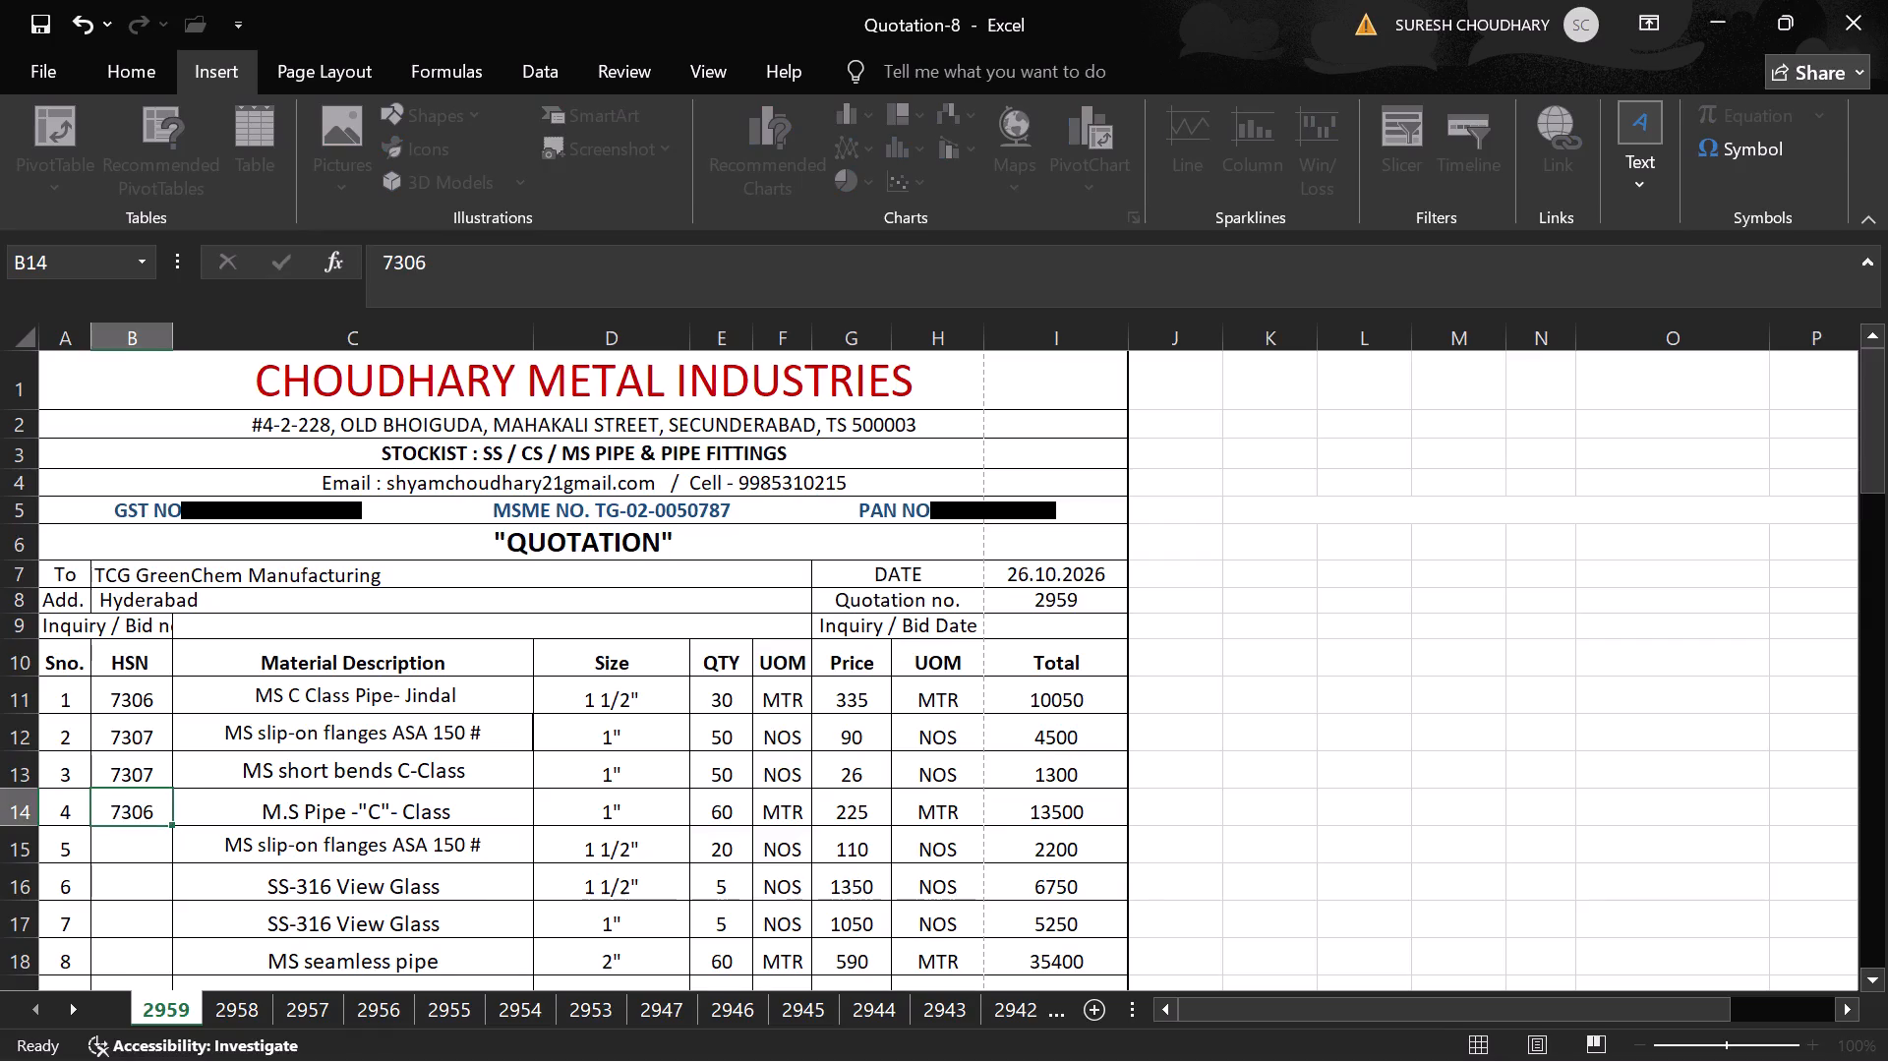
type("7307")
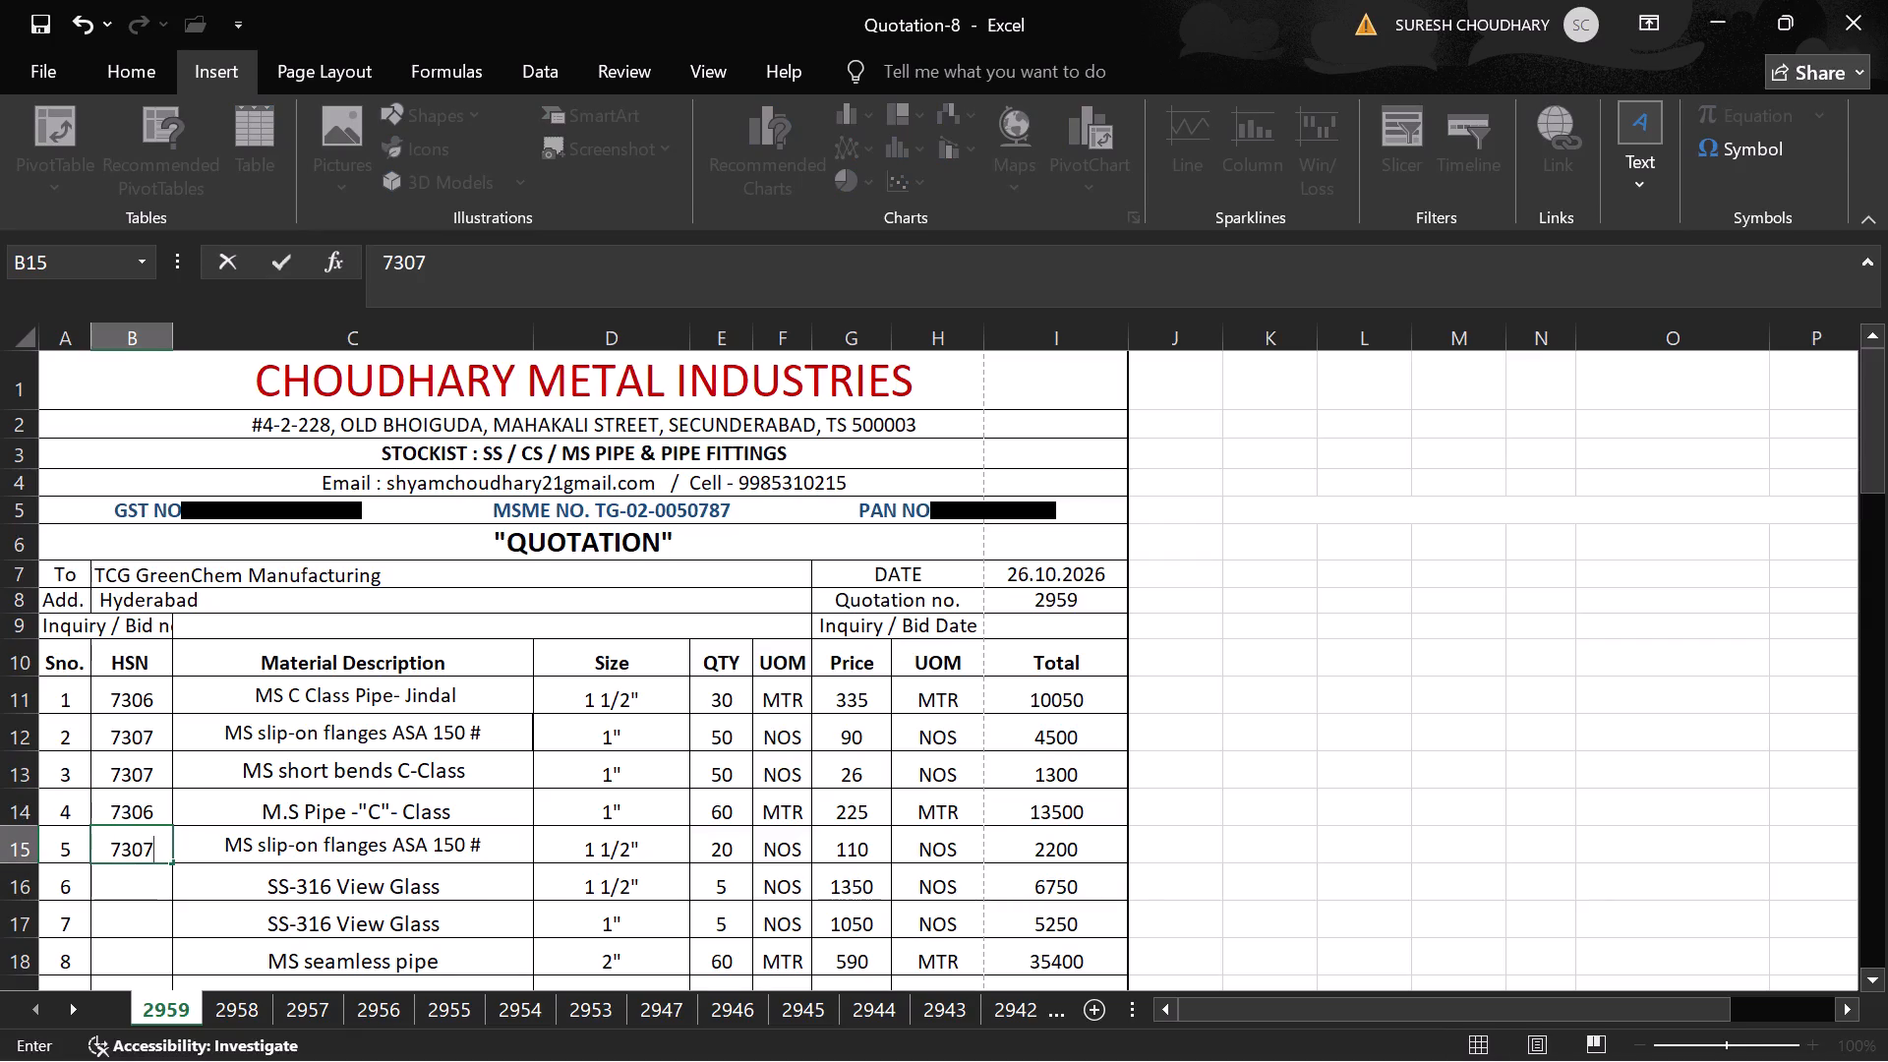
key("Down")
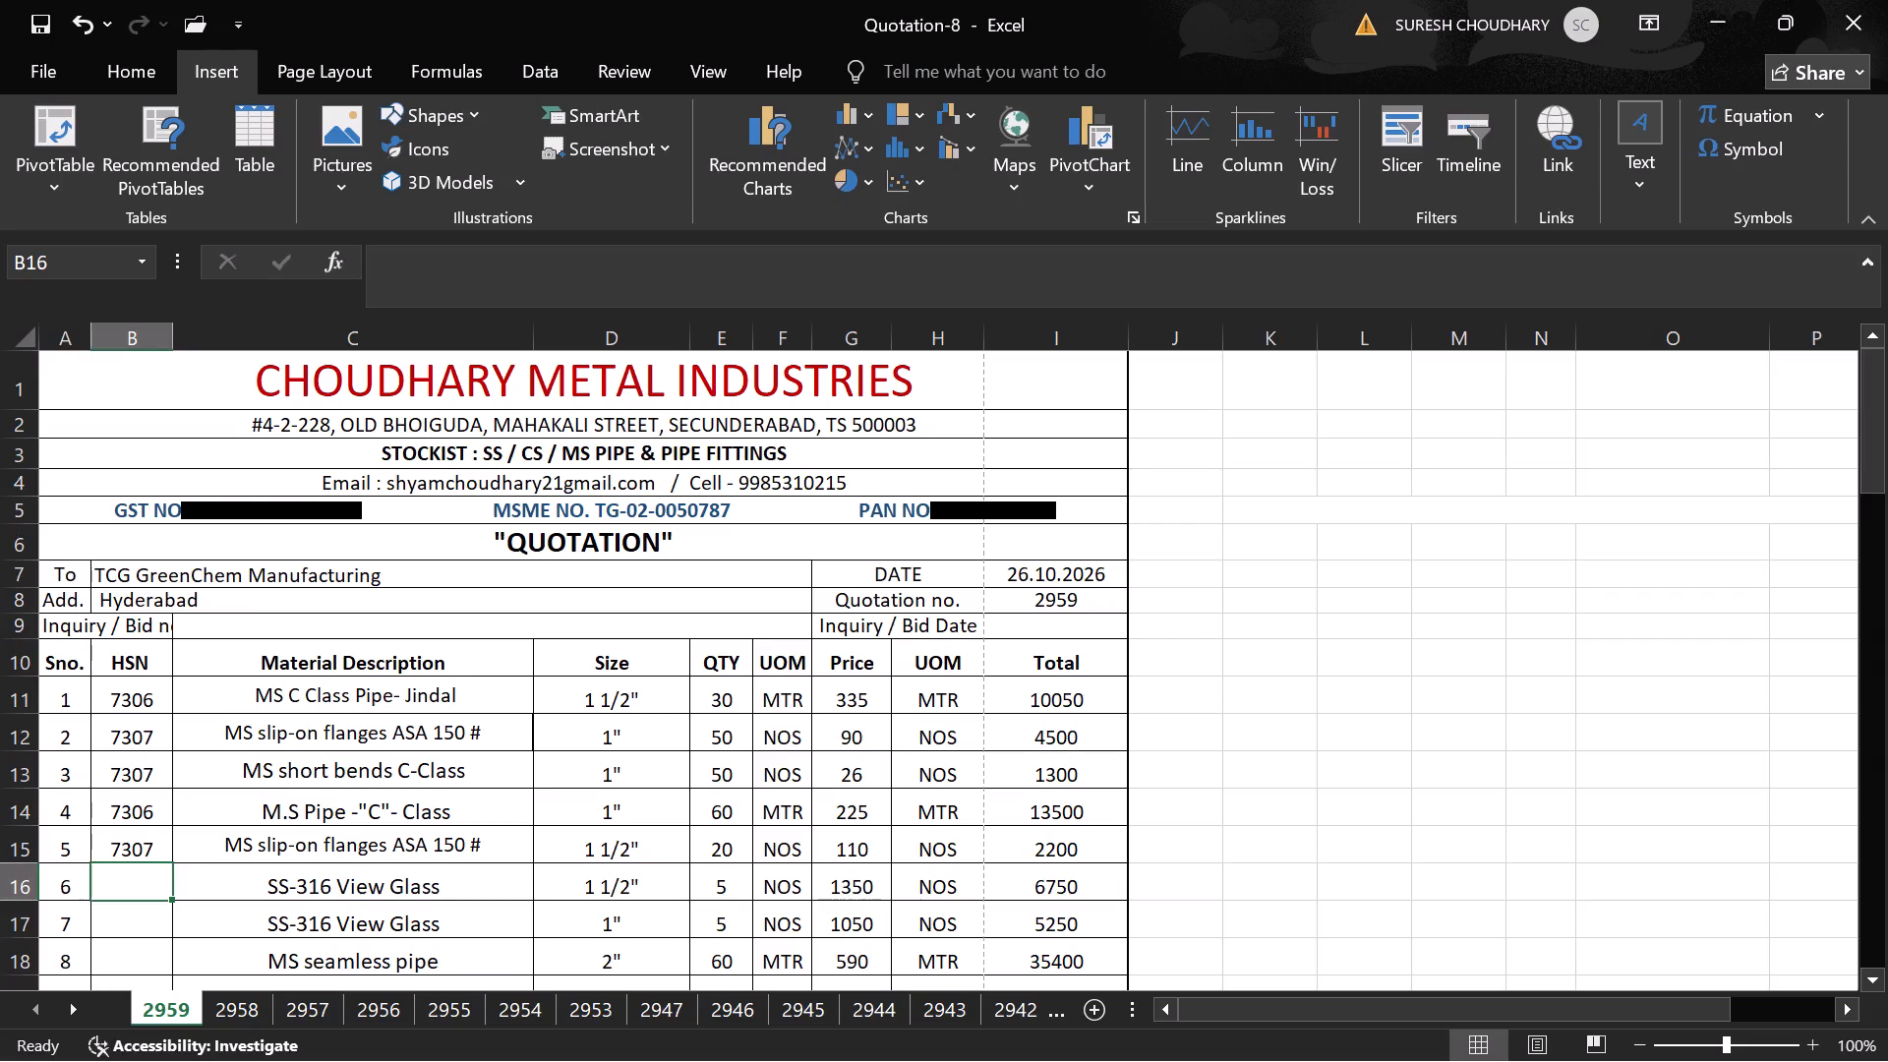
Change the SS-316 View Glass prices to 1600 for item 6 and 1250 for item 7.
key("Right")
key("Right")
key("Right")
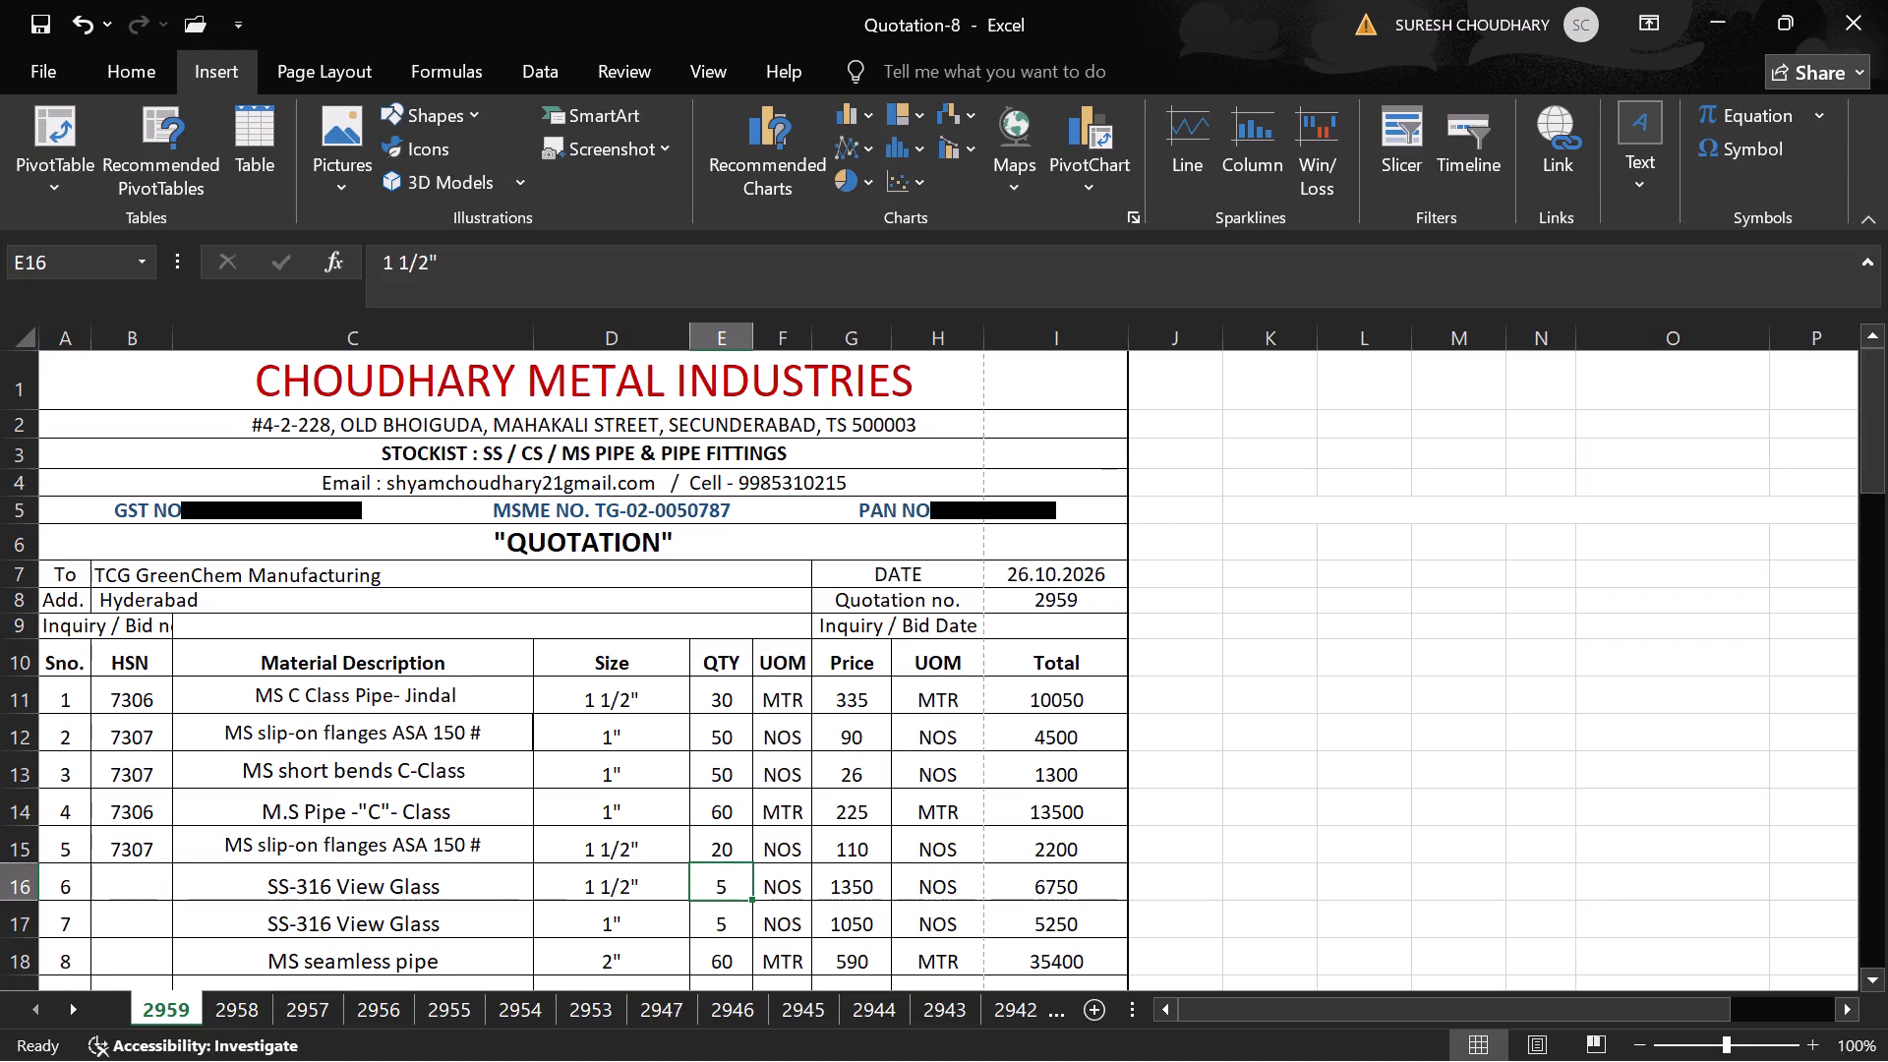
key("Right")
key("Right")
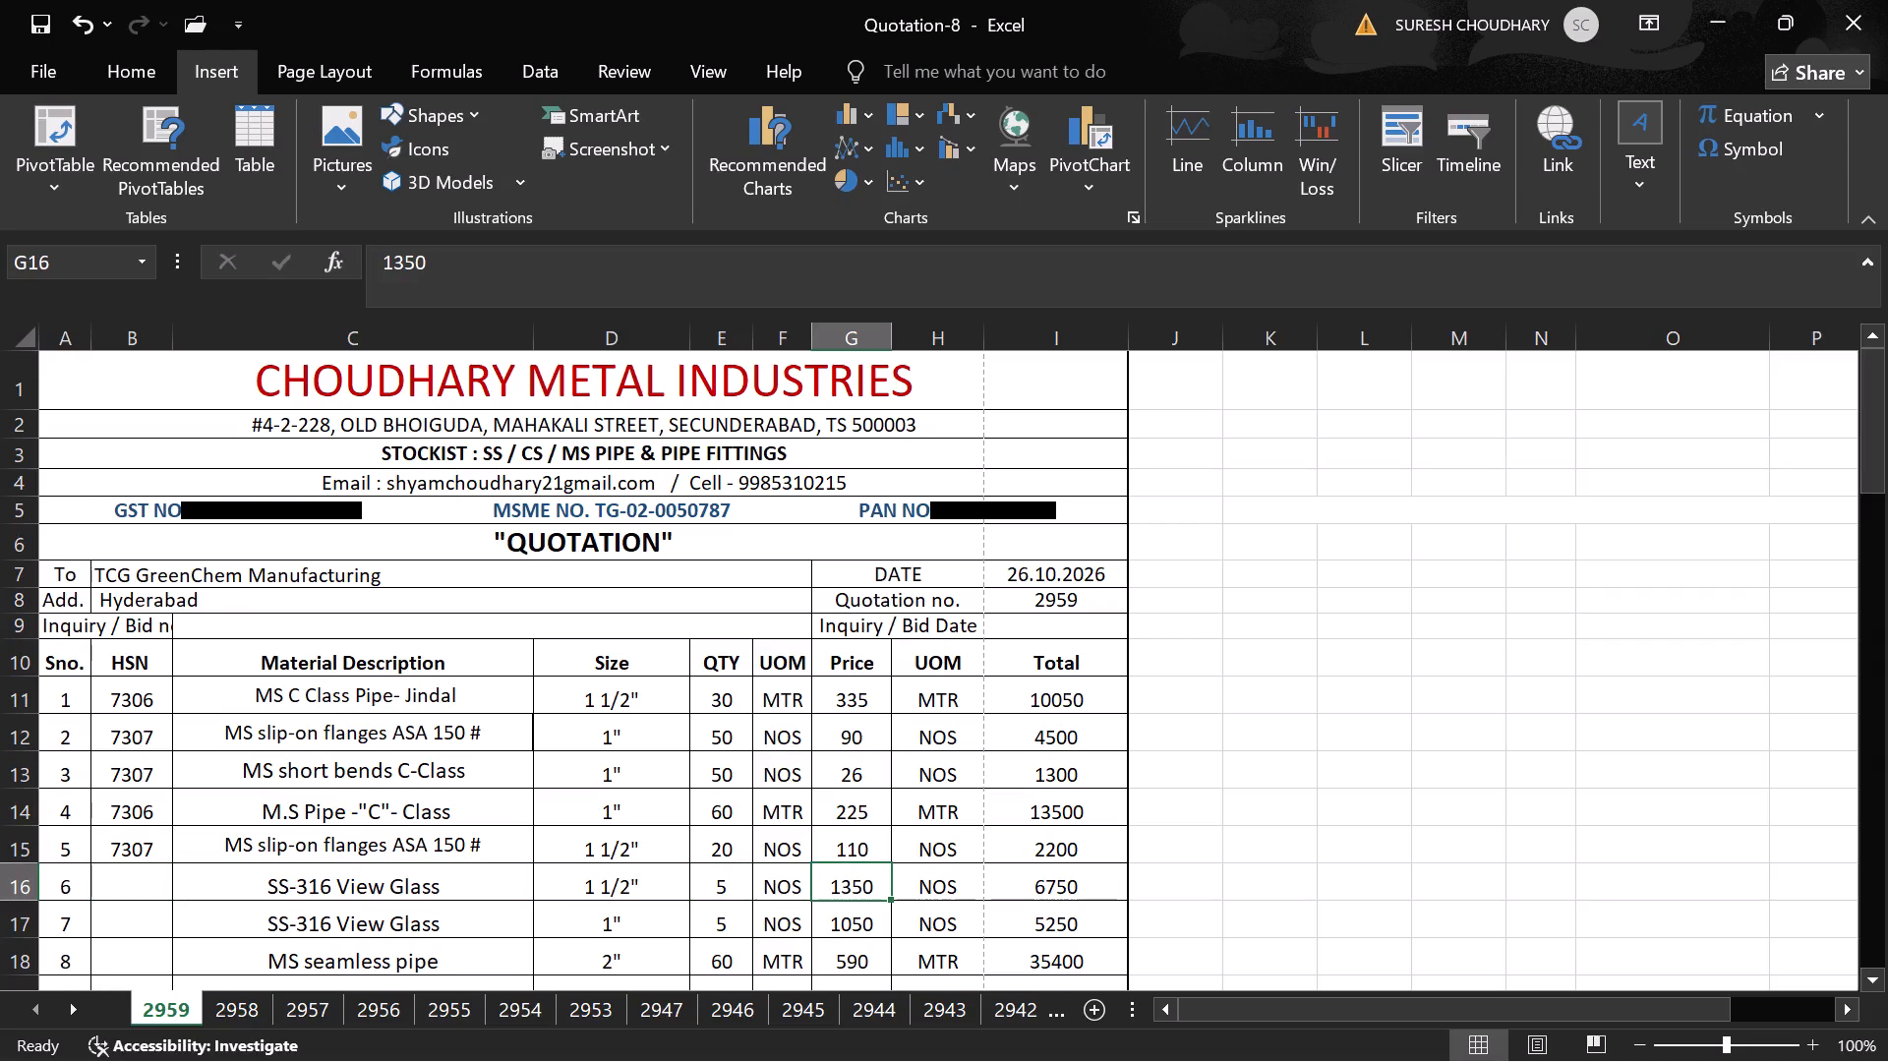
key("1")
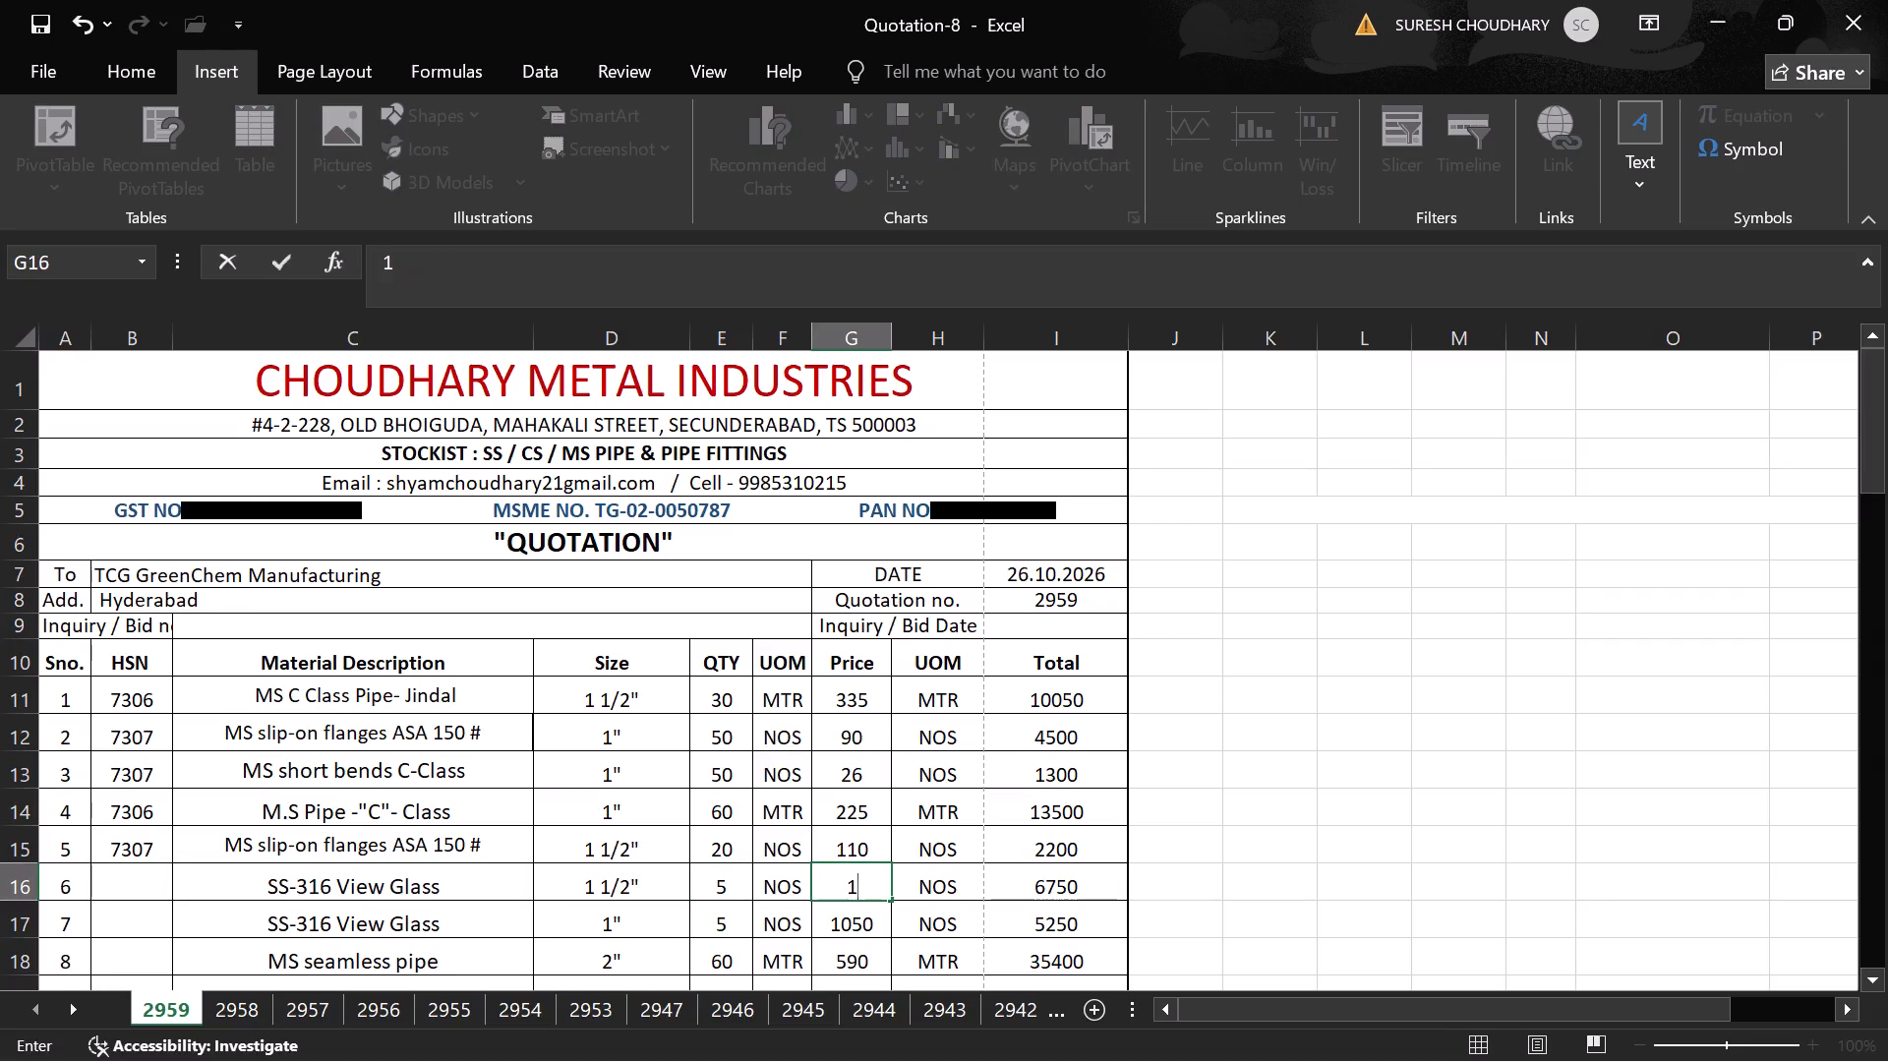
type("600")
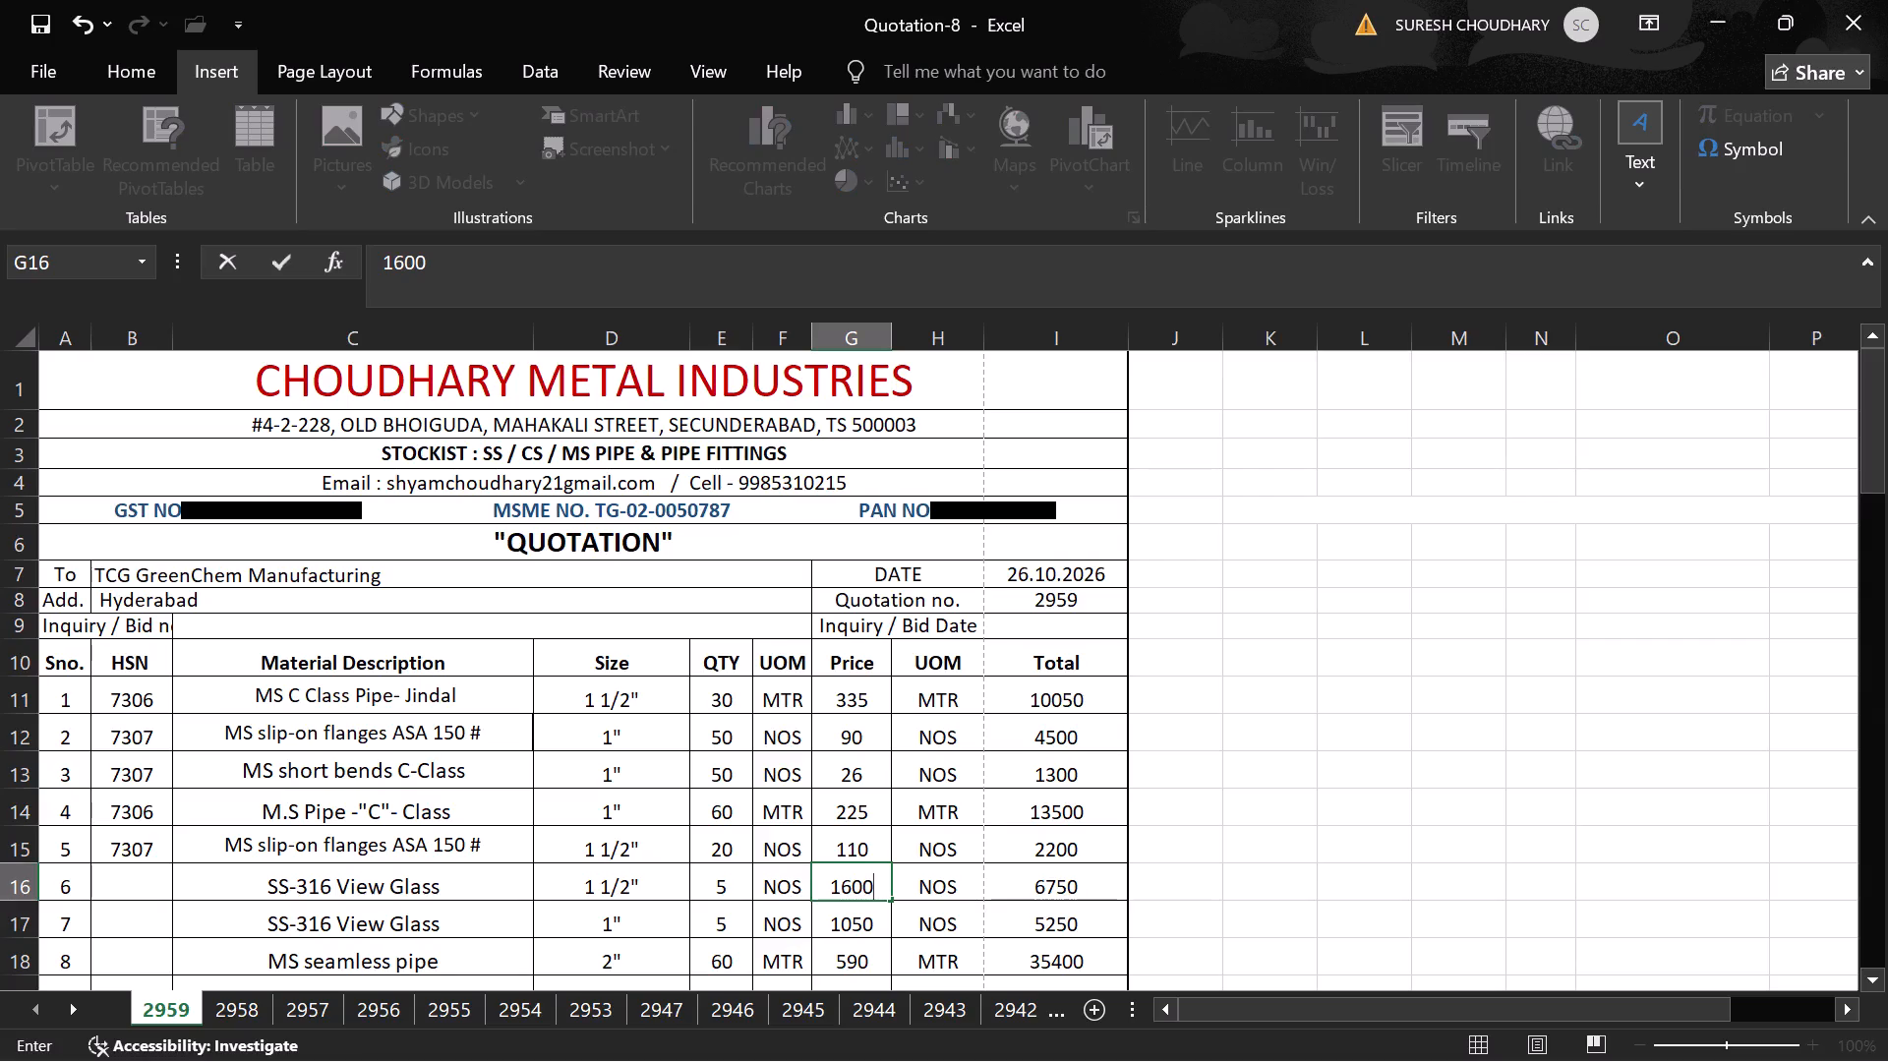
key("Down")
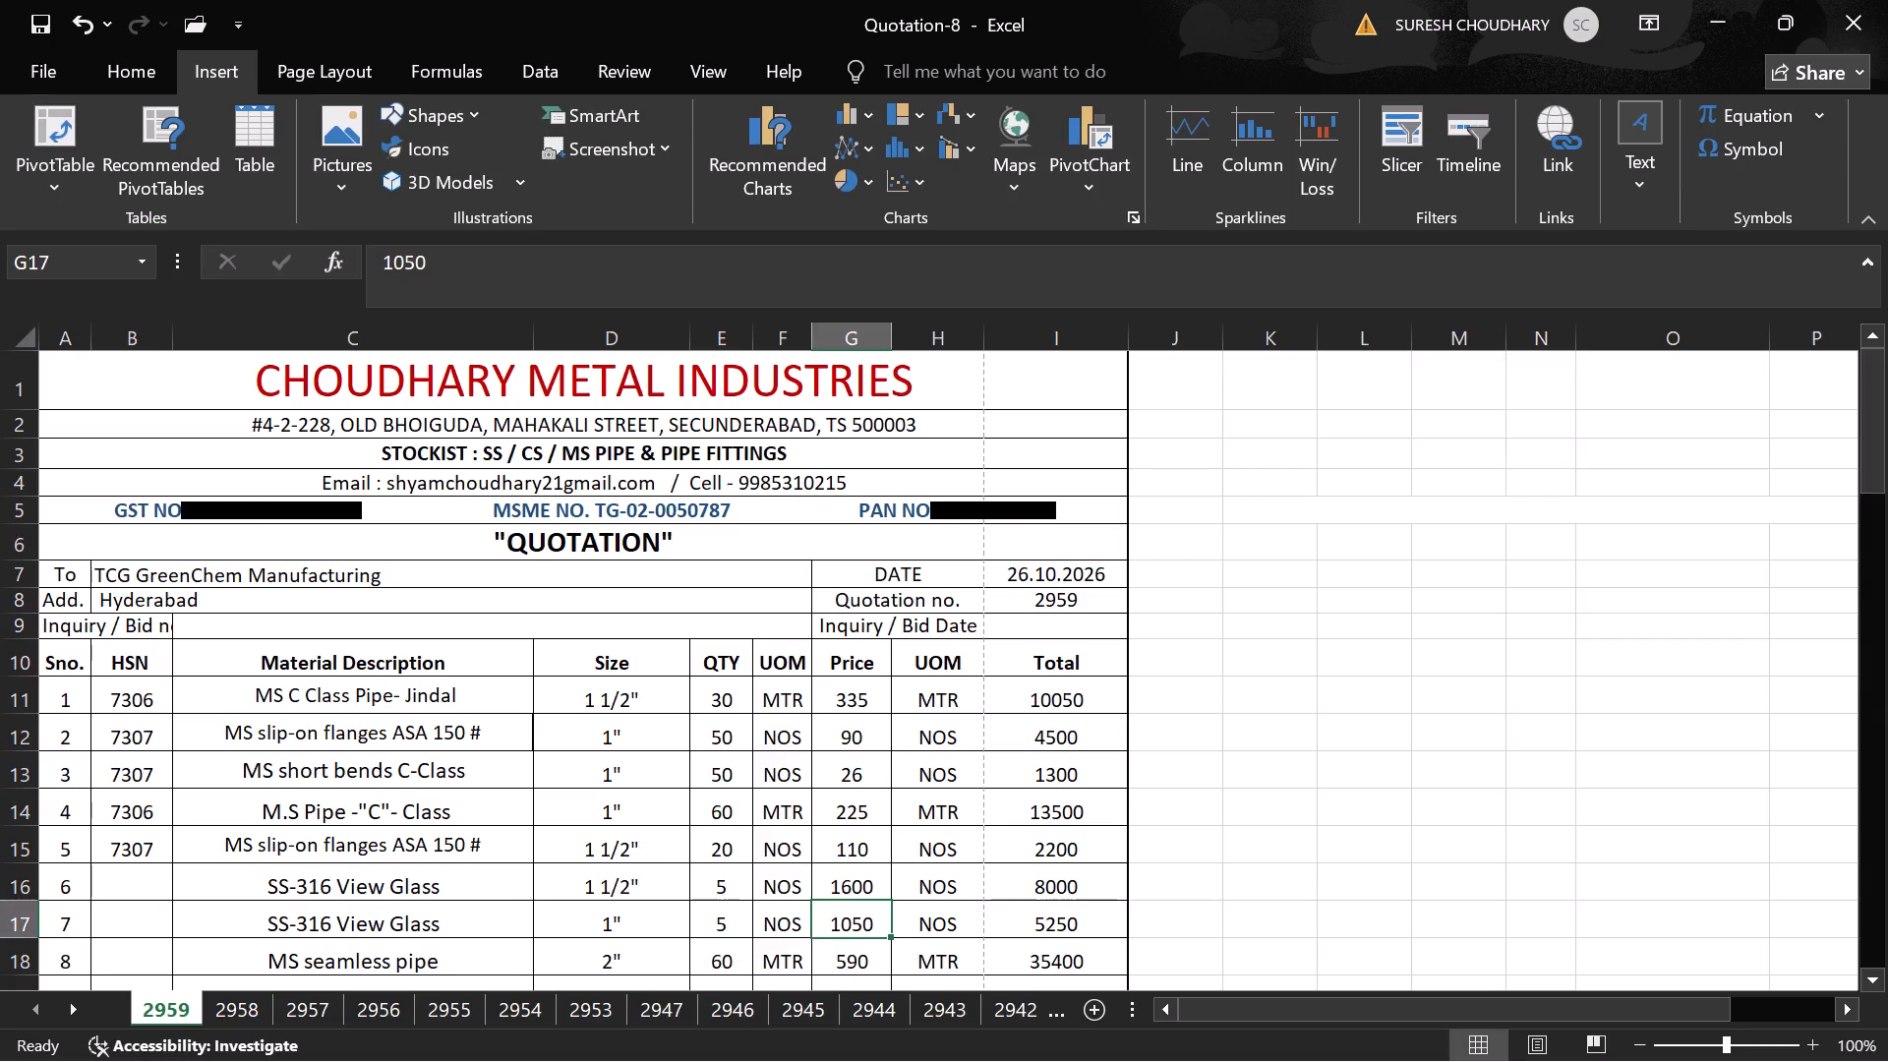
type("1250")
key("Down")
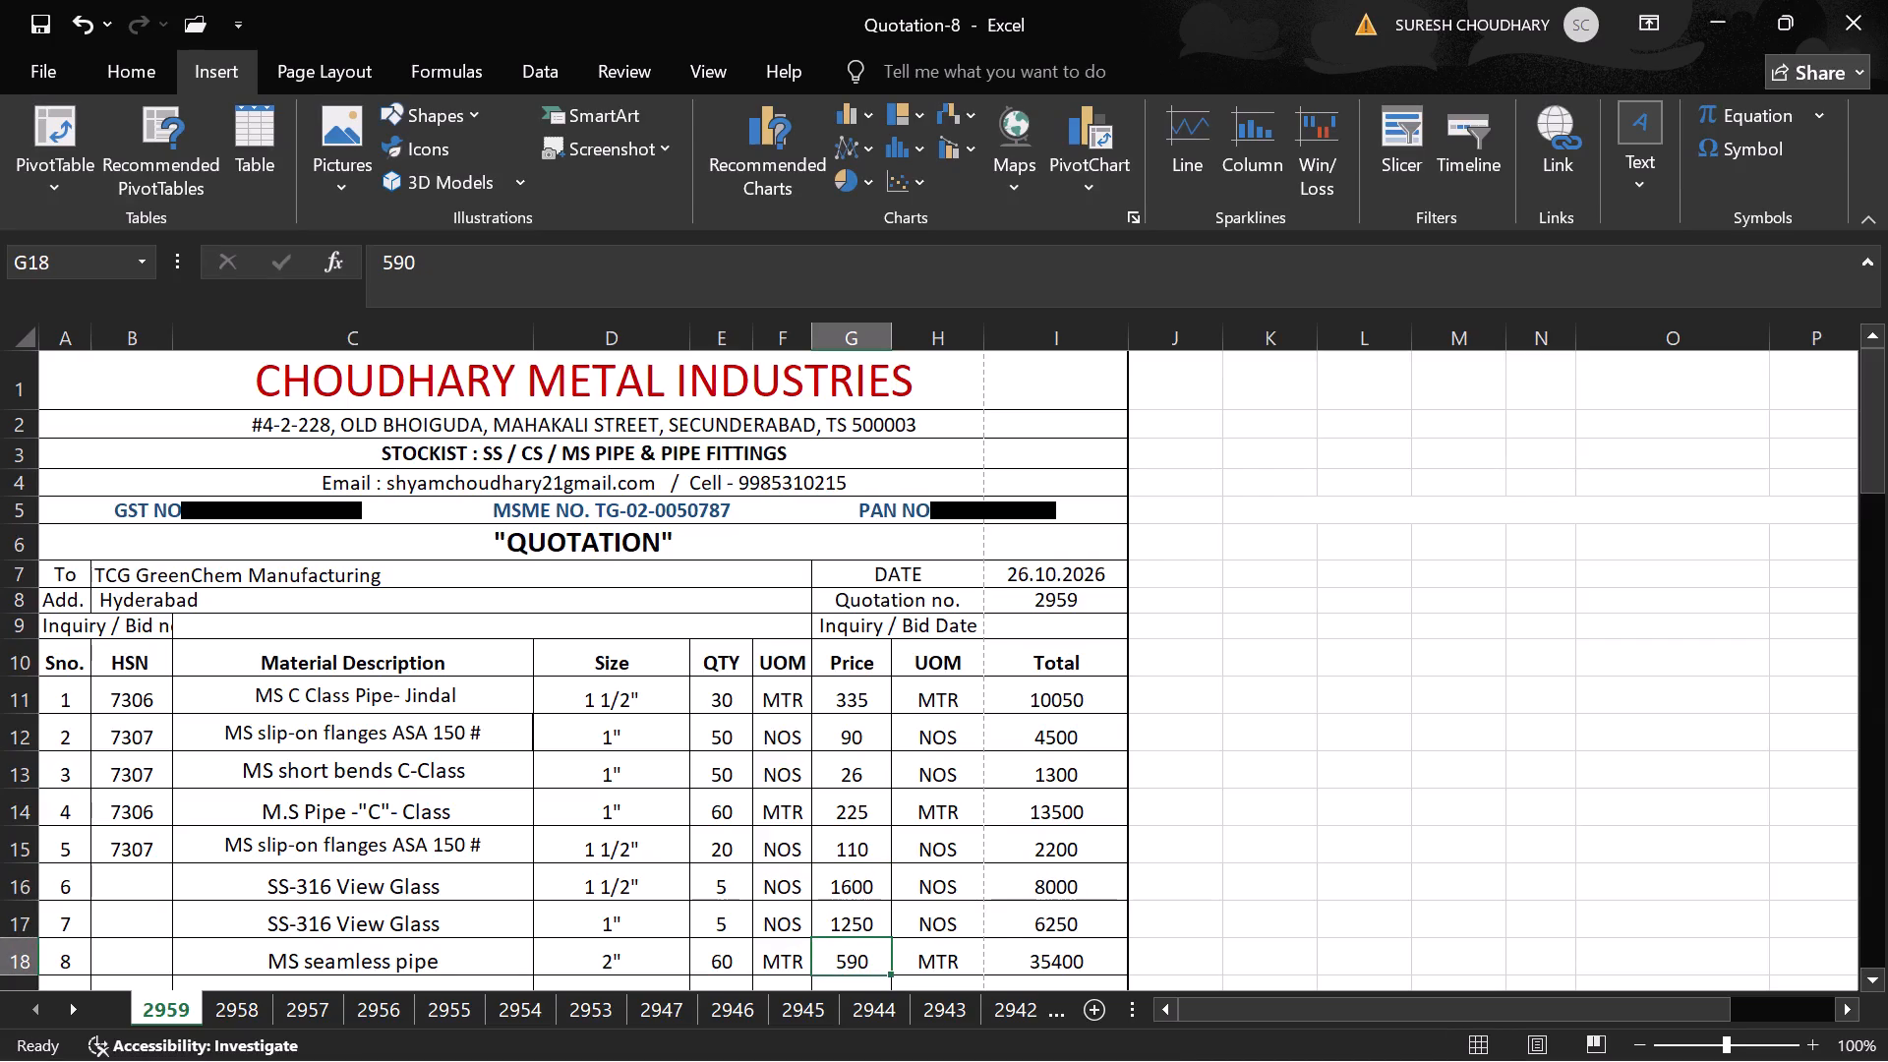
Enter the HSN codes for the 2" items: 7304 for the seamless pipe, and 7307 for the seamless bend and flanges.
key("Left")
key("Left")
key("Left")
key("Left")
key("Left")
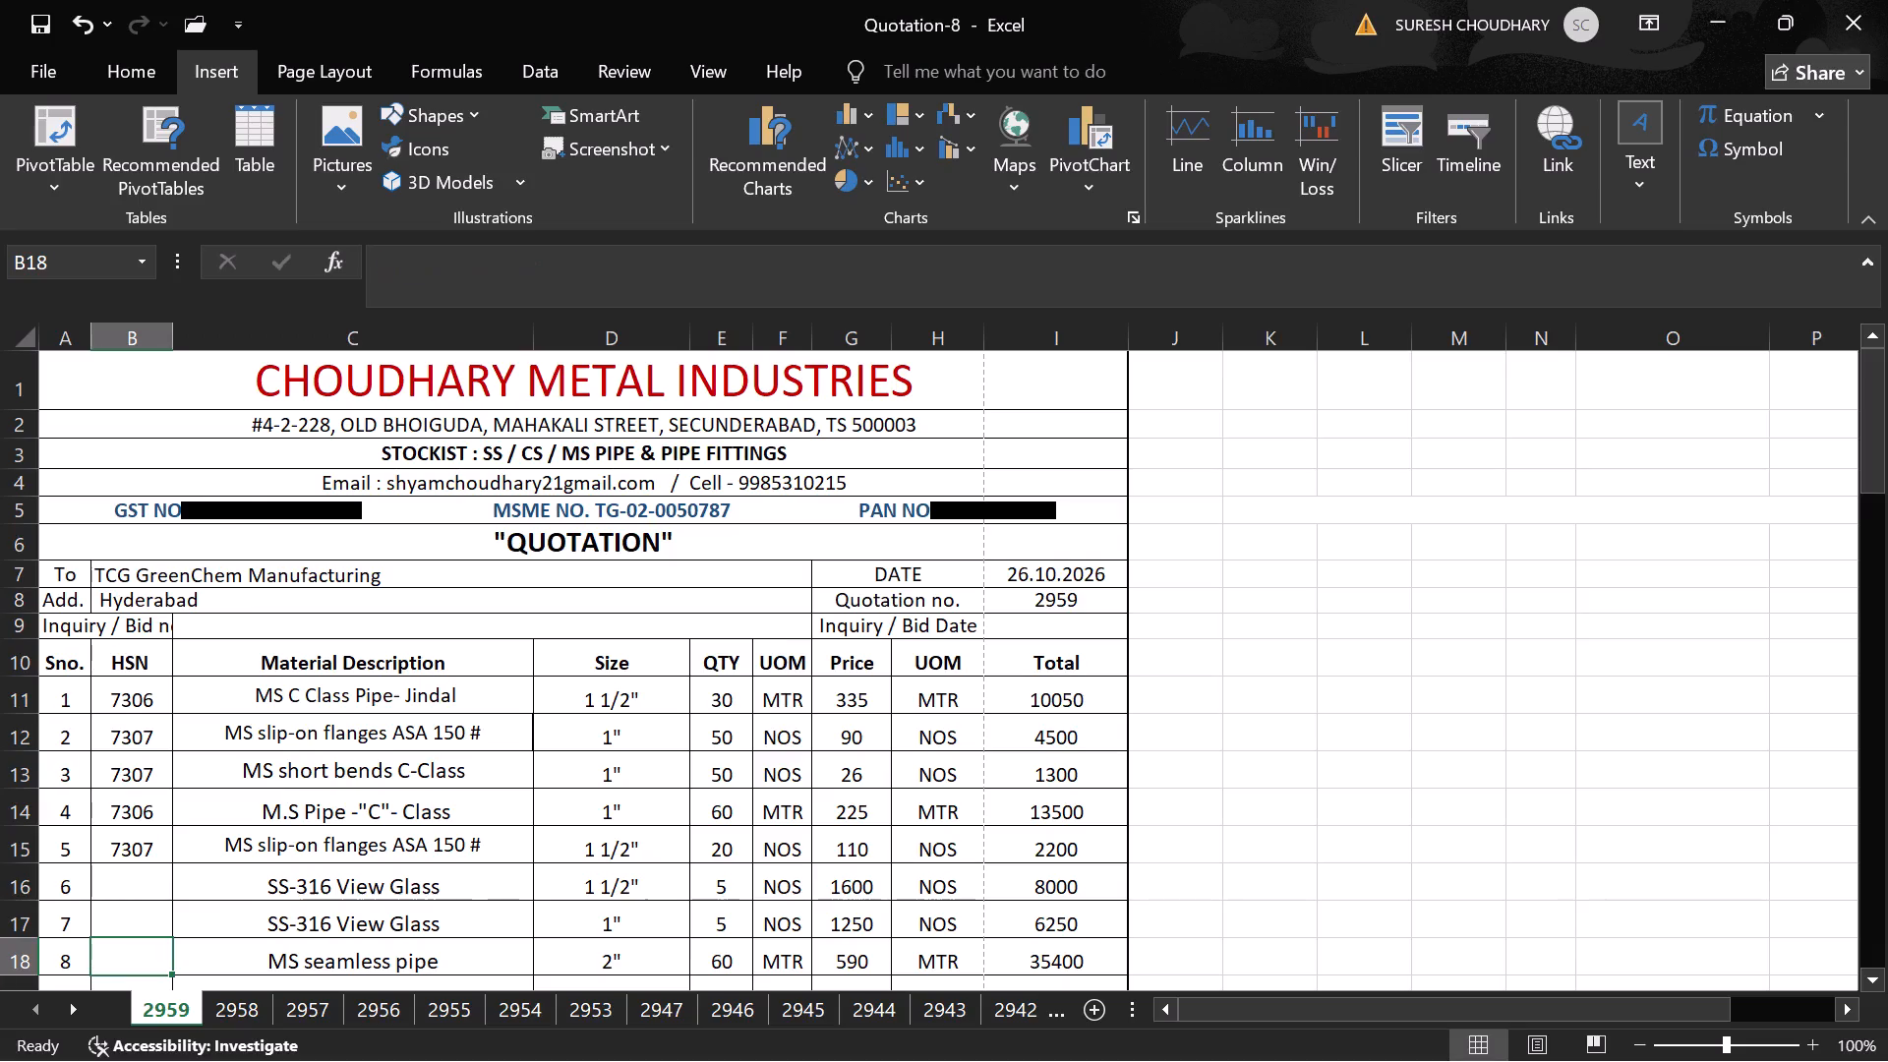
key("7")
type("304")
key("Down")
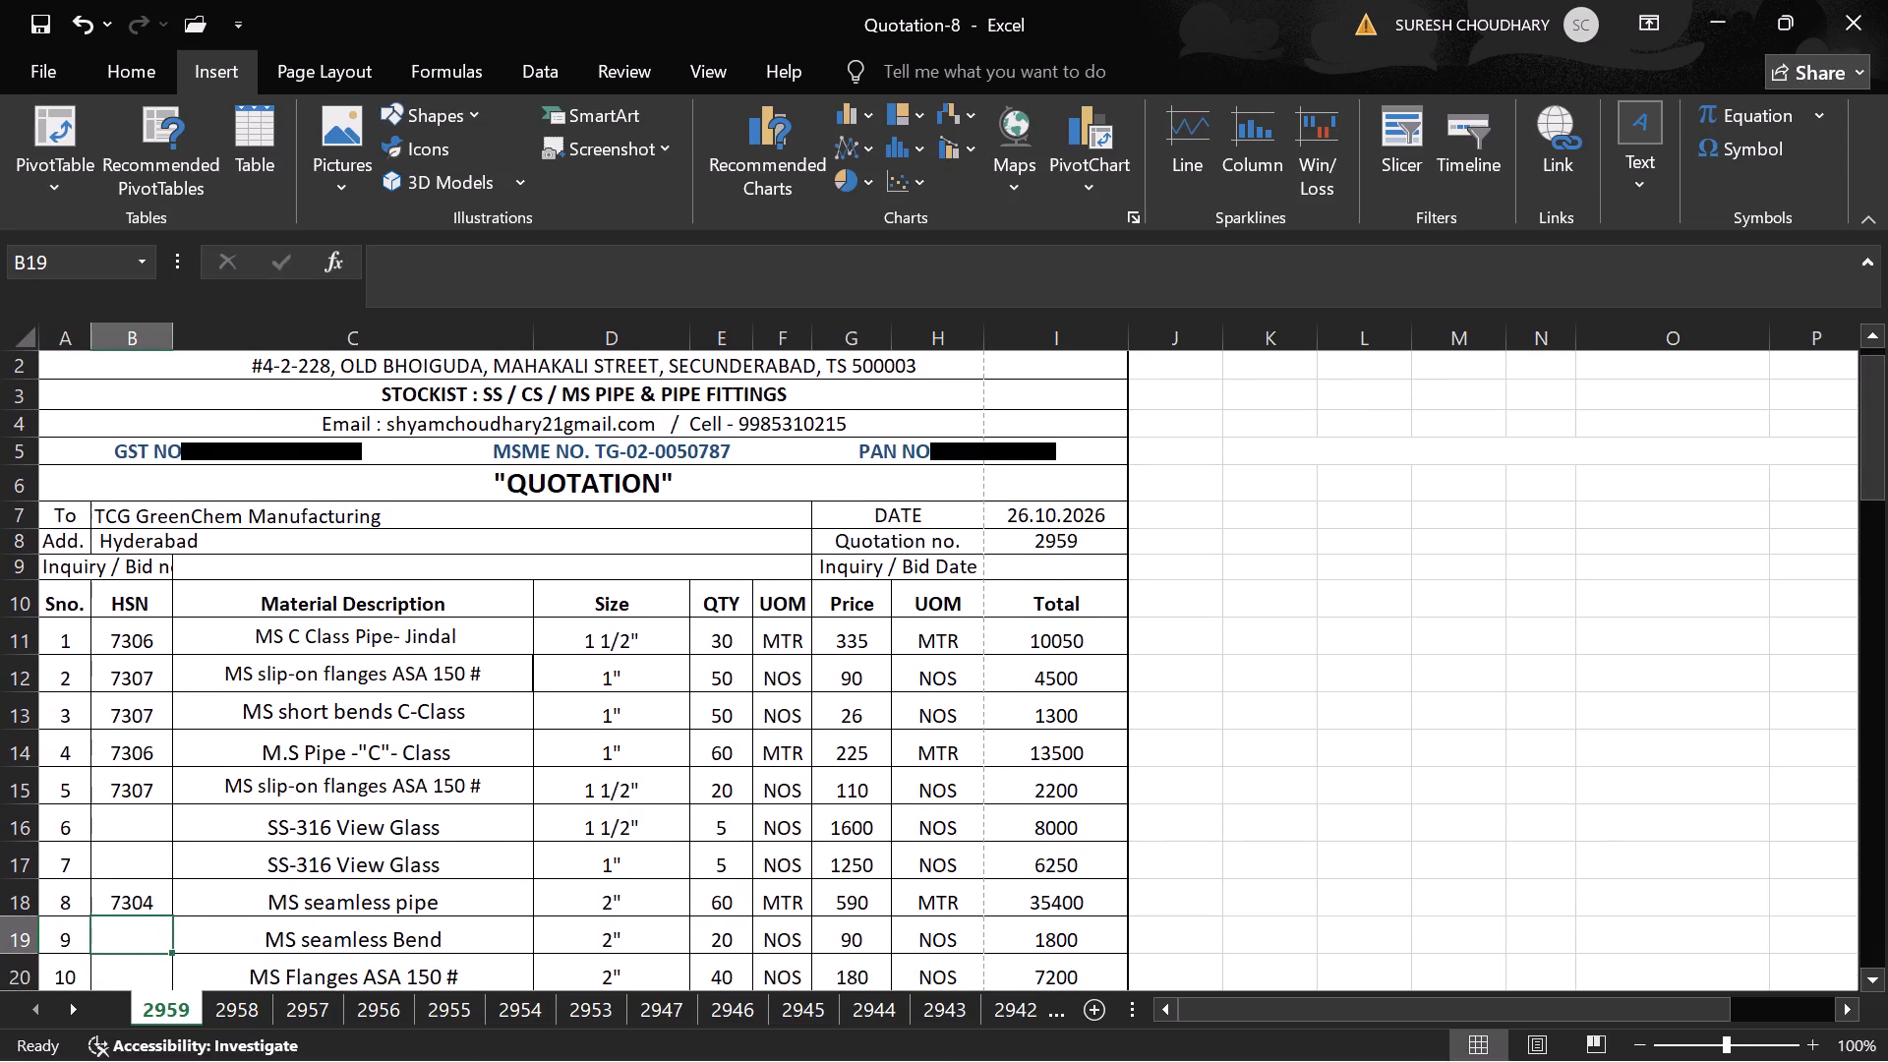
type("7307")
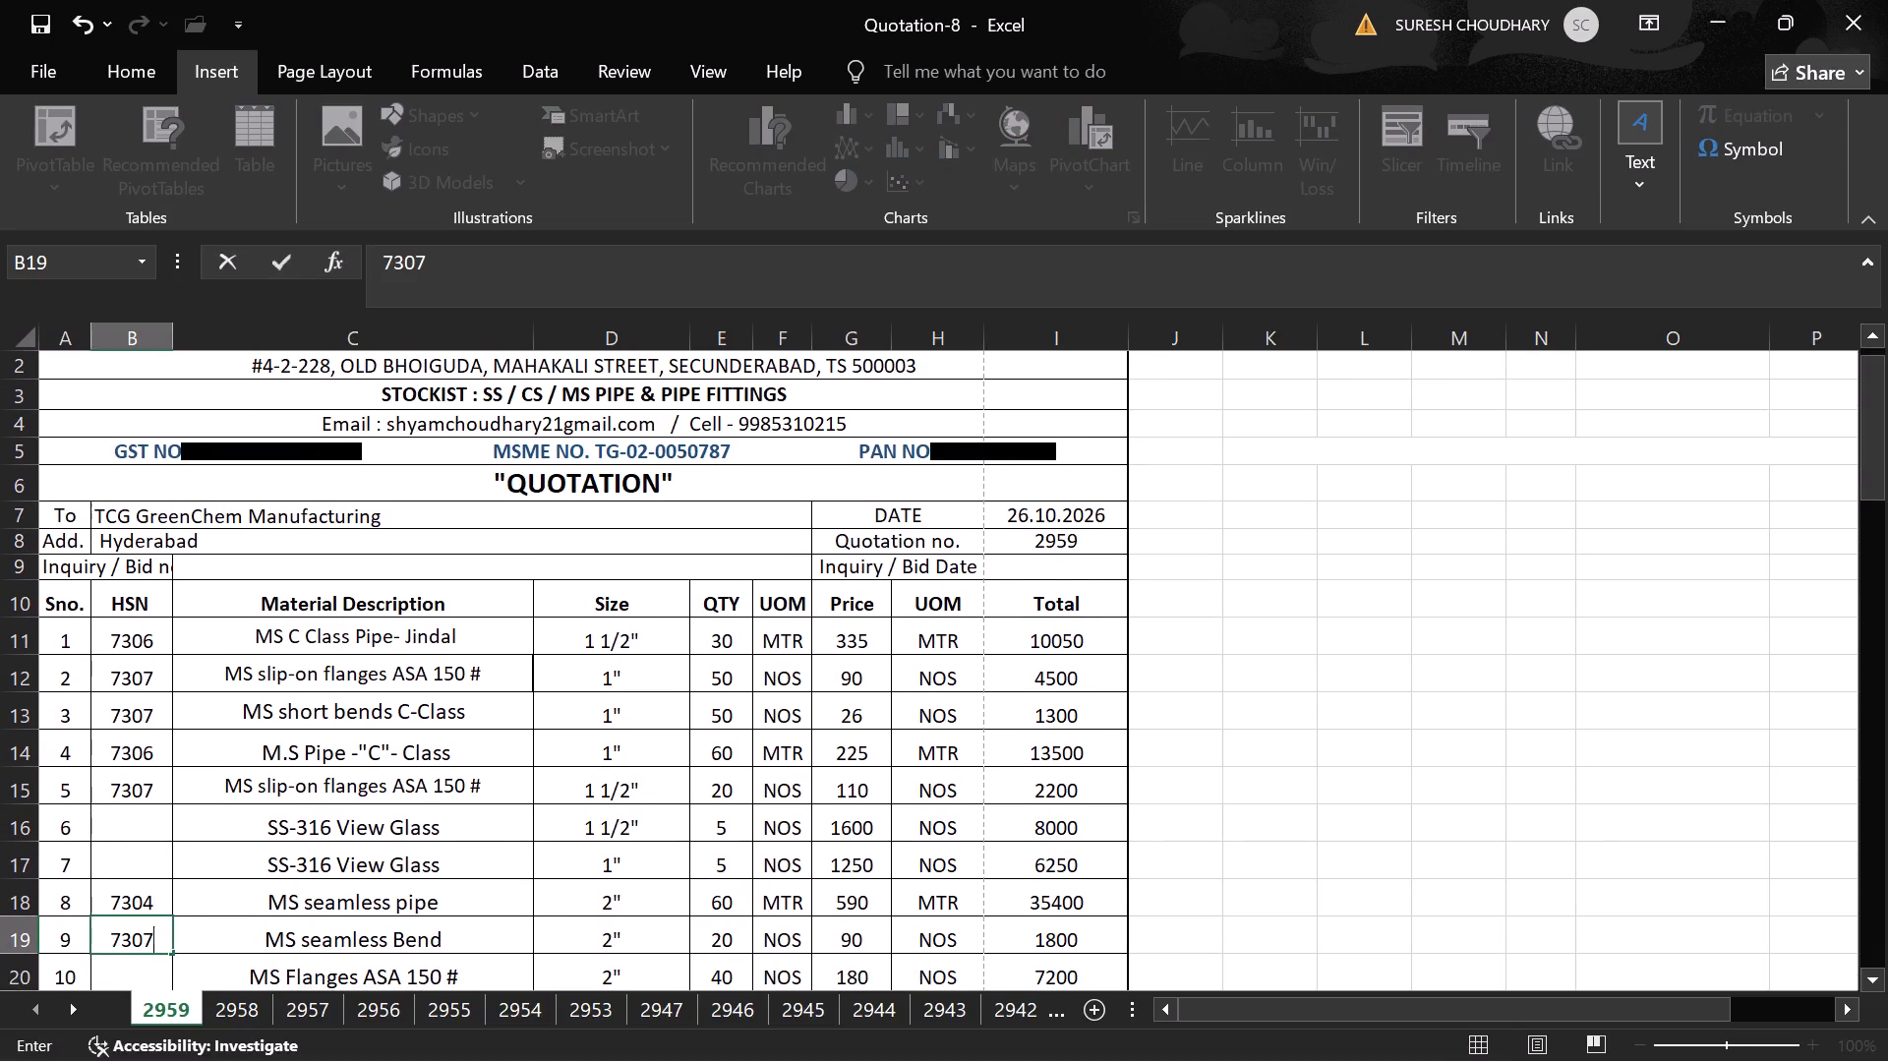
key("Down")
type("7307")
key("Down")
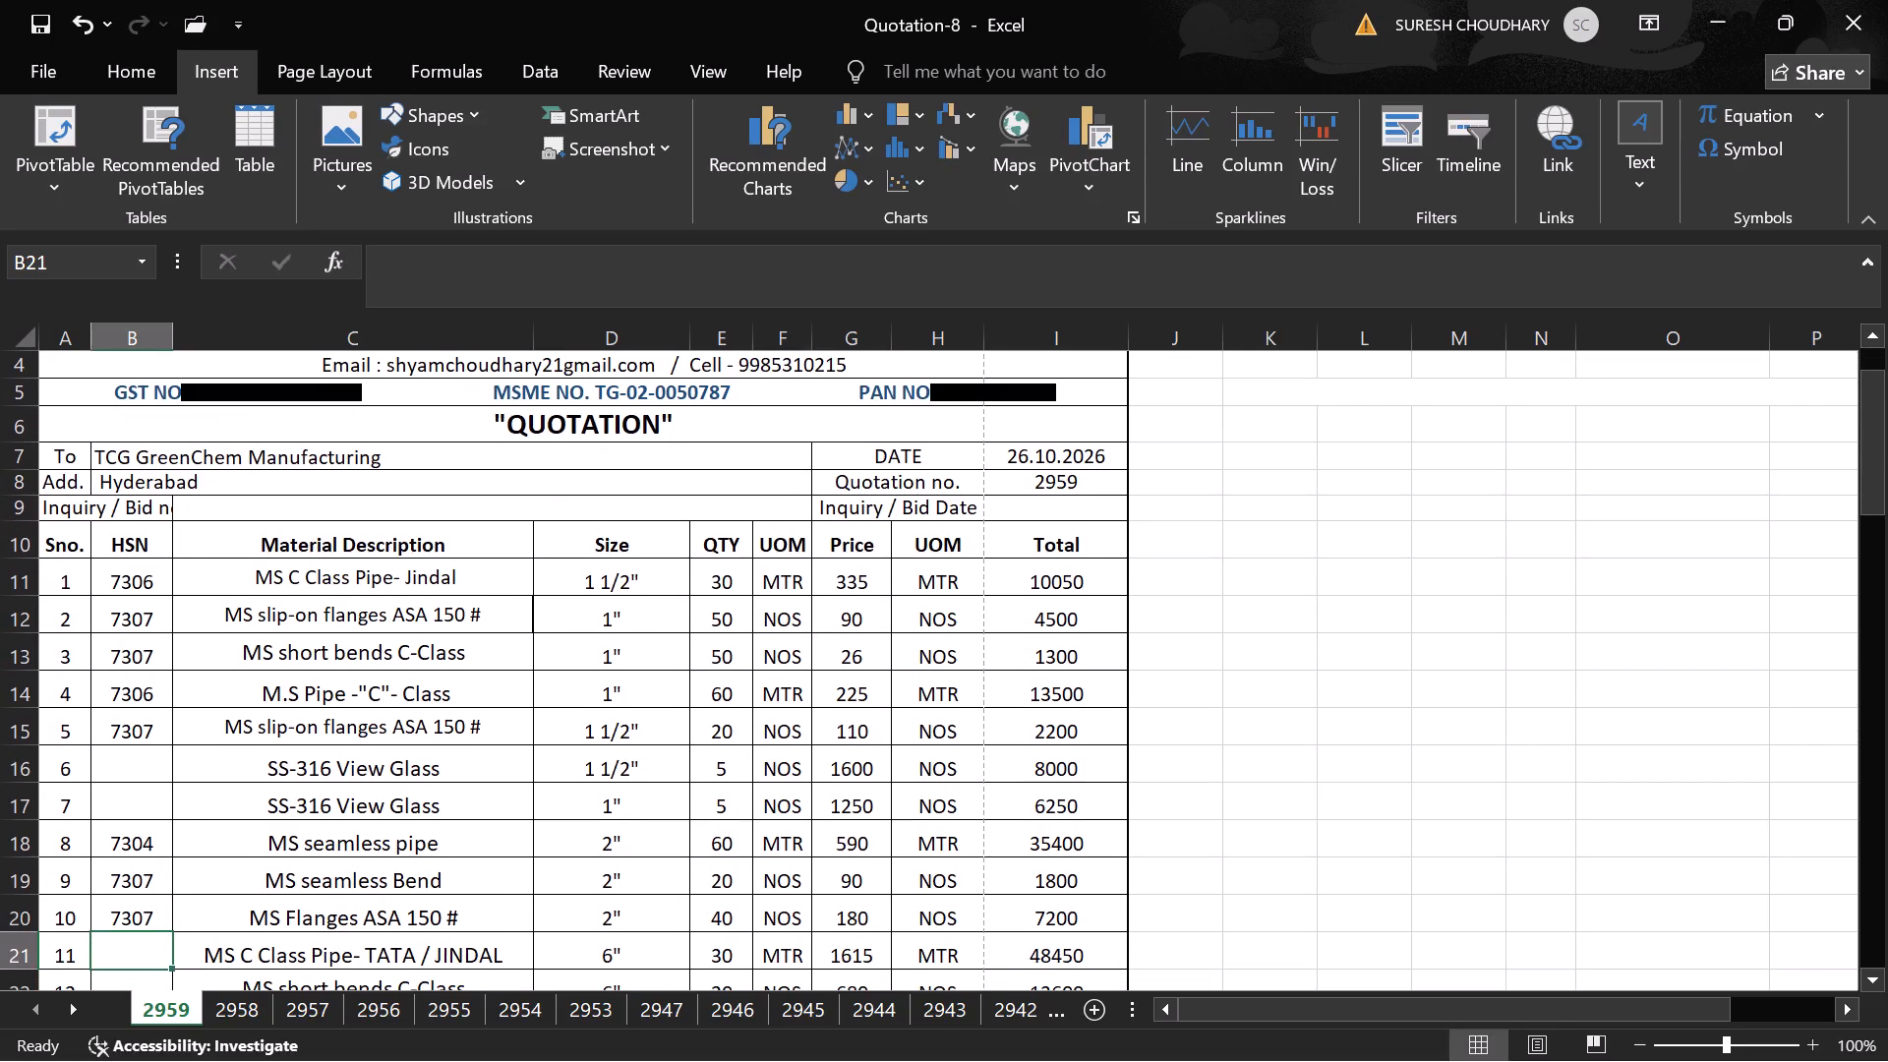
Enter the HSN codes for items 11 to 15: 7306 for items 11 and 14, and 7307 for items 12, 13 and 15.
type("7306")
key("Down")
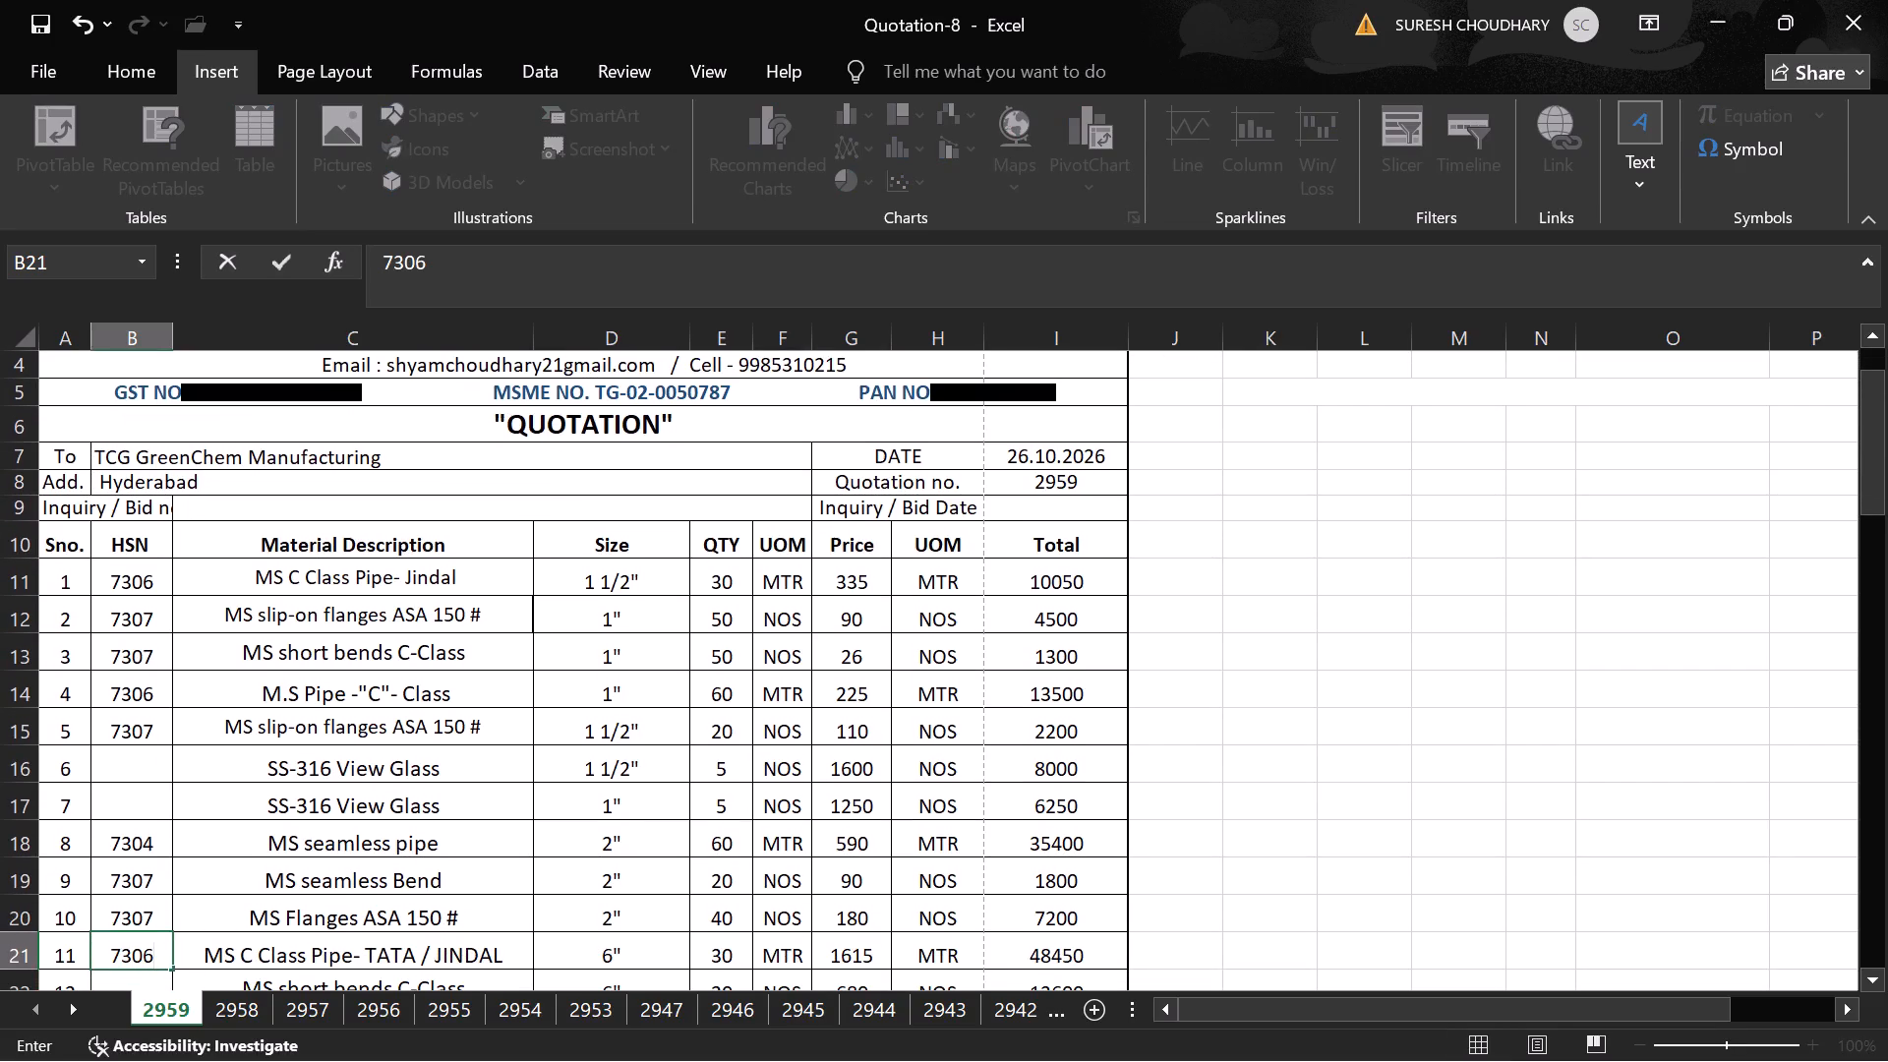
type("7307")
key("Down")
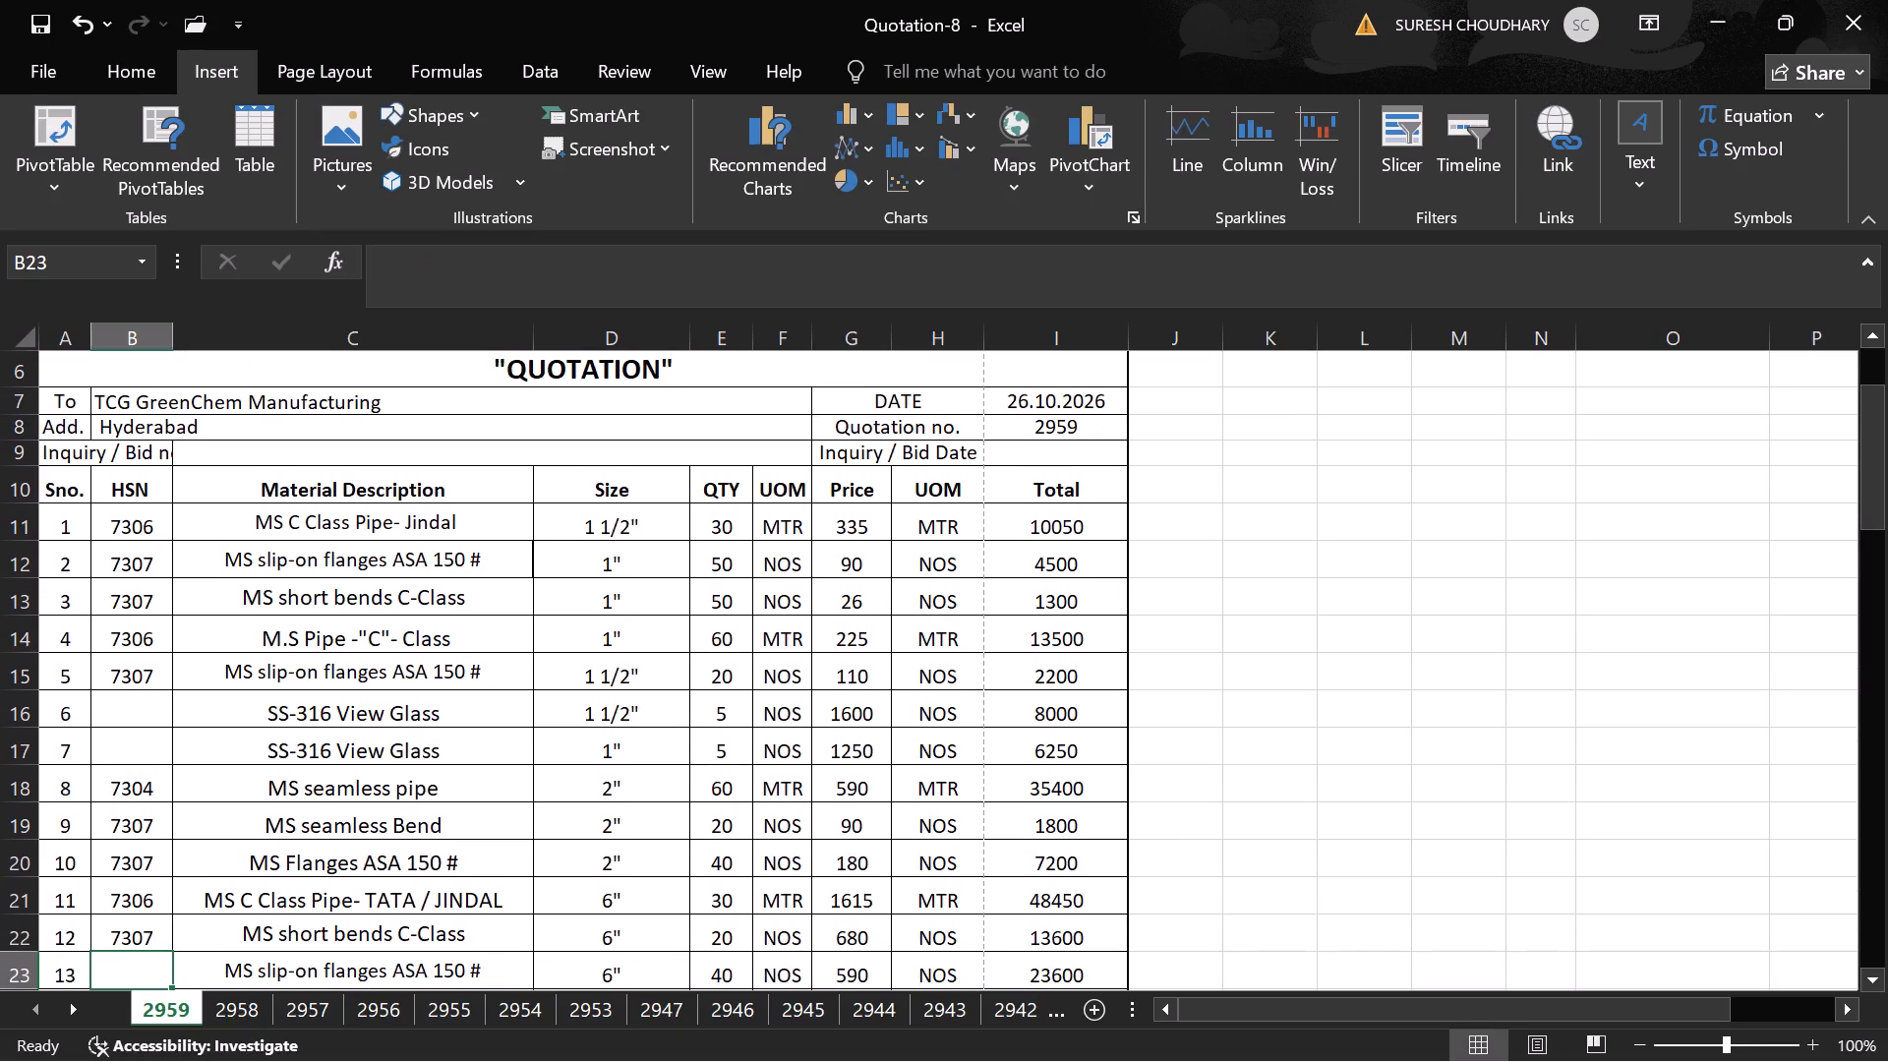
type("7307")
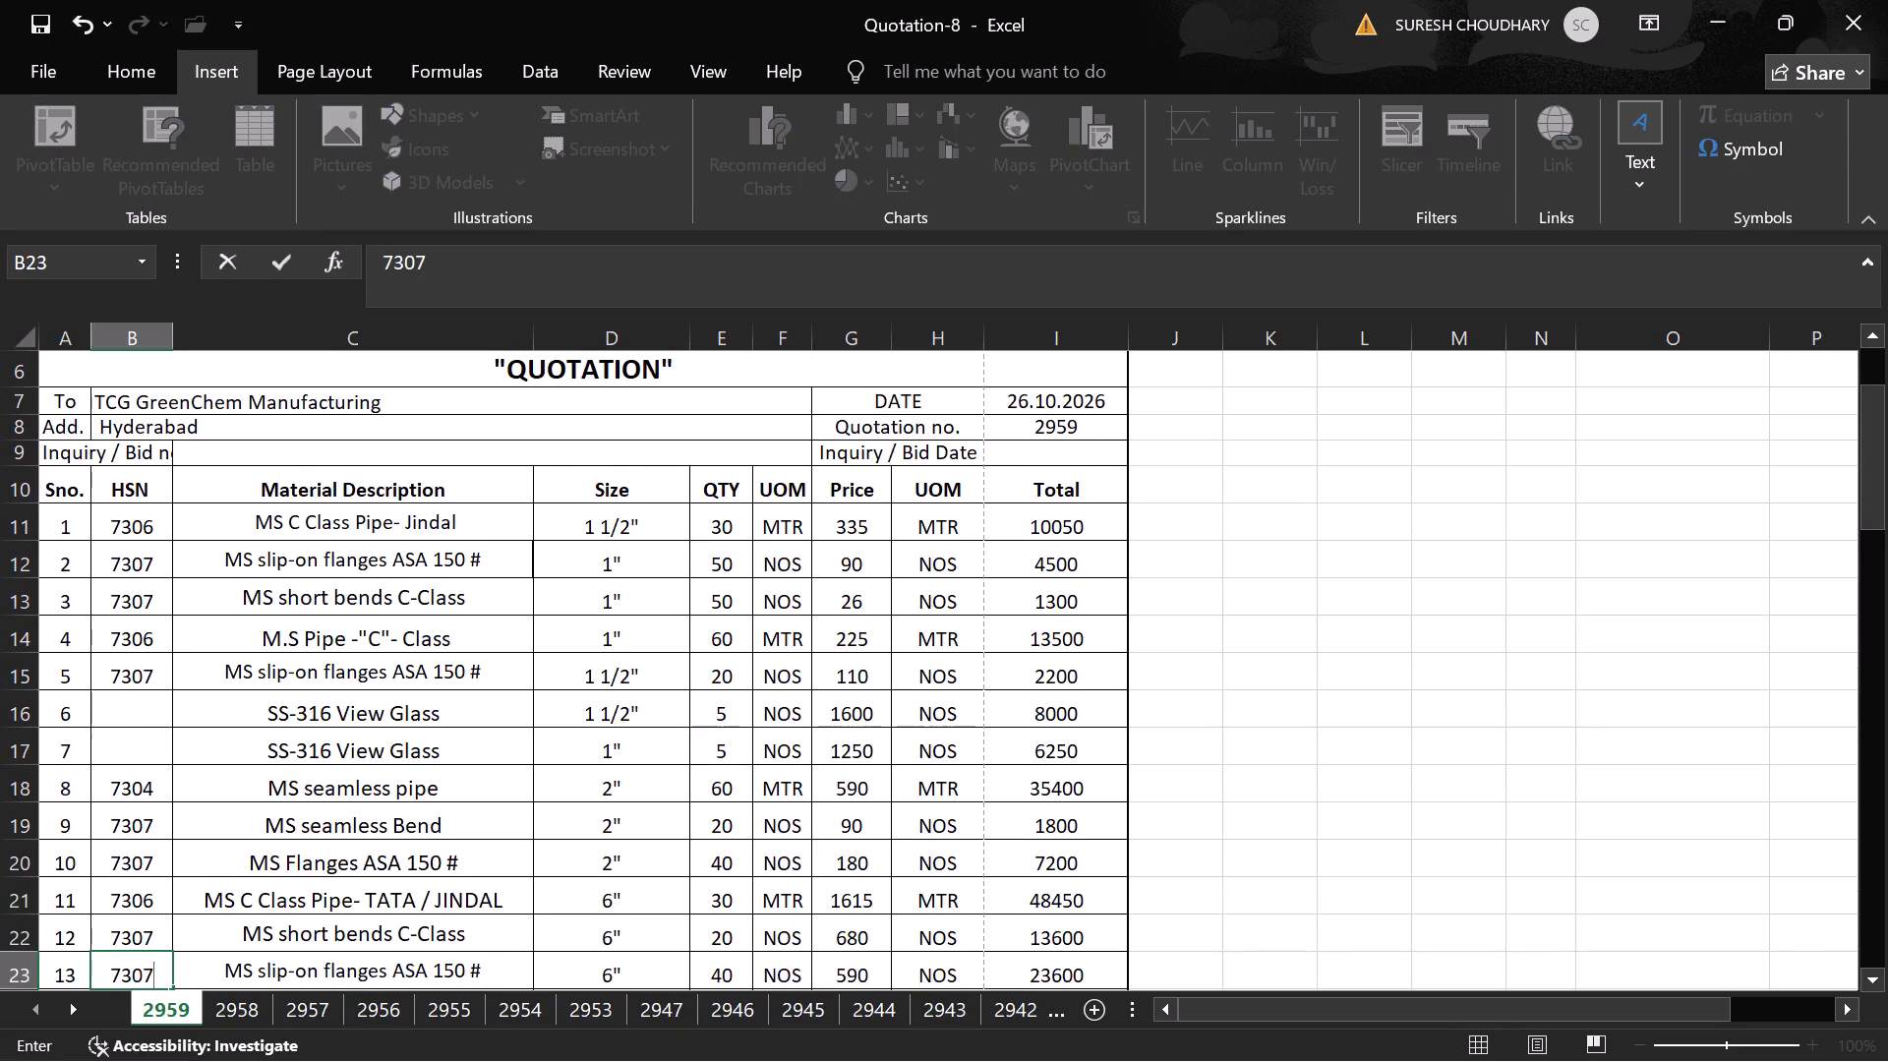
key("Down")
type("7306")
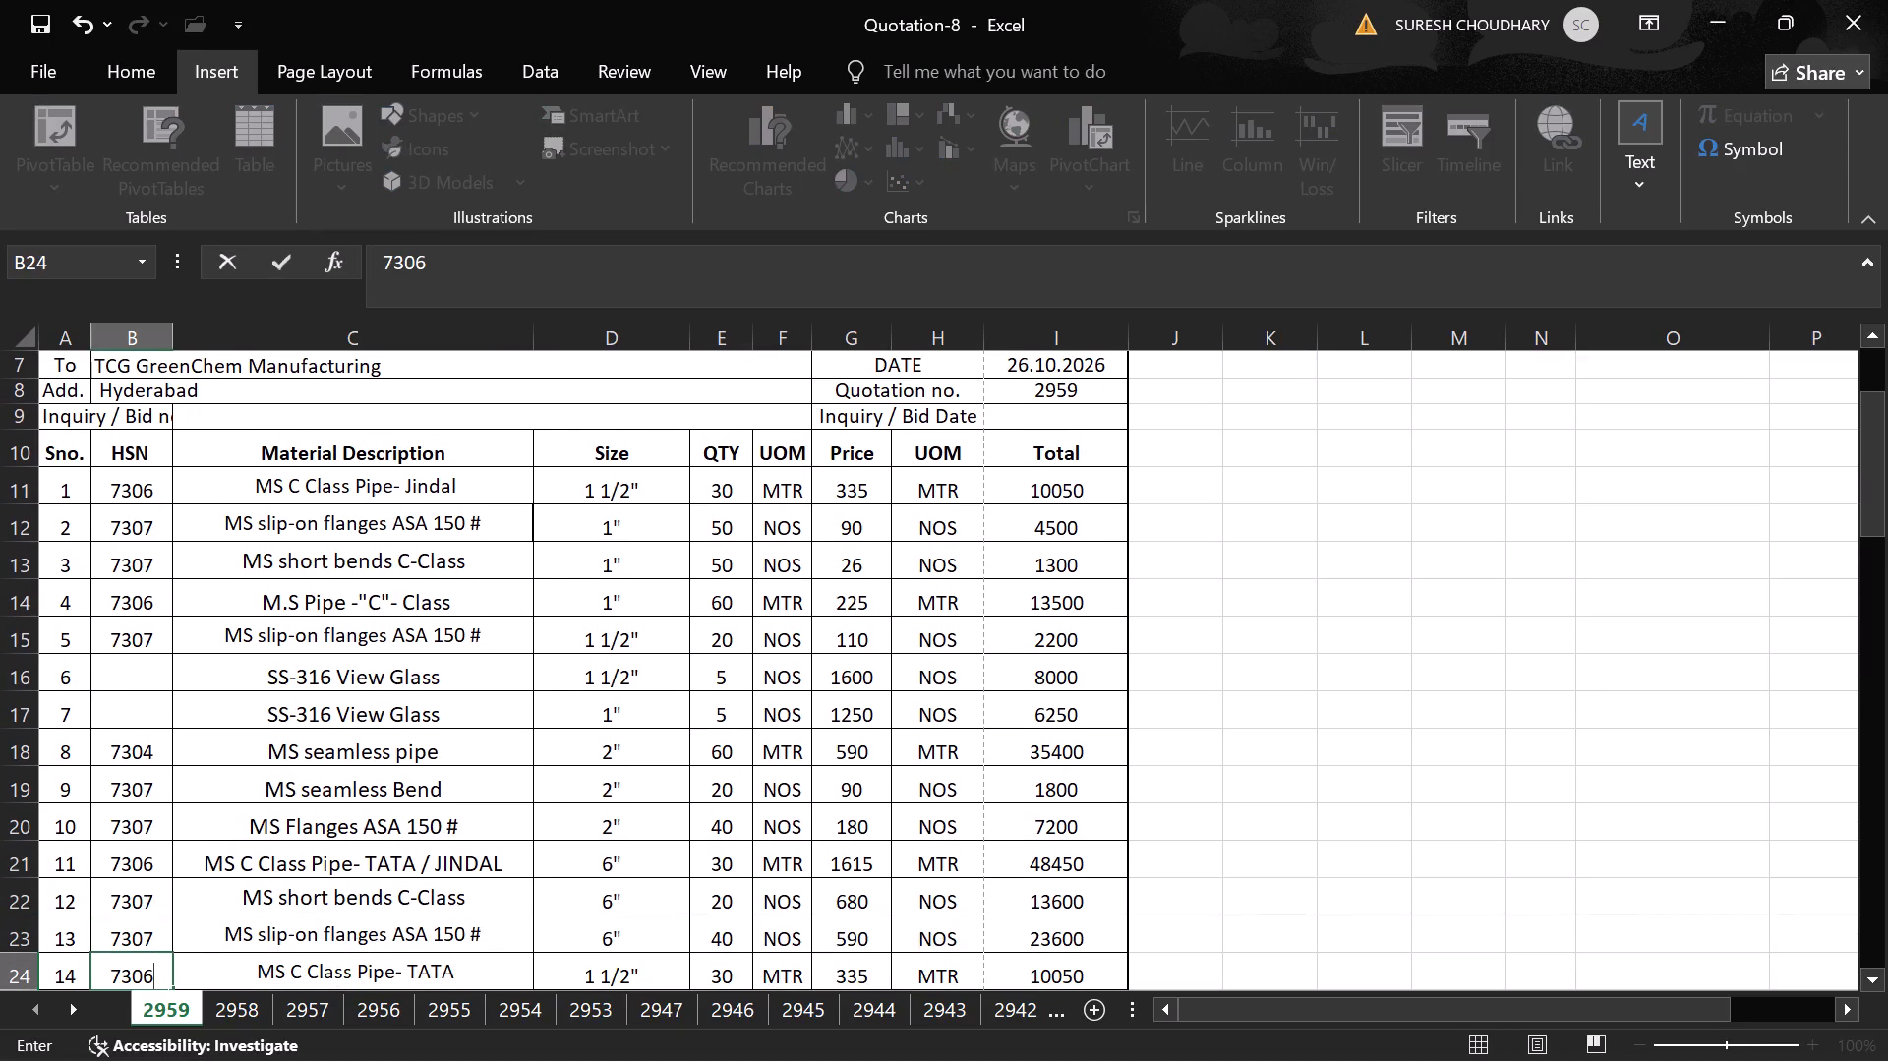
key("Down")
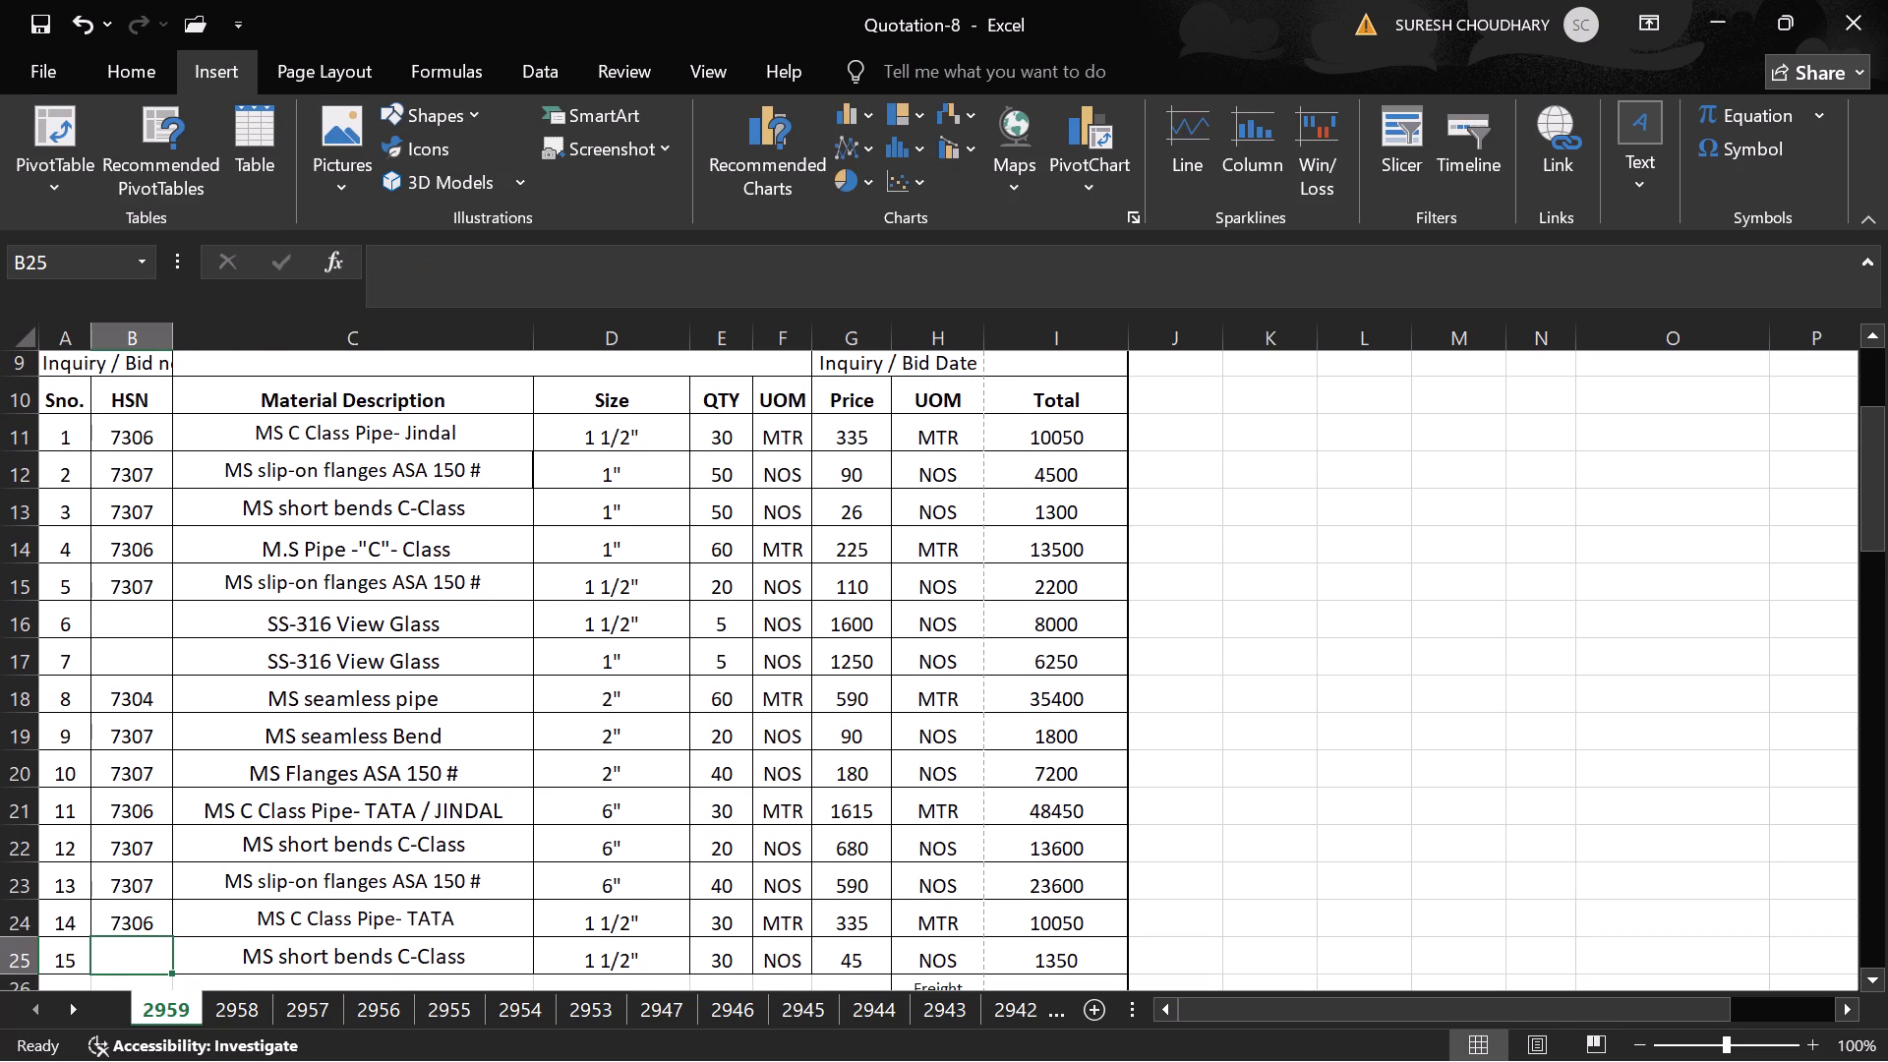
type("7307")
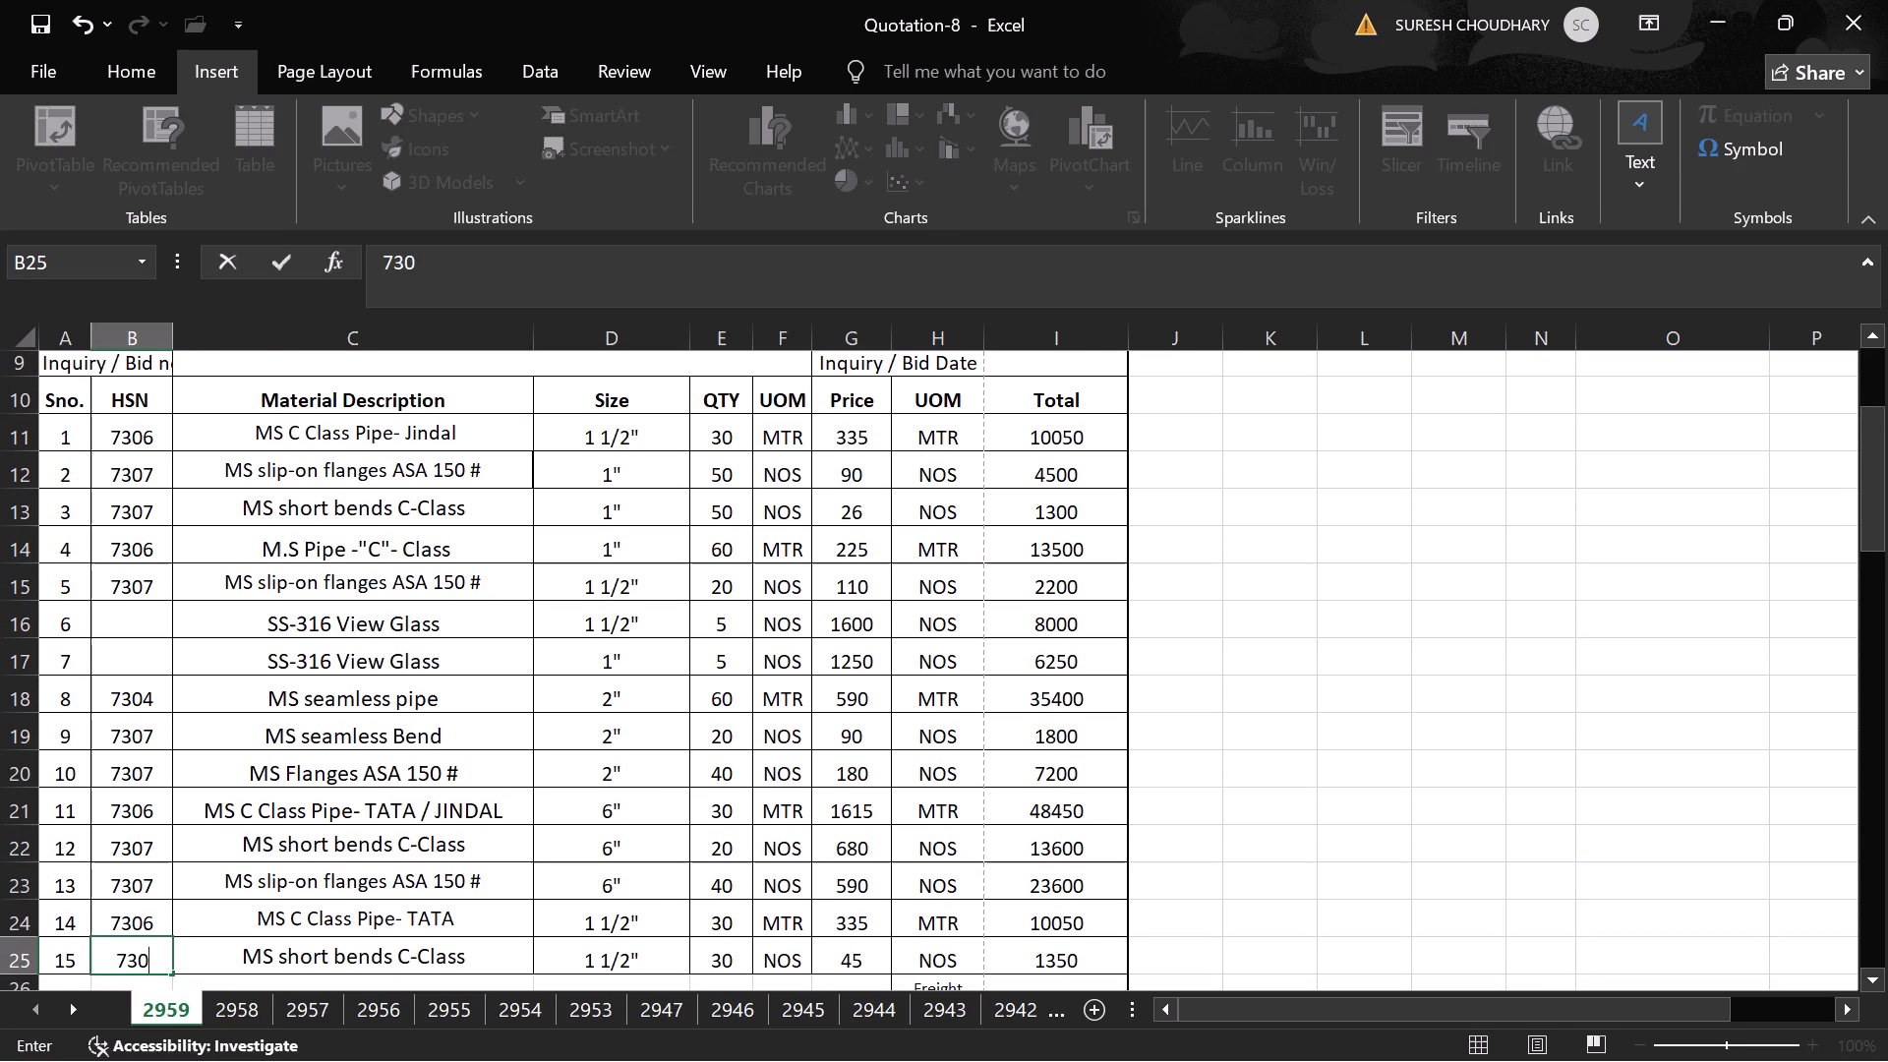
key("Down")
Enter HSN code 9026 for both SS-316 View Glass rows, items 6 and 7.
key("Down")
key("Down")
key("Down")
key("Down")
key("Down")
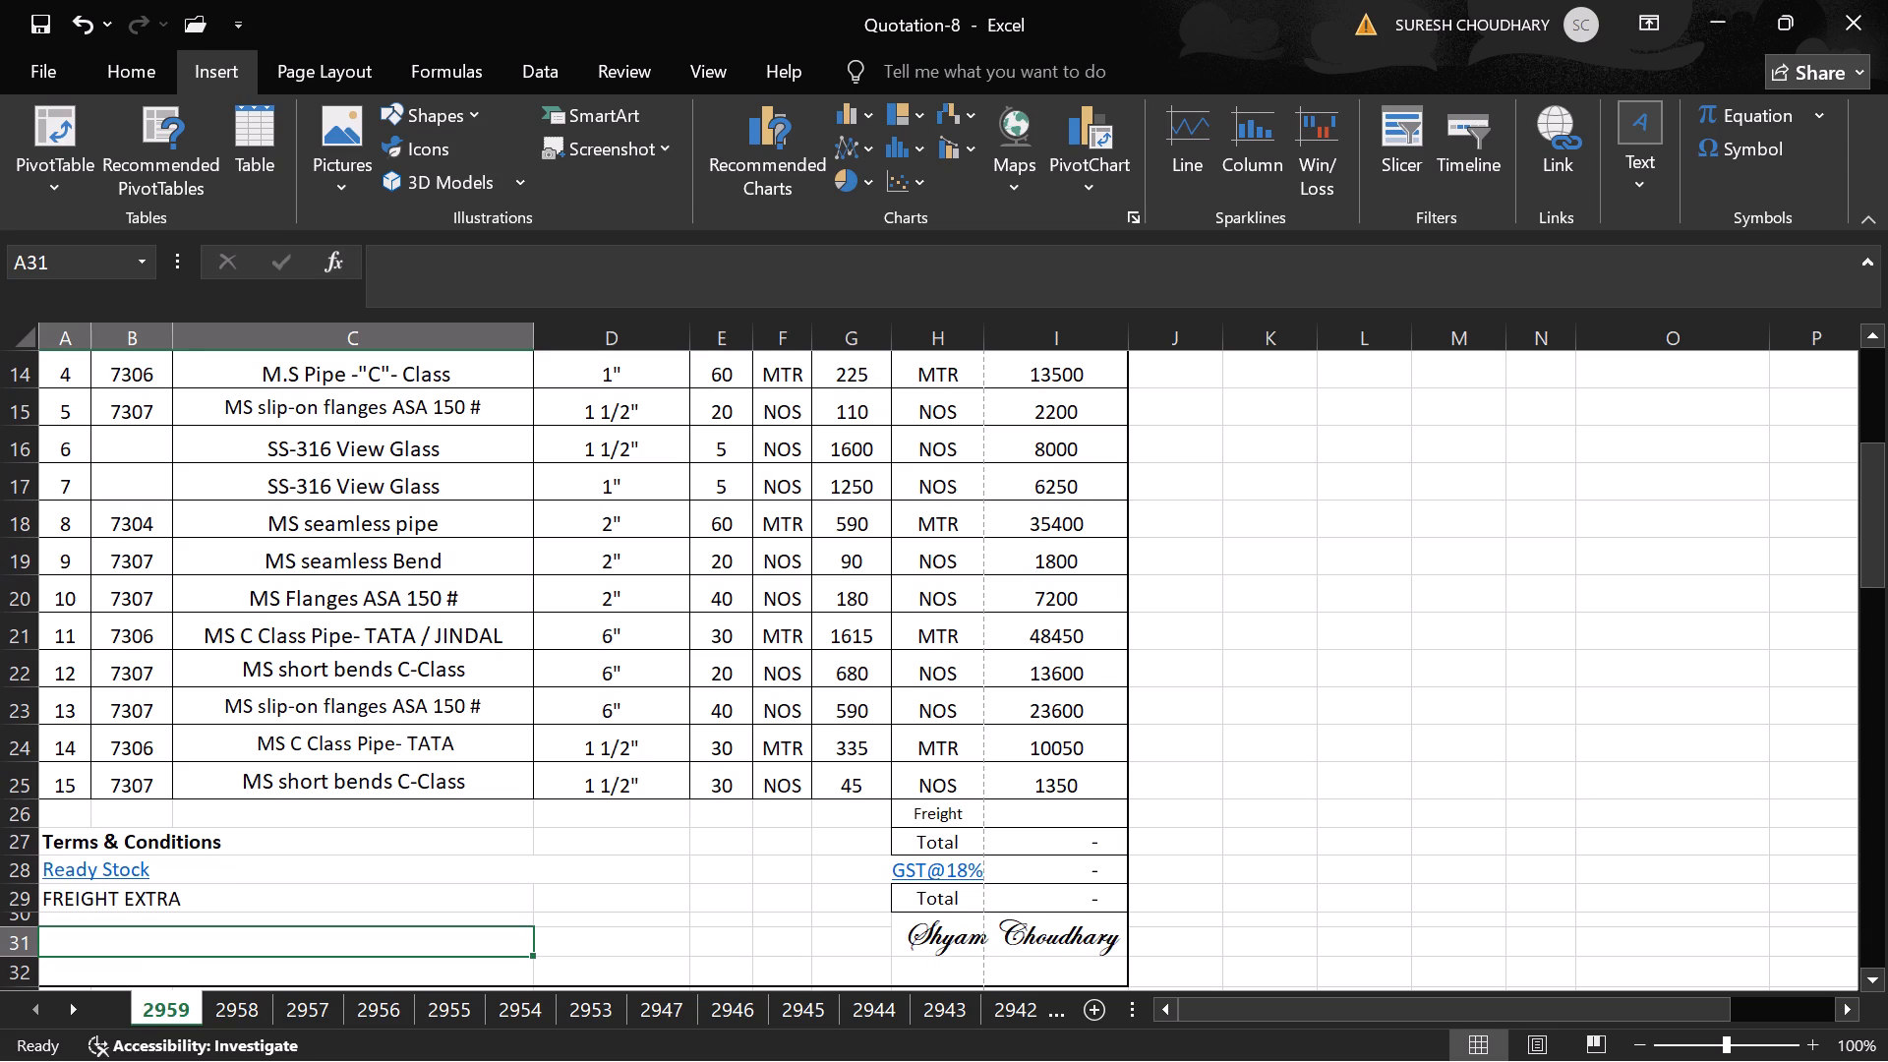
key("Up")
key("Up")
key("Up")
key("Up")
key("Up")
key("Up")
key("Up")
key("Up")
key("Up")
key("Up")
key("Up")
key("Up")
key("Up")
key("Up")
key("Up")
key("Up")
key("Up")
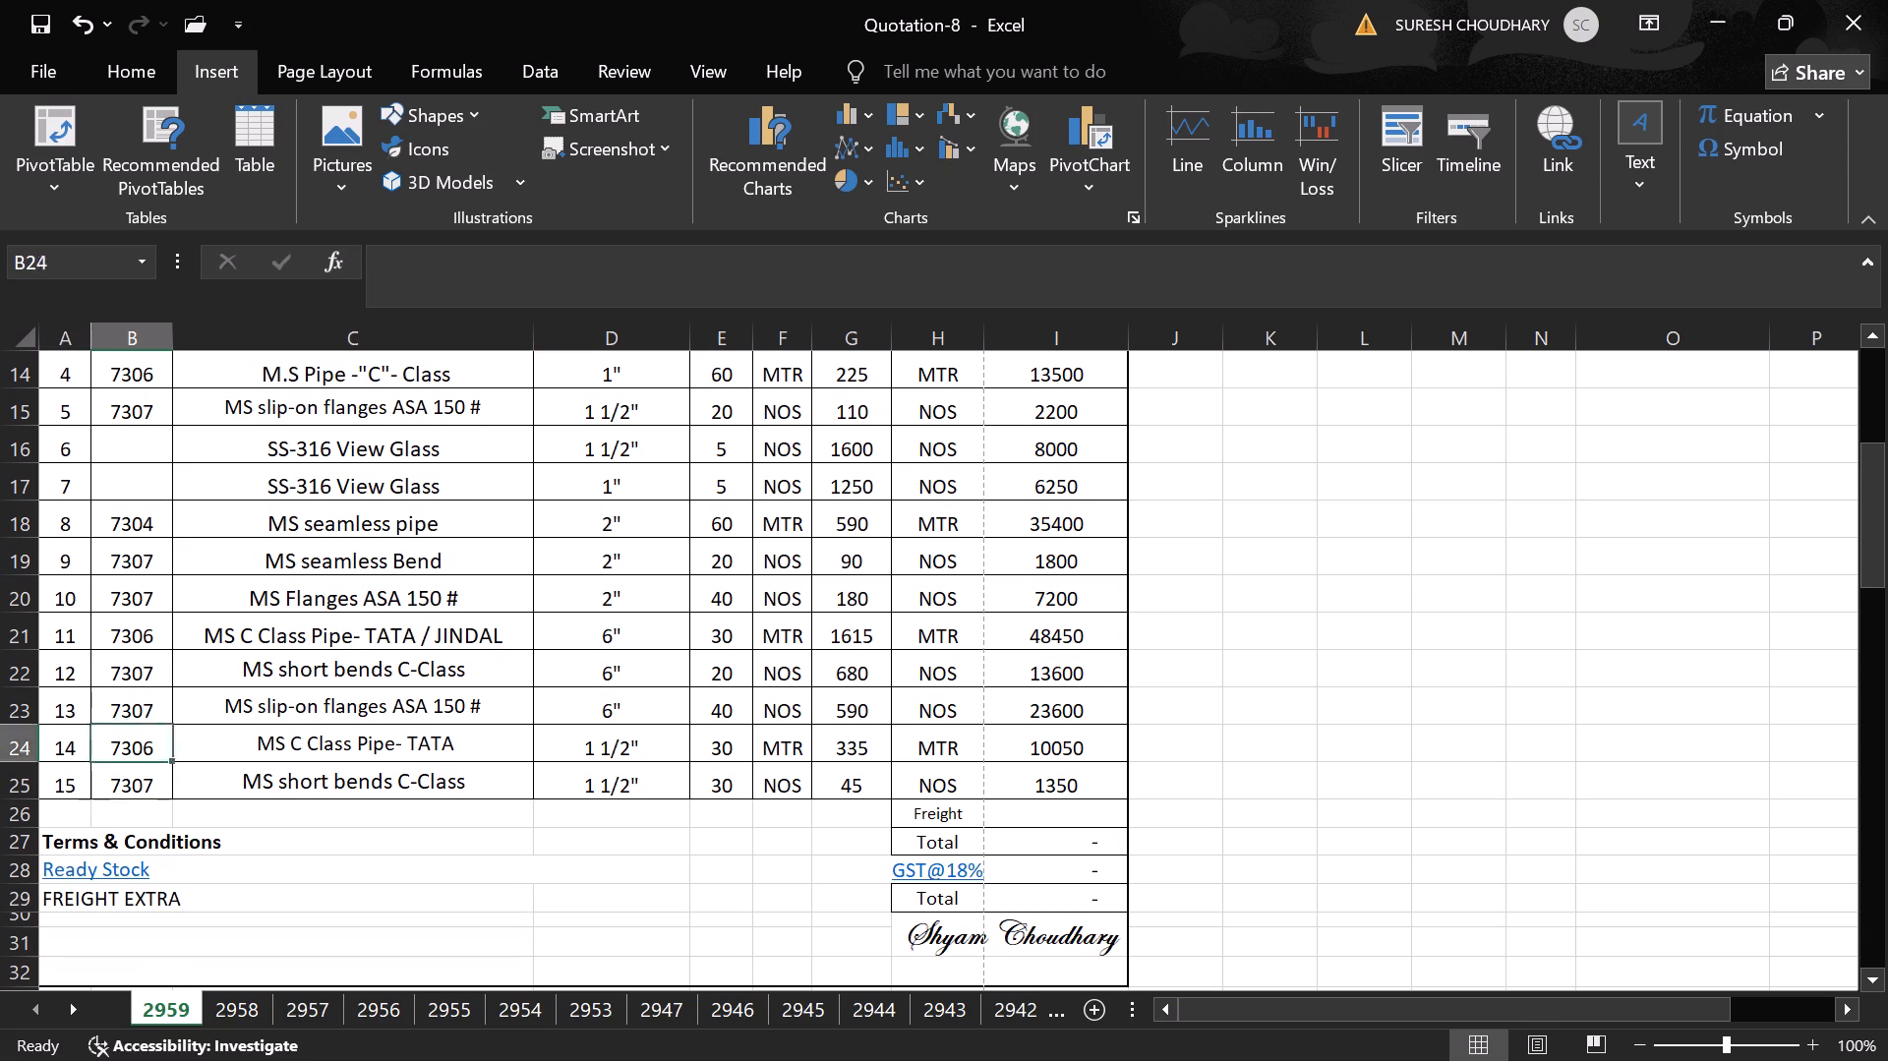
key("Up")
key("Up")
key("Up")
key("Up")
key("Up")
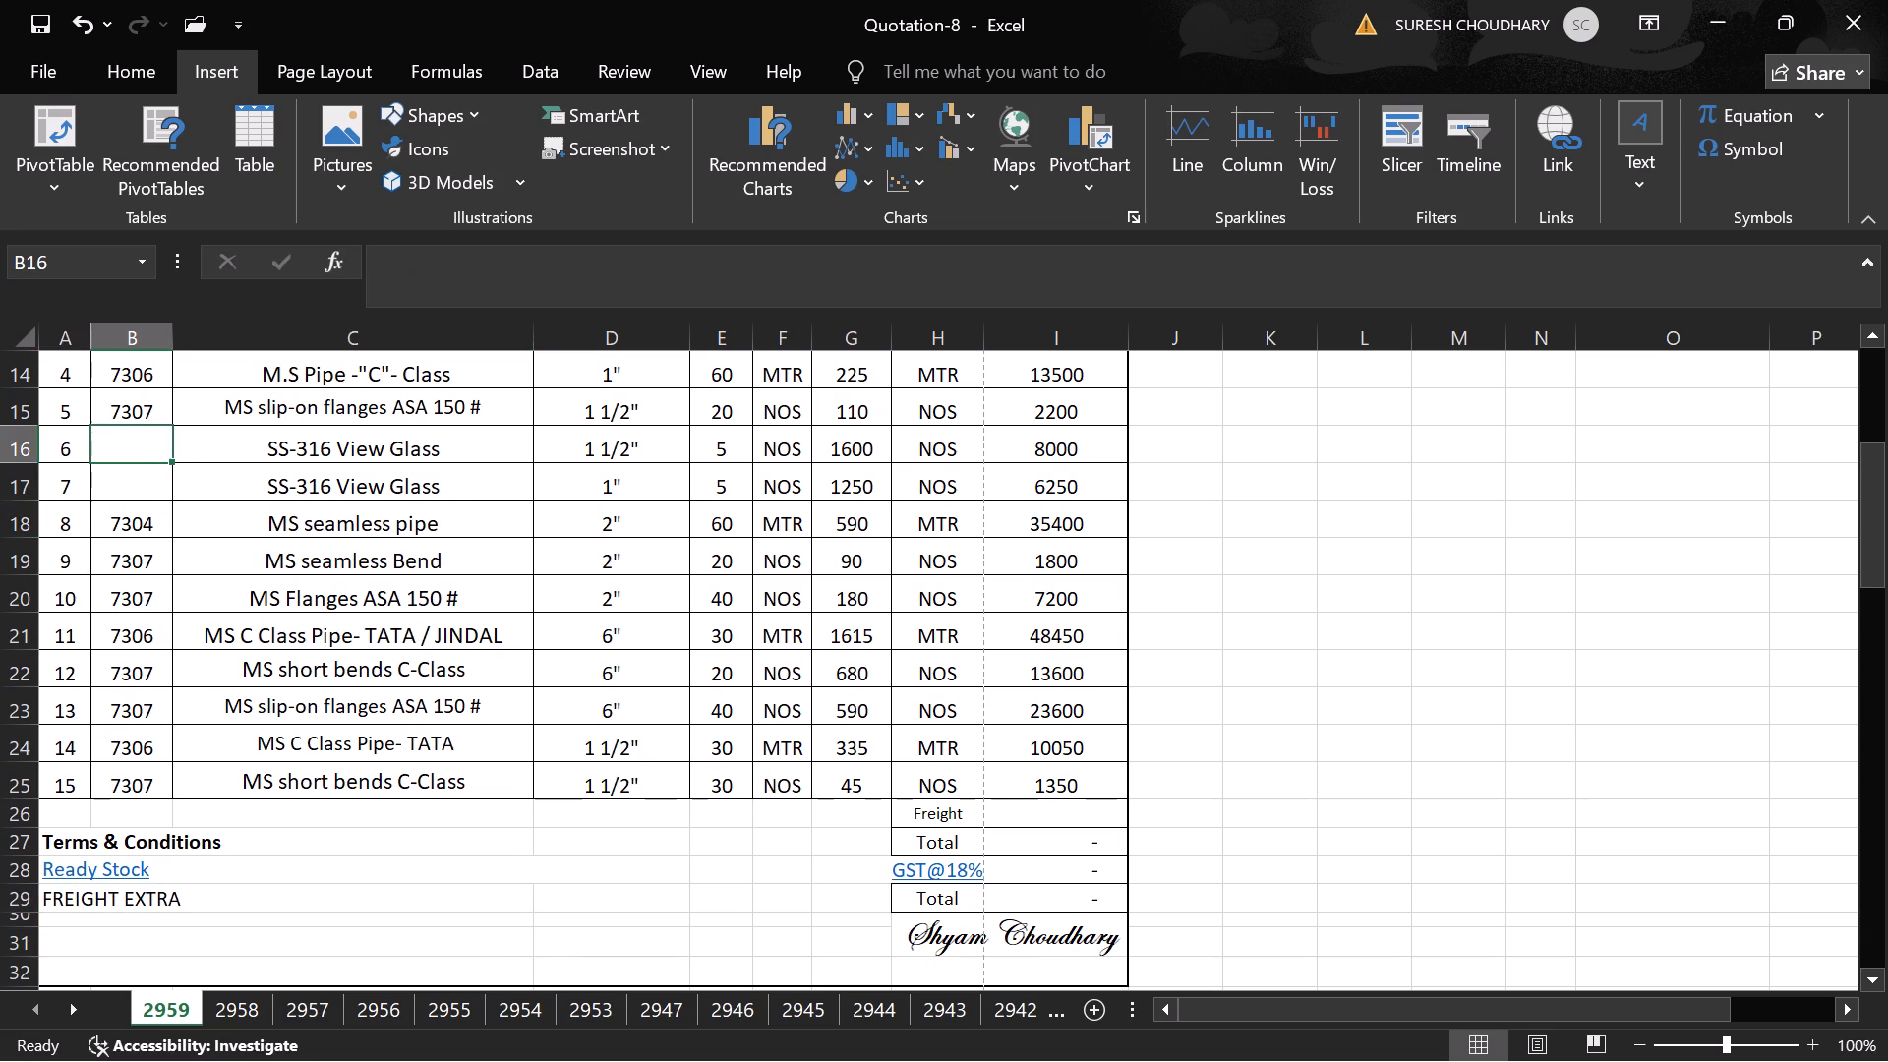
type("90")
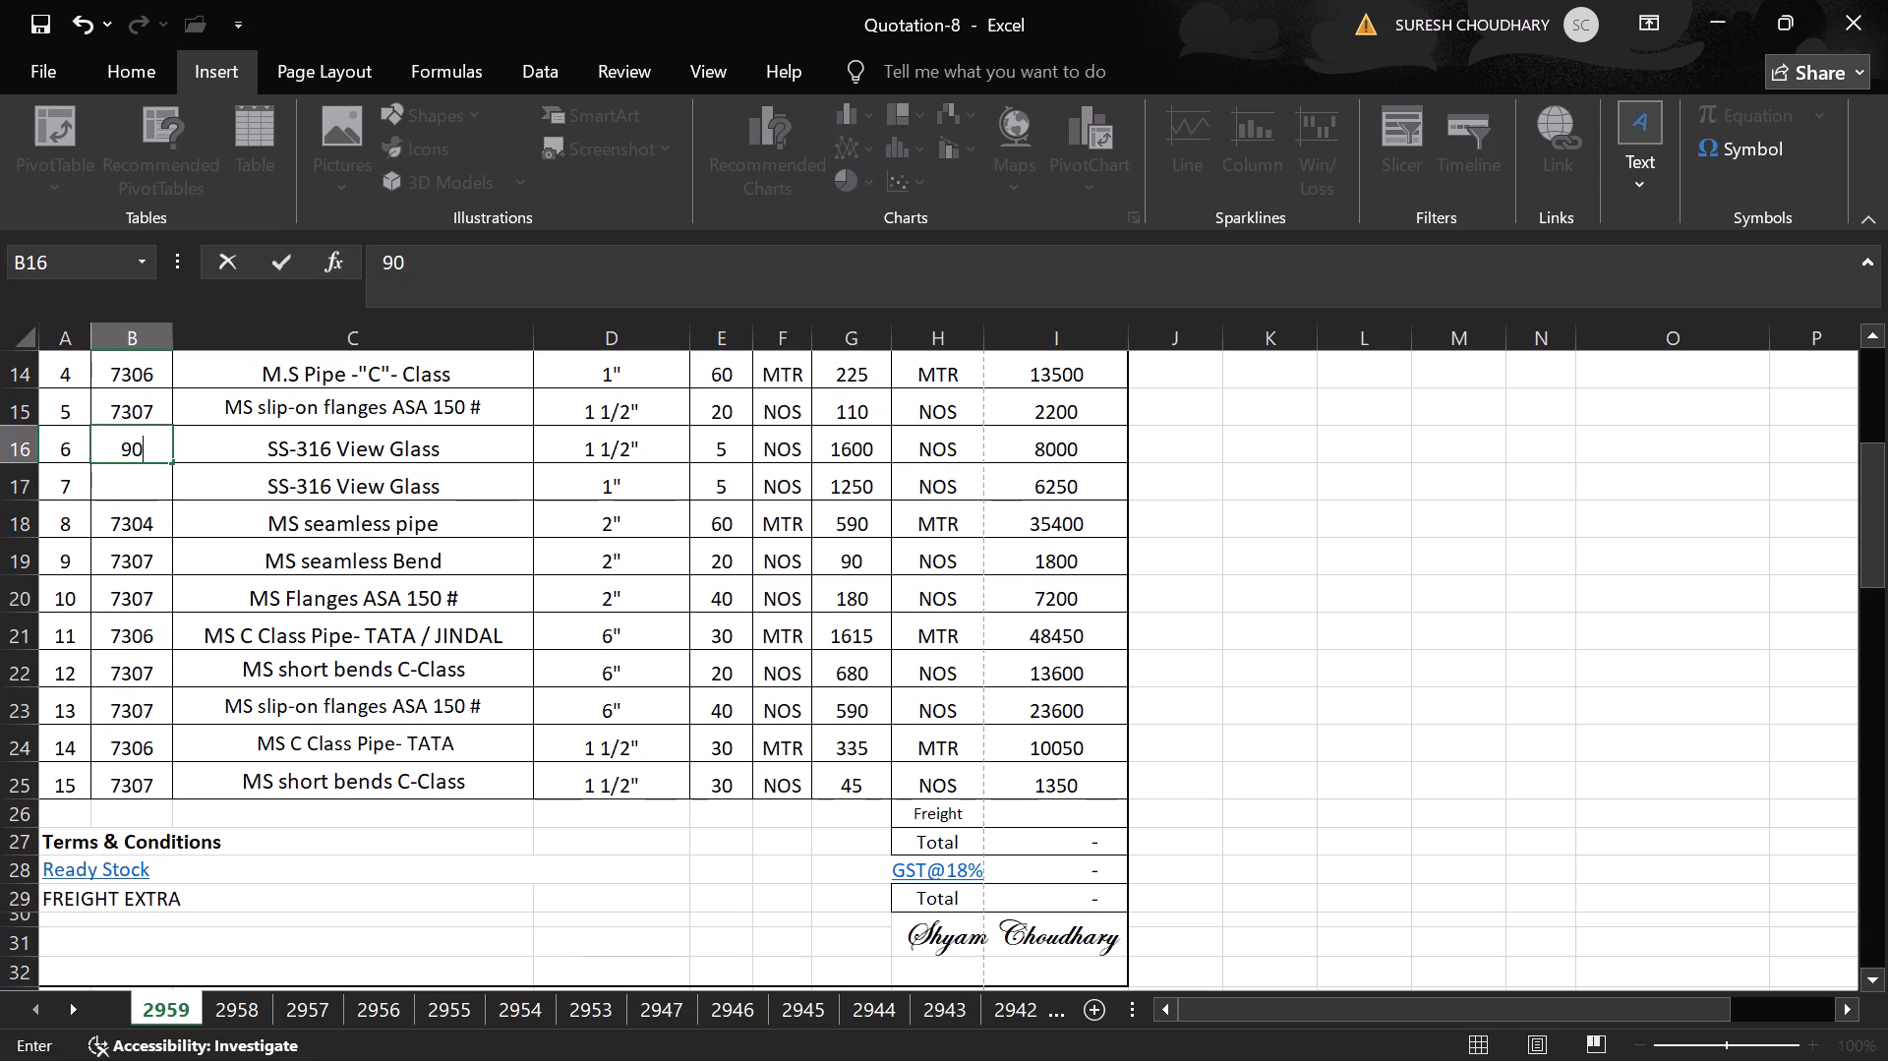
type("26")
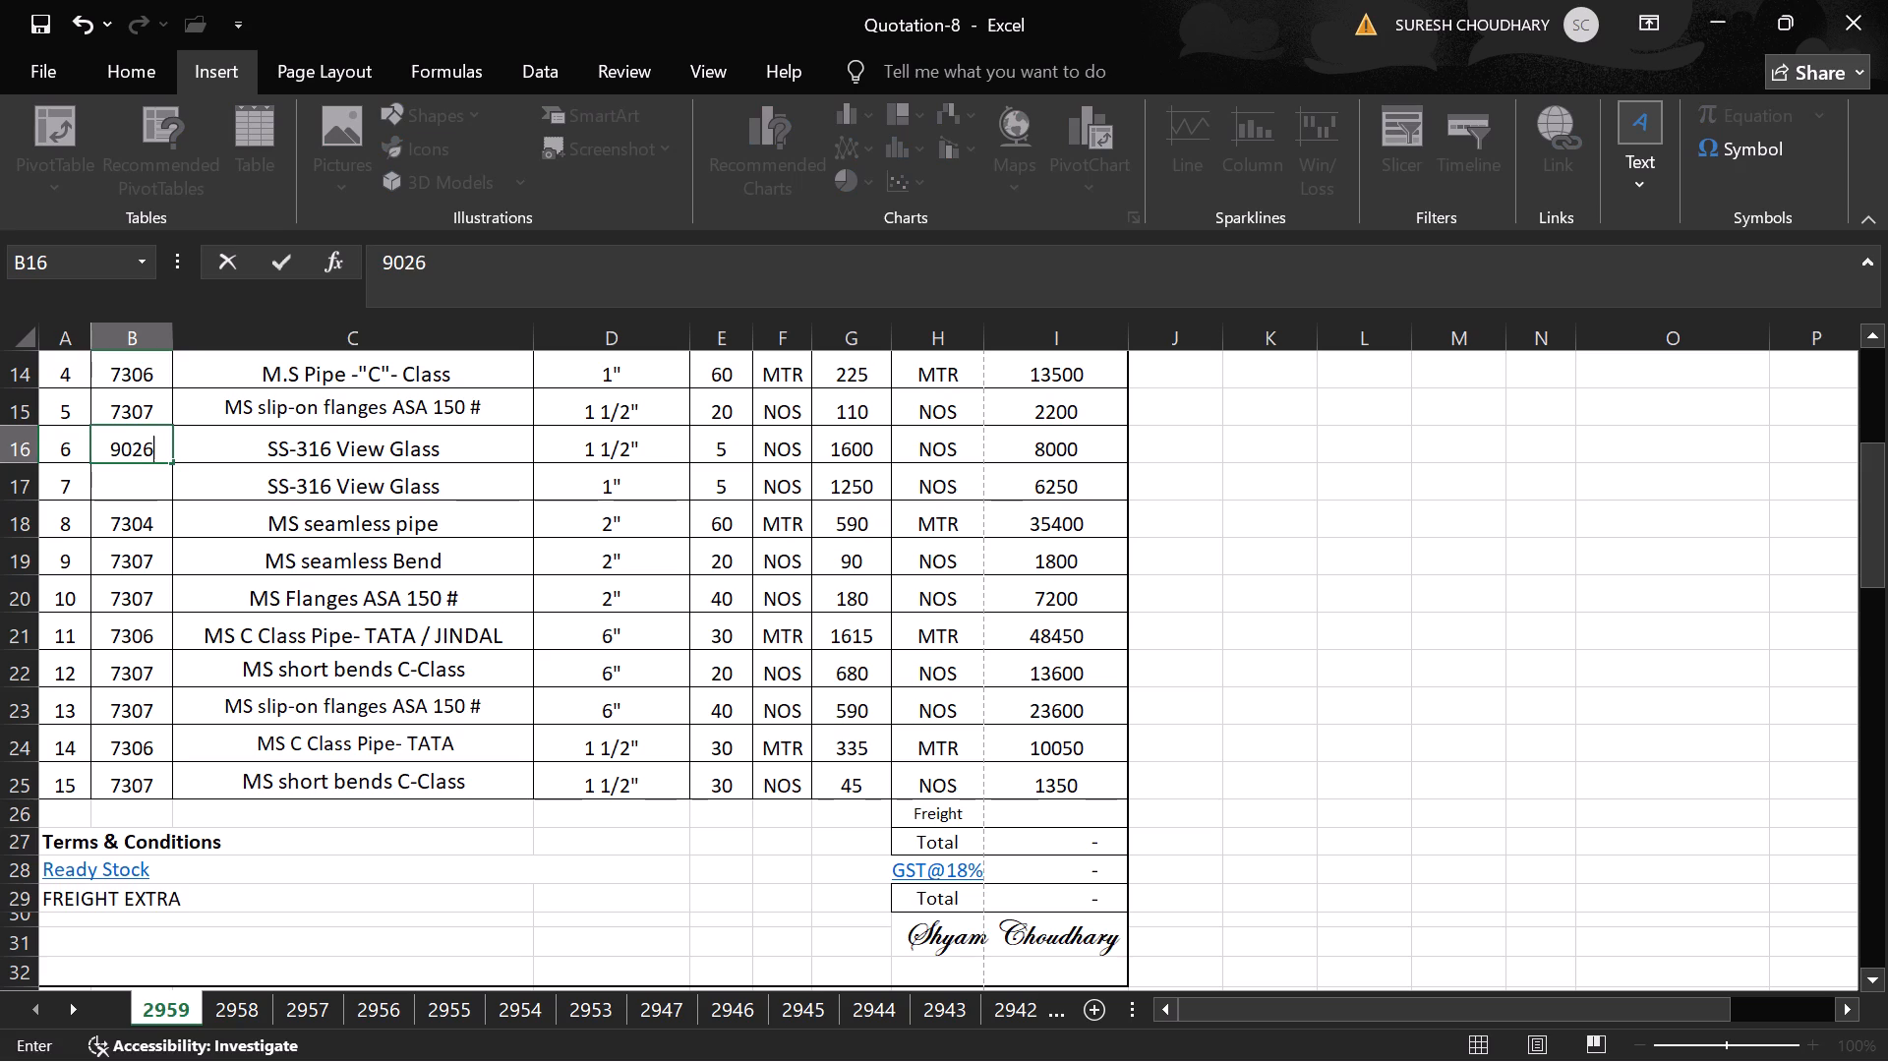
key("Down")
type("9026")
key("Down")
key("Down")
key("Down")
key("Down")
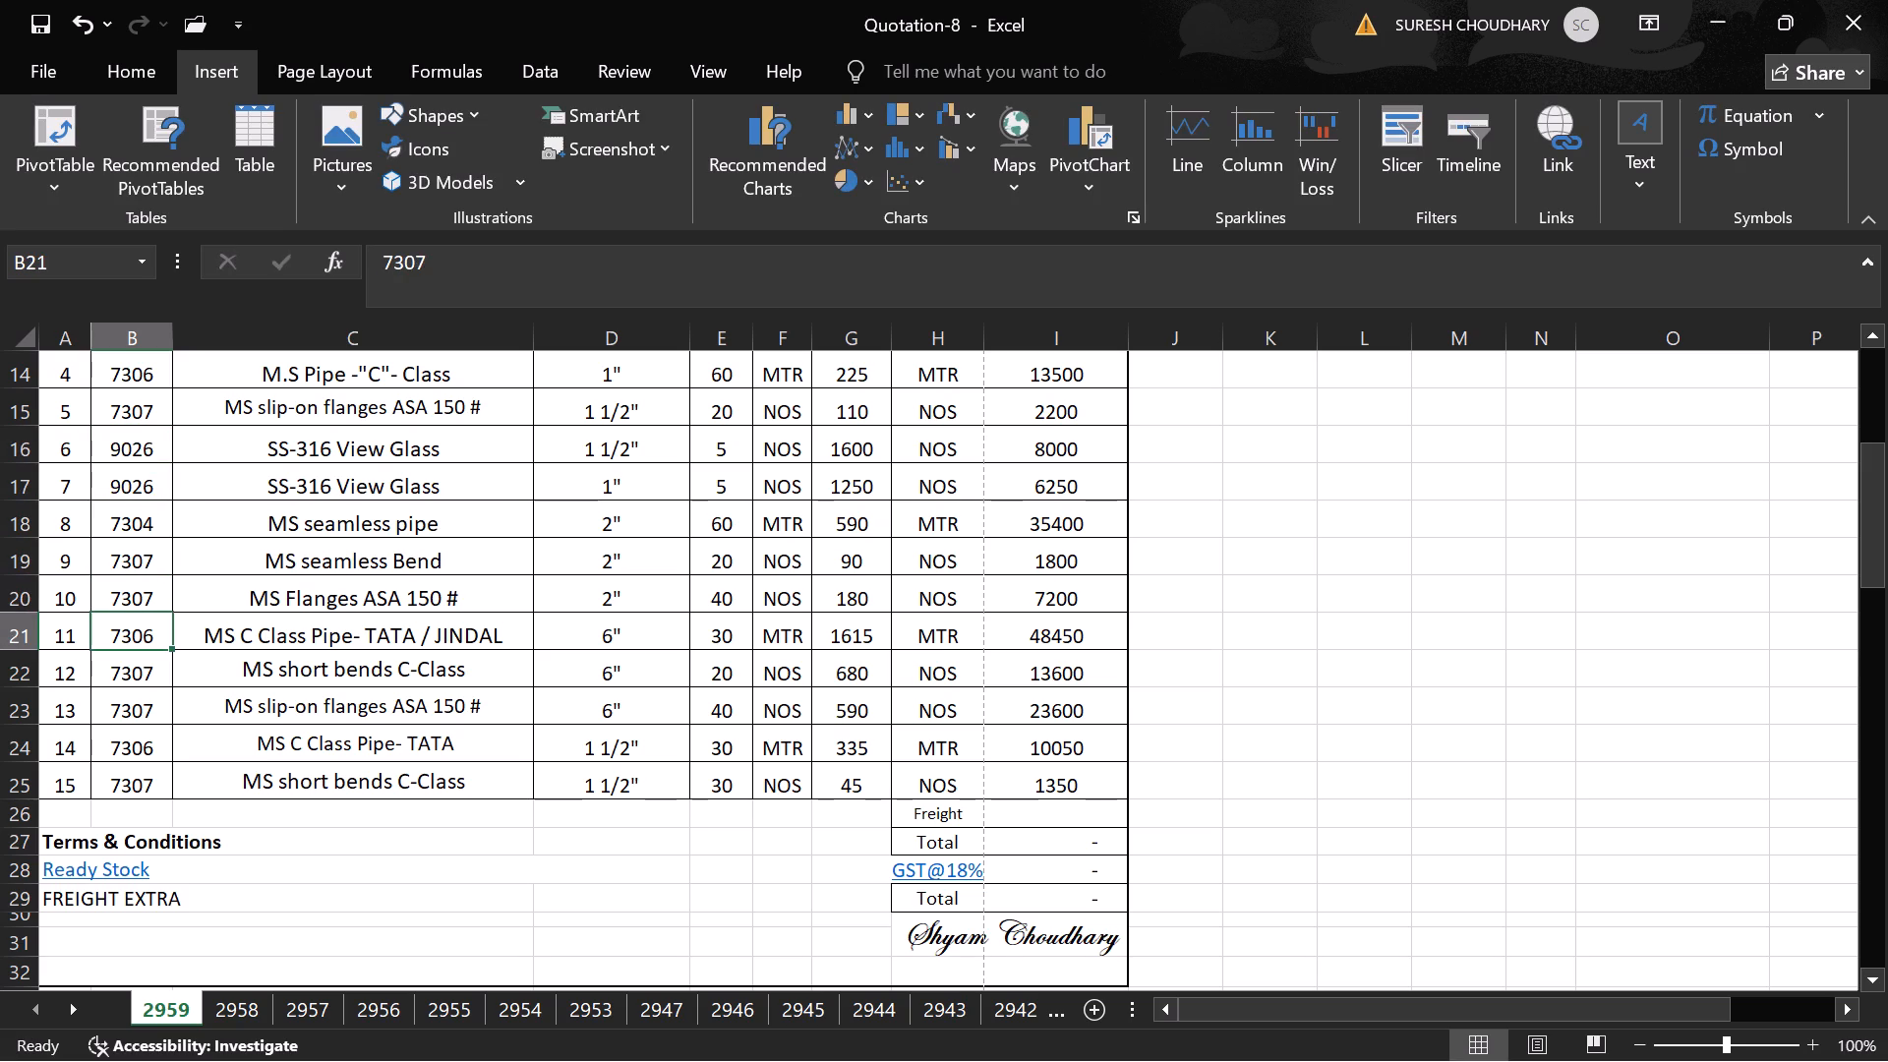
Review quotation 2959 from the last item rows and terms back to the company header, checking HSN codes, quantities, prices and item totals.
key("Down")
key("Down")
key("Down")
key("Down")
key("Down")
key("Down")
key("Down")
key("Down")
key("Down")
key("Down")
key("Down")
key("Down")
key("Down")
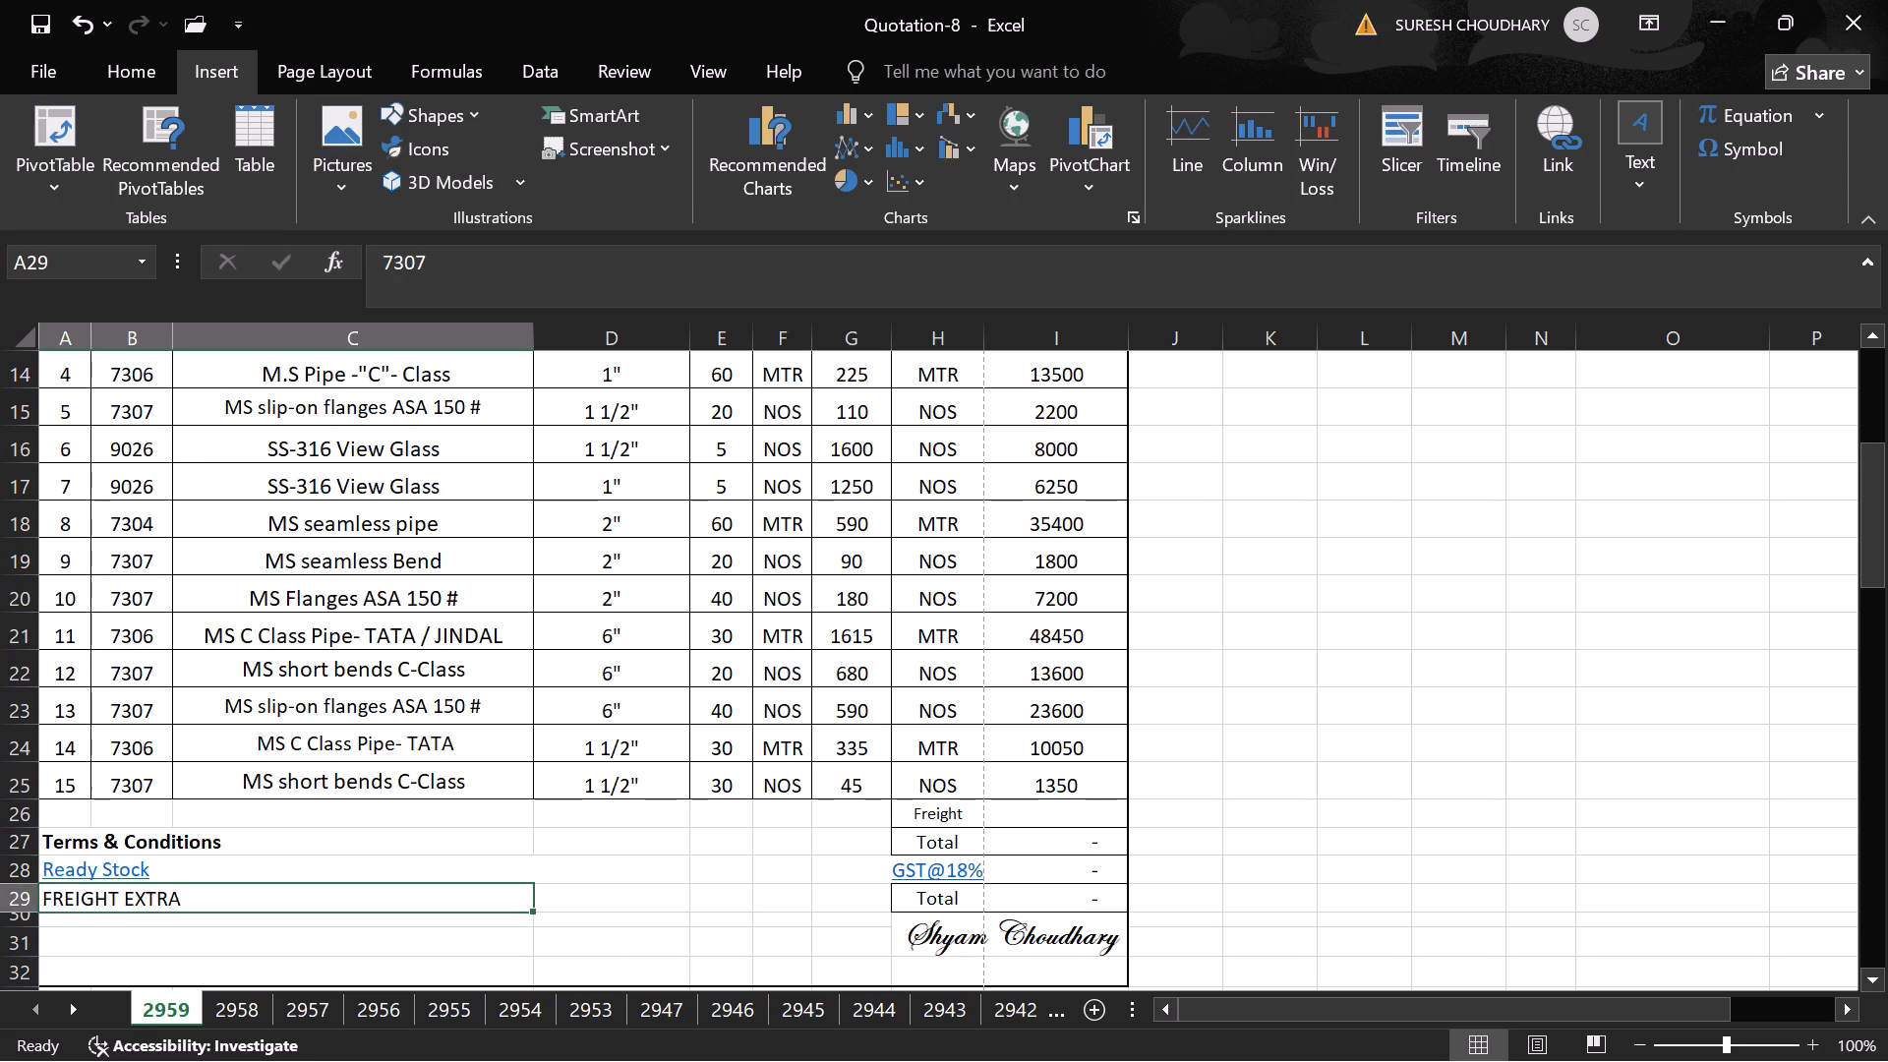
key("Up")
key("Up")
key("Up")
key("Up")
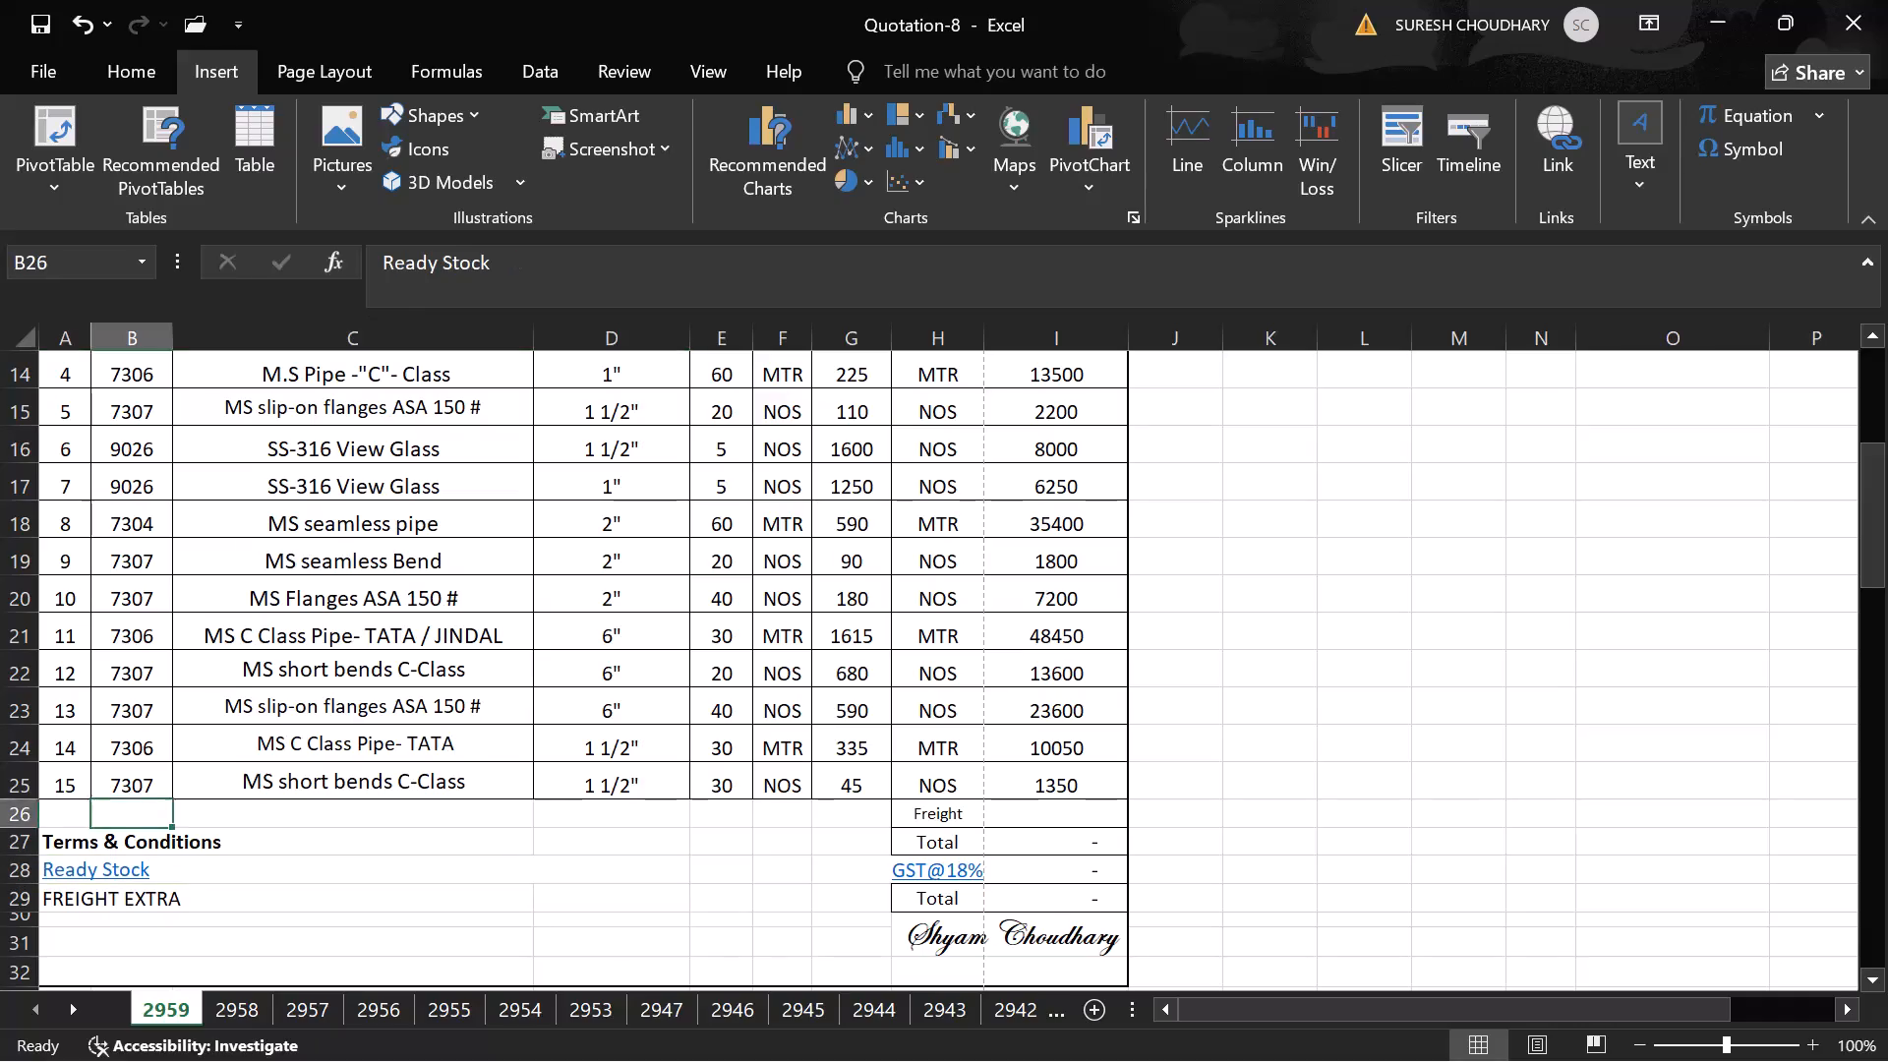
key("Up")
key("Up")
key("Up")
key("Up")
key("Up")
key("Up")
key("Up")
key("Up")
key("Up")
key("Up")
key("Up")
key("Up")
key("Up")
key("Up")
key("Up")
key("Up")
key("Up")
key("Up")
key("Up")
key("Up")
key("Up")
key("Up")
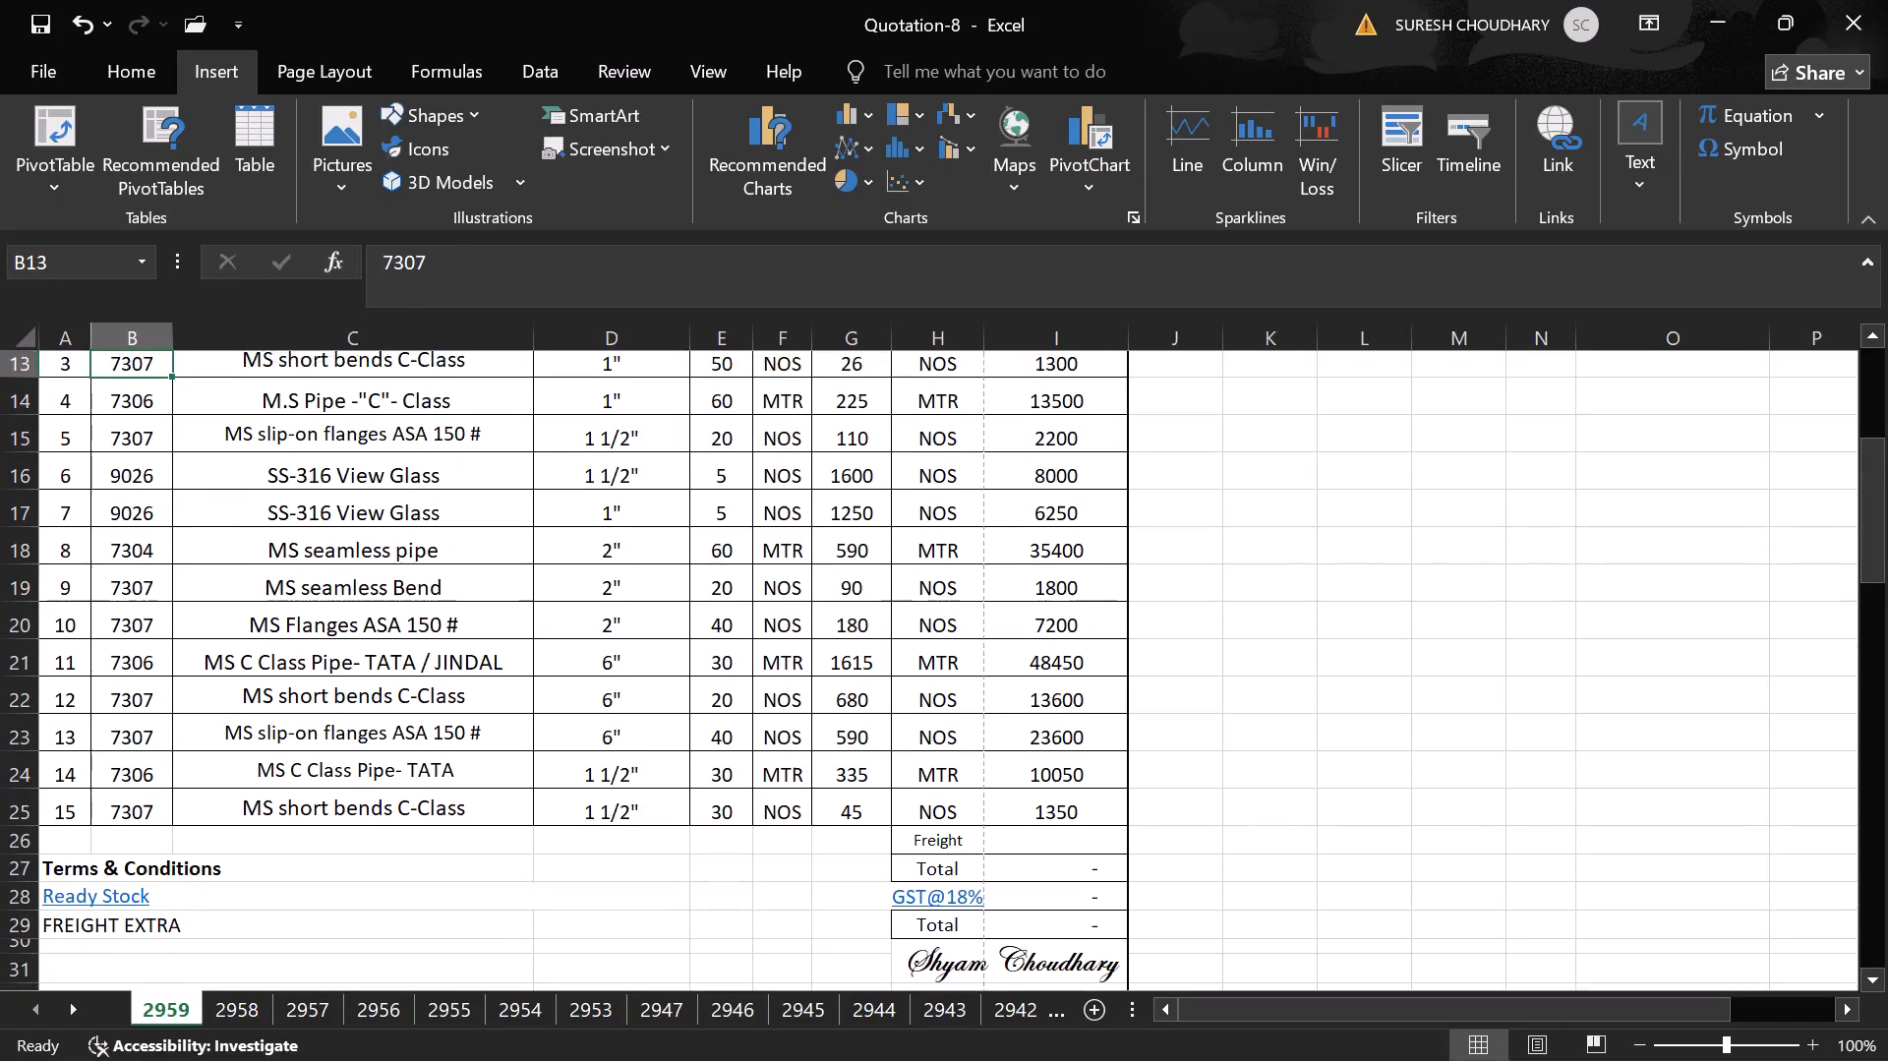
key("Up")
key("Up")
key("Up")
key("Up")
key("Up")
key("Up")
key("Up")
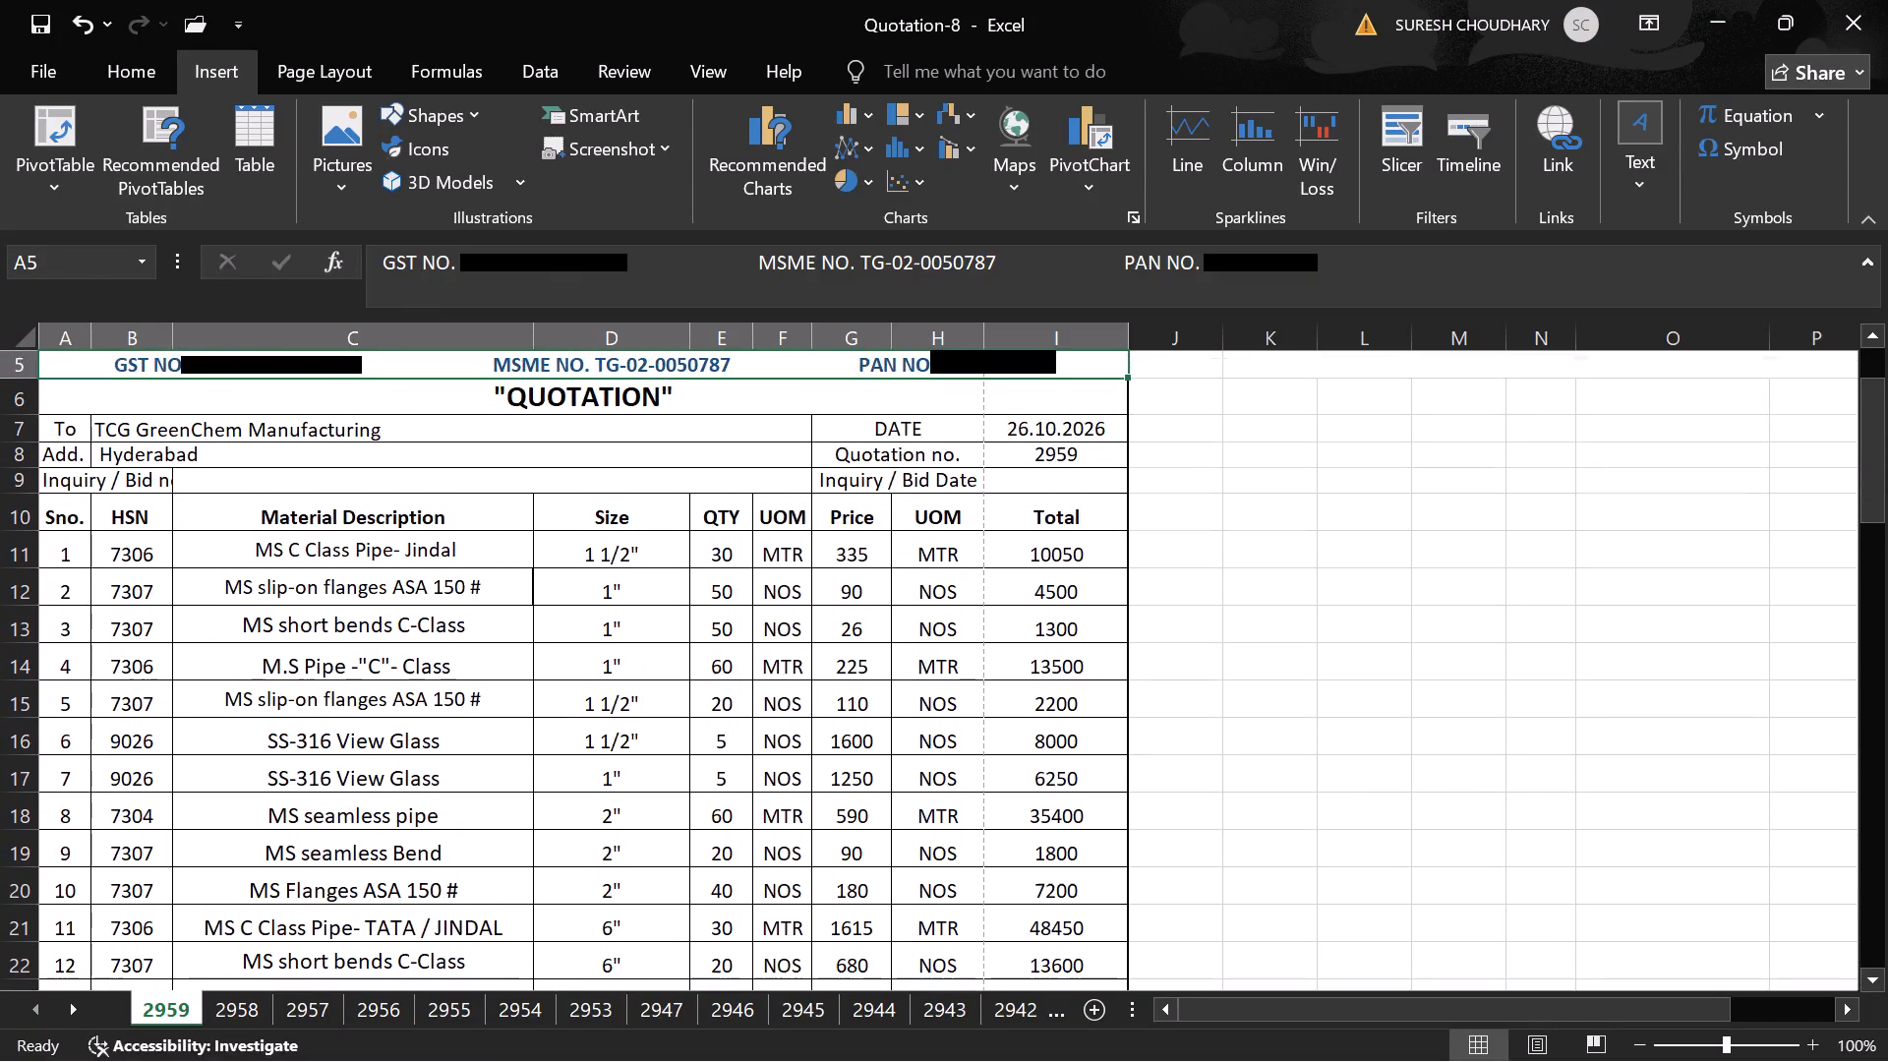
key("Up")
key("Up")
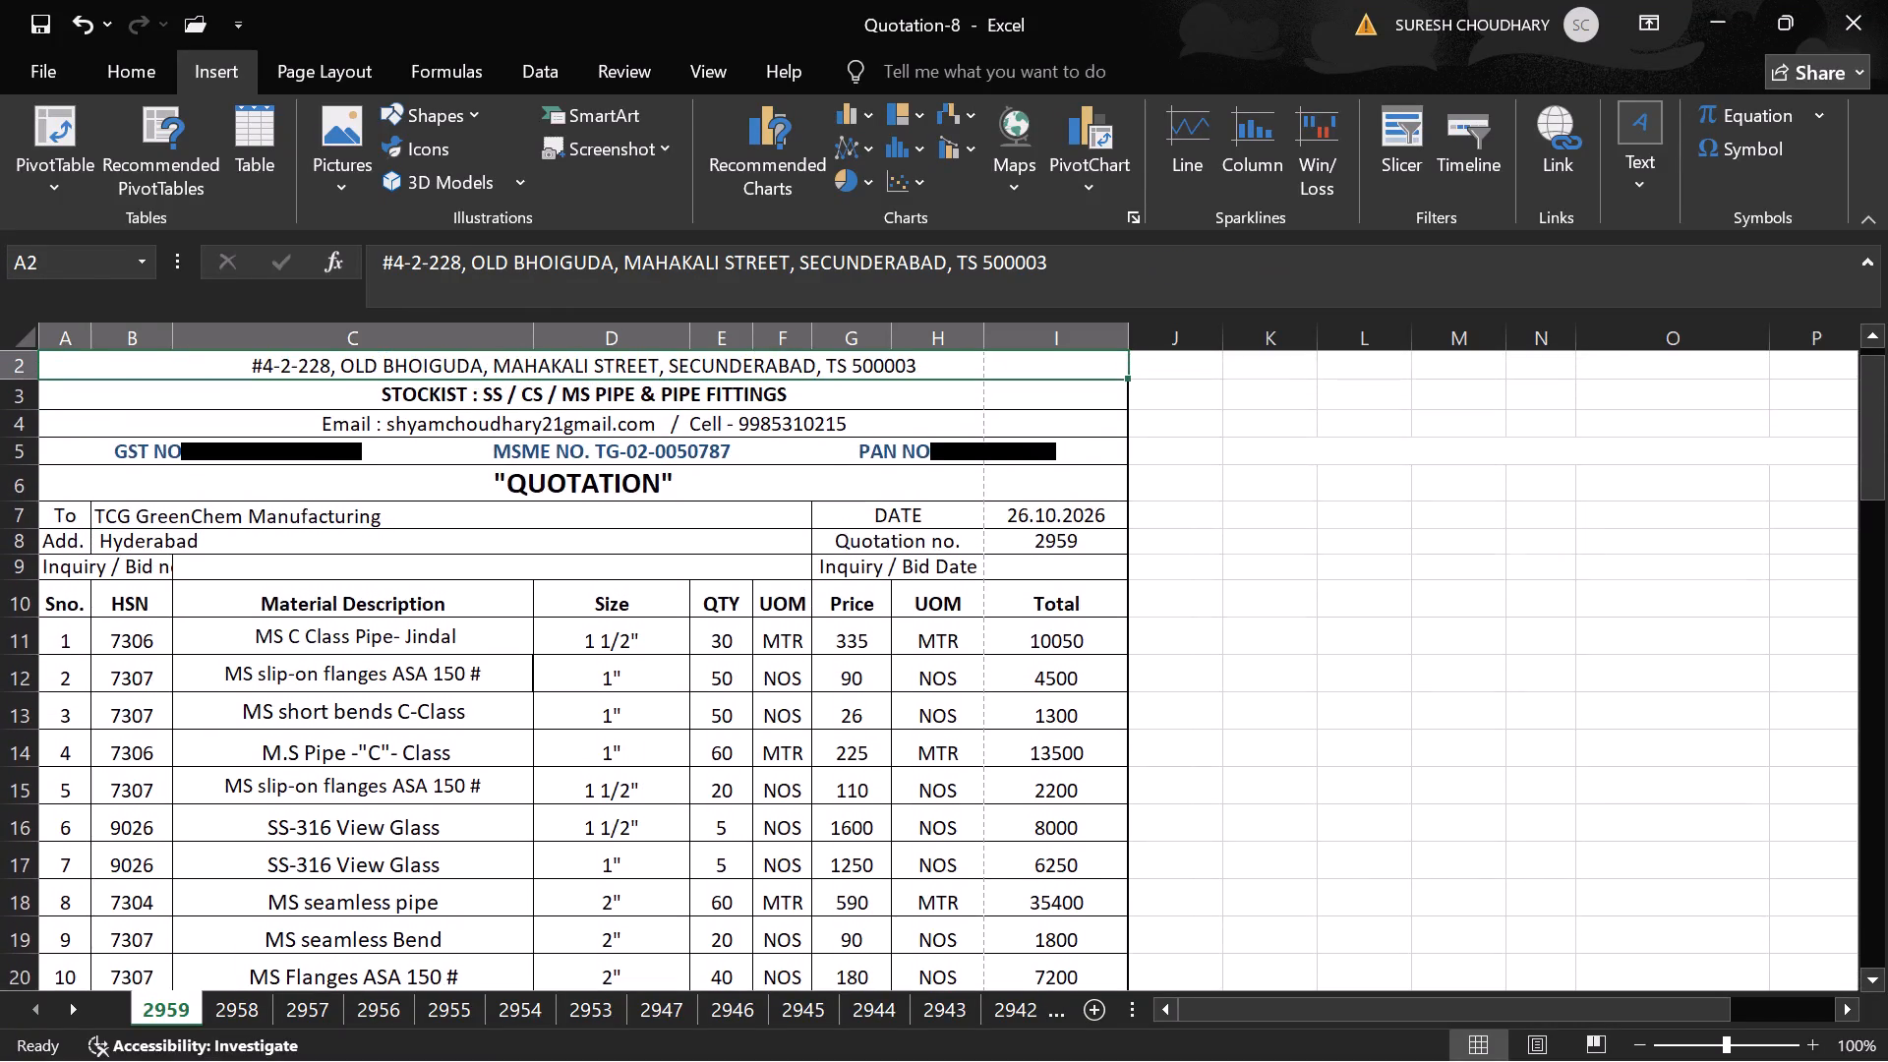
Replace the formula in the Total cell above the GST@18% row with =sum.
key("Down")
key("Down")
key("Down")
key("Down")
key("Down")
key("Down")
key("Down")
key("Down")
key("Down")
key("Down")
key("Down")
key("Down")
key("Down")
key("Down")
key("Down")
key("Down")
key("Down")
key("Down")
key("Down")
key("Down")
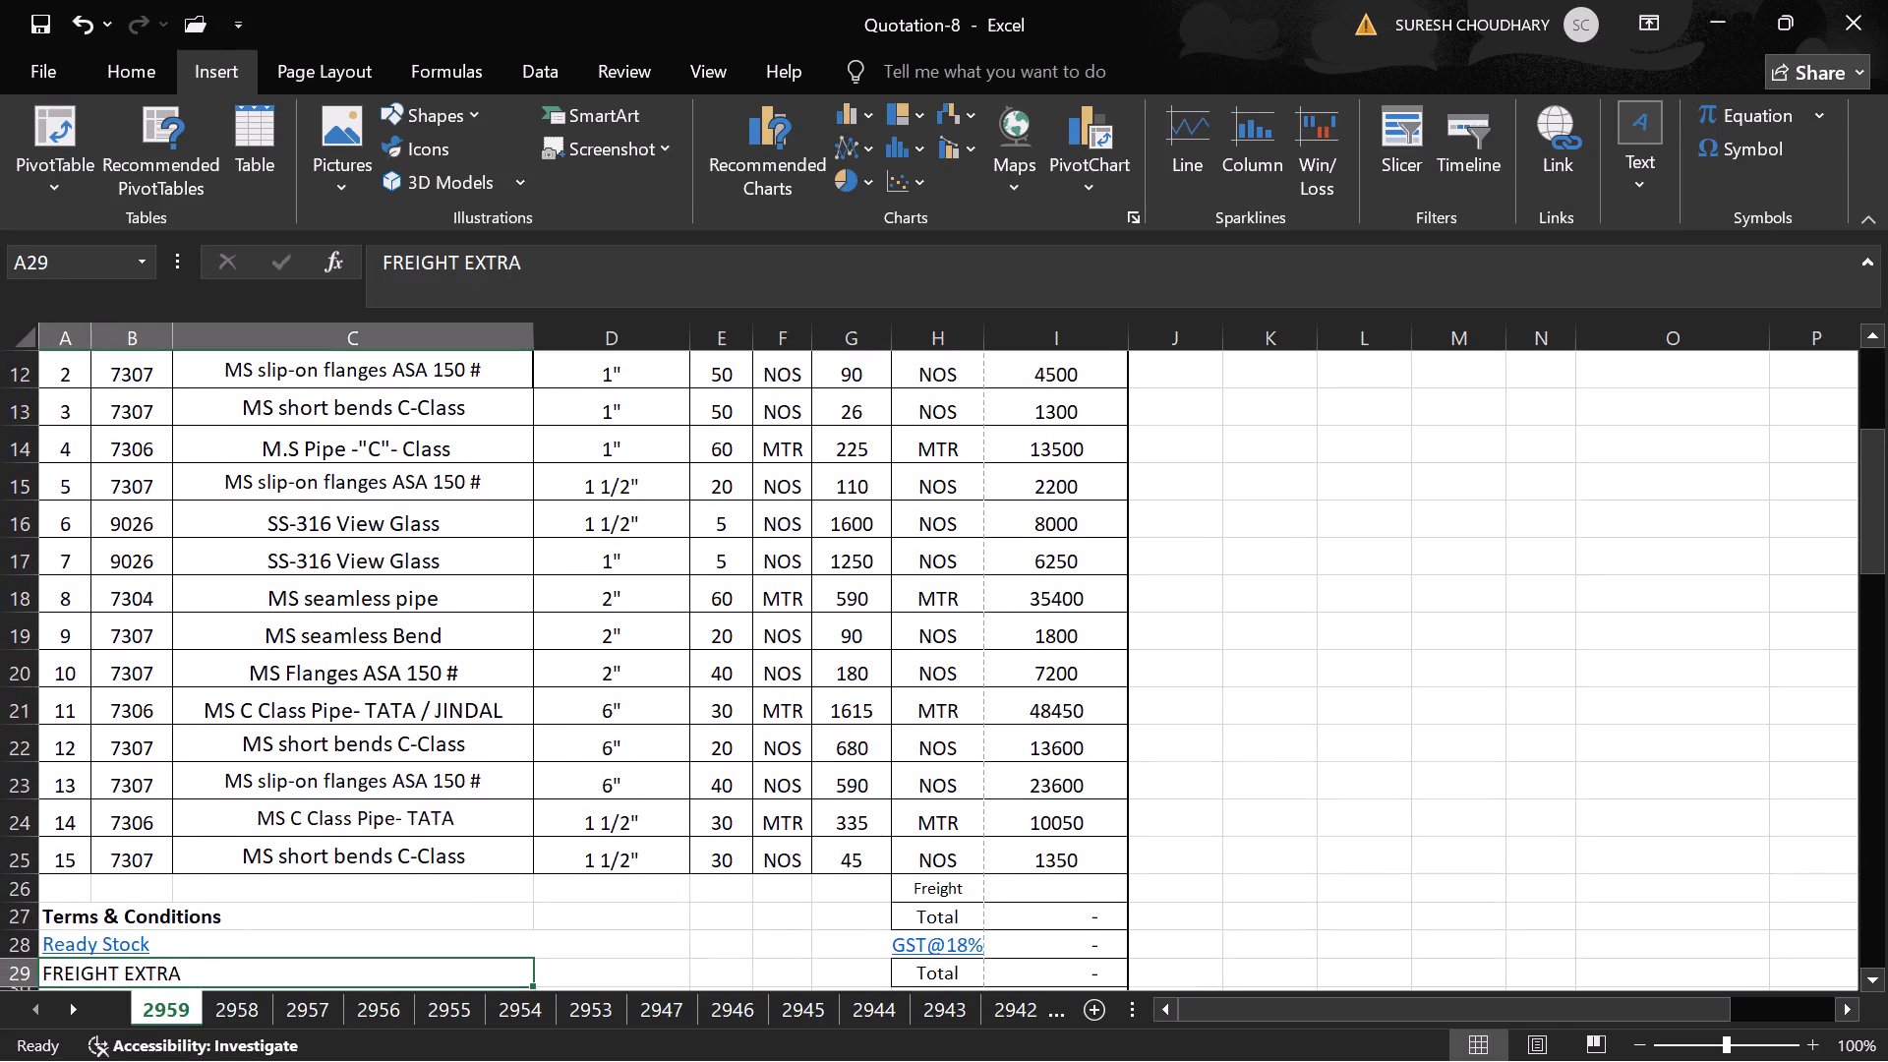
key("Right")
key("Right")
key("Right")
key("Right")
key("Right")
key("Right")
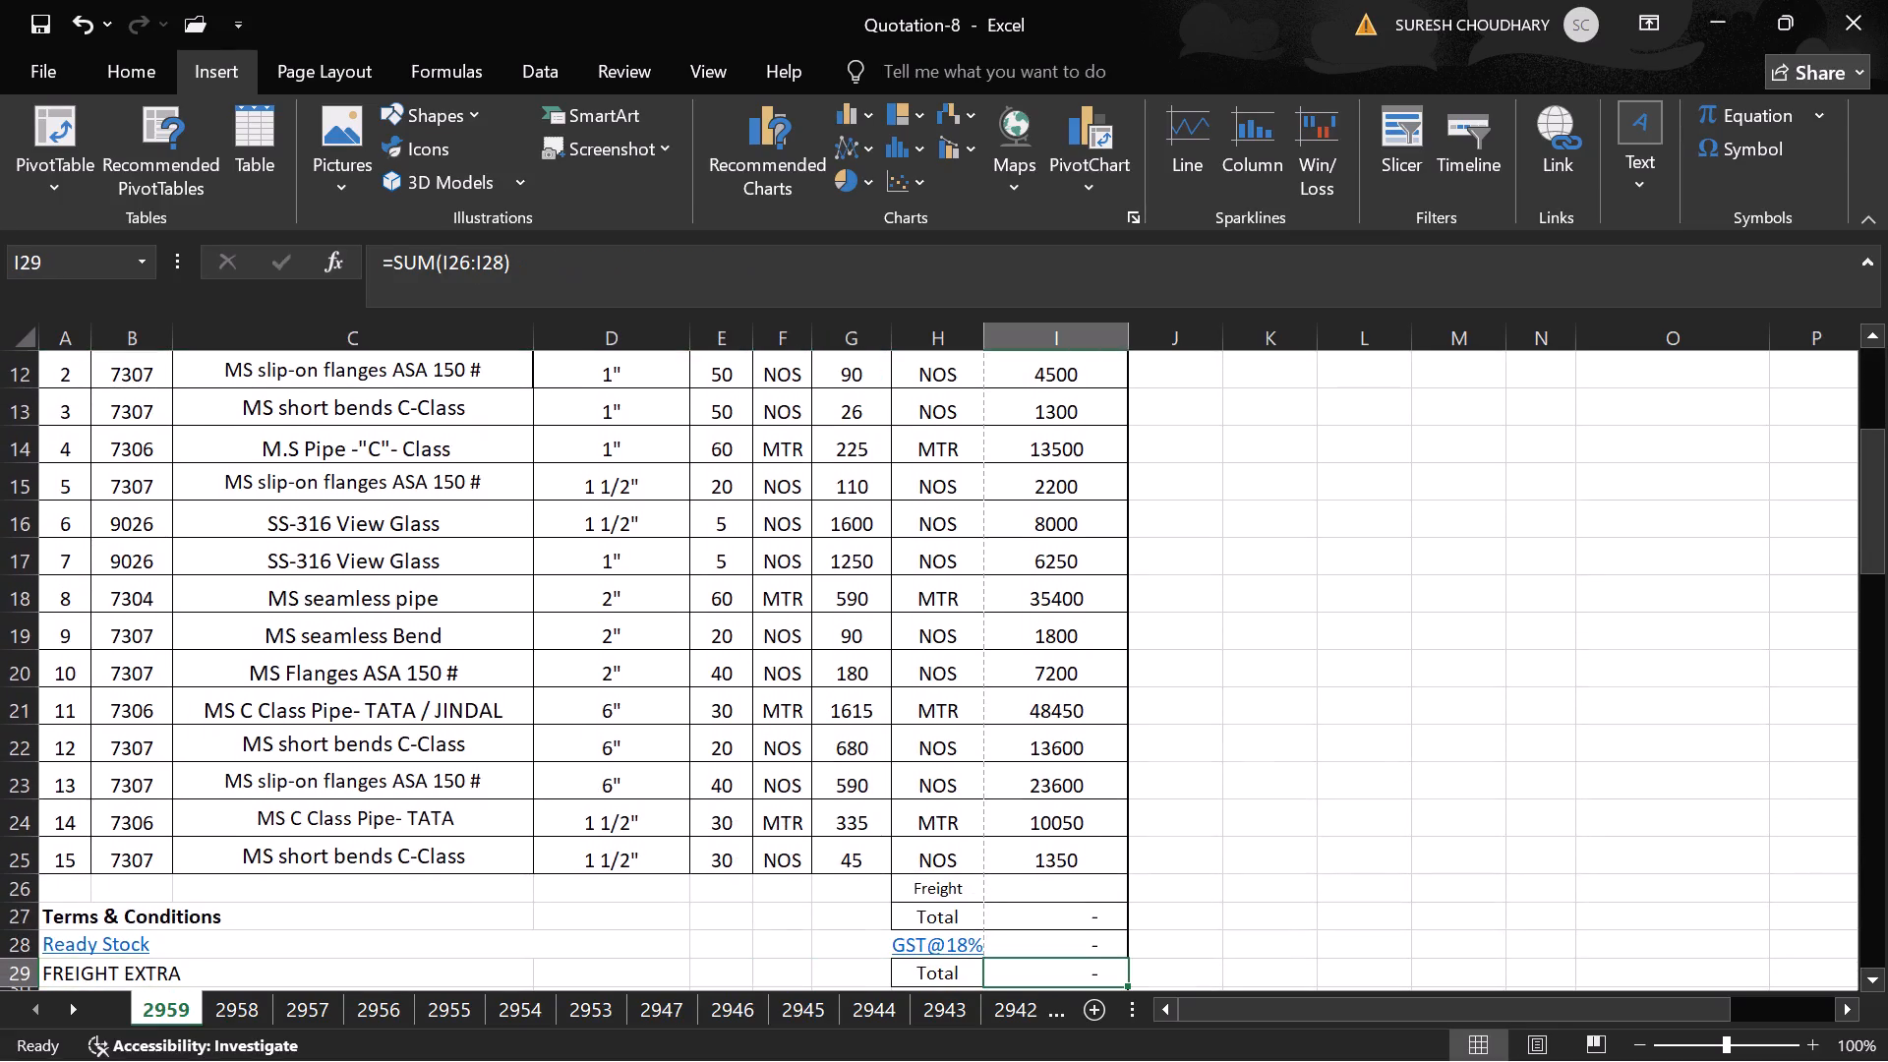
key("Up")
key("Up")
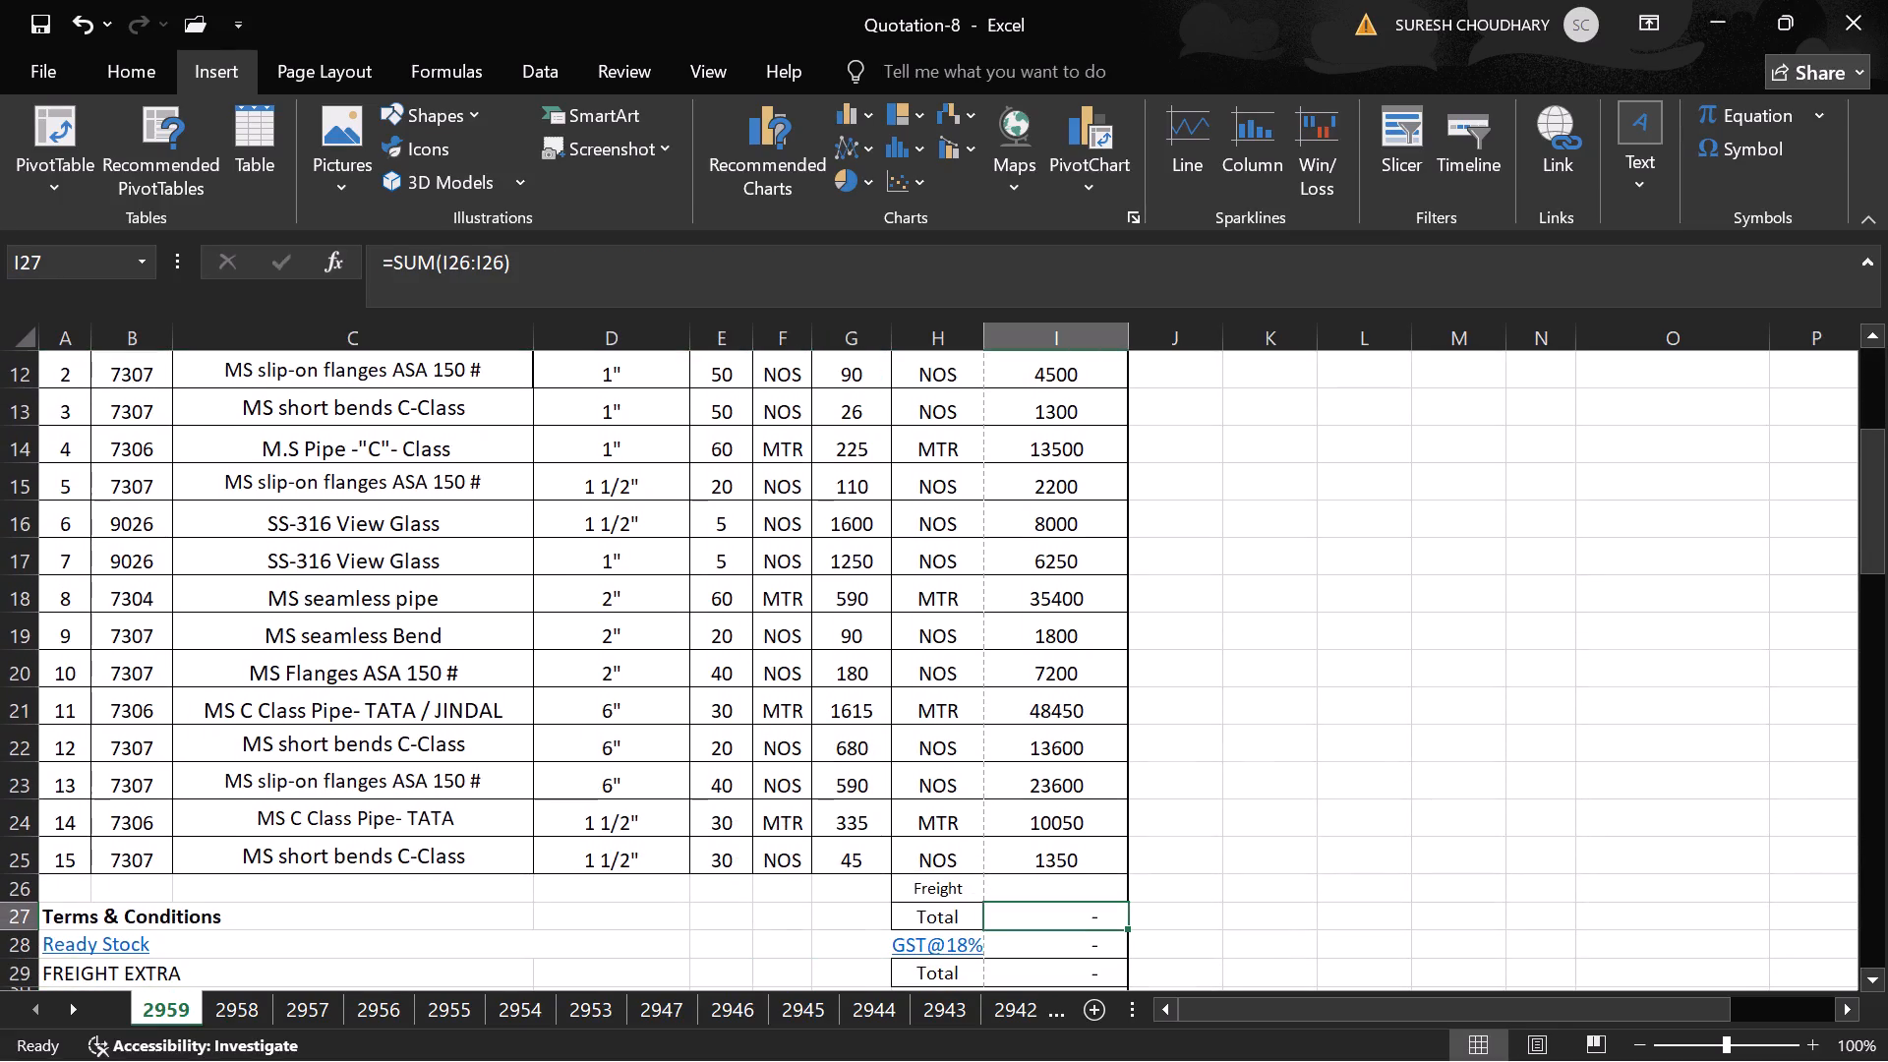
key("equal")
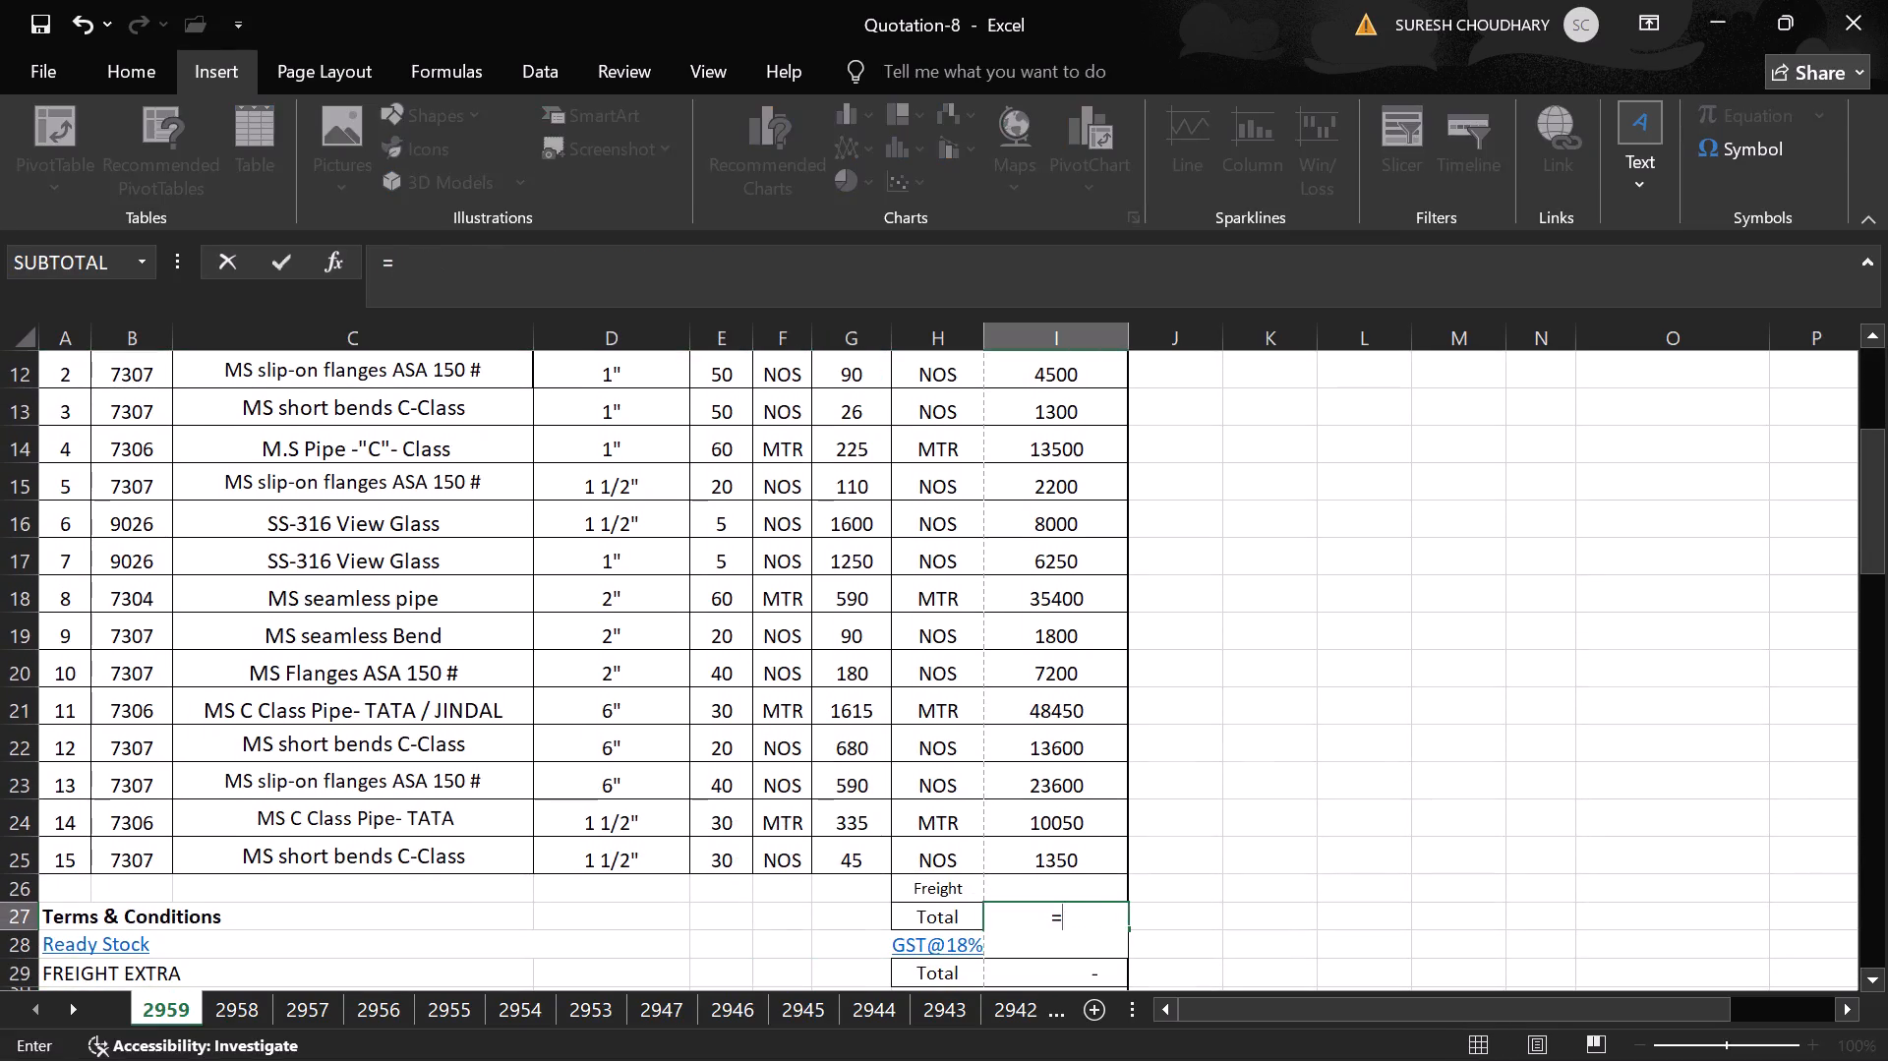
type("sum")
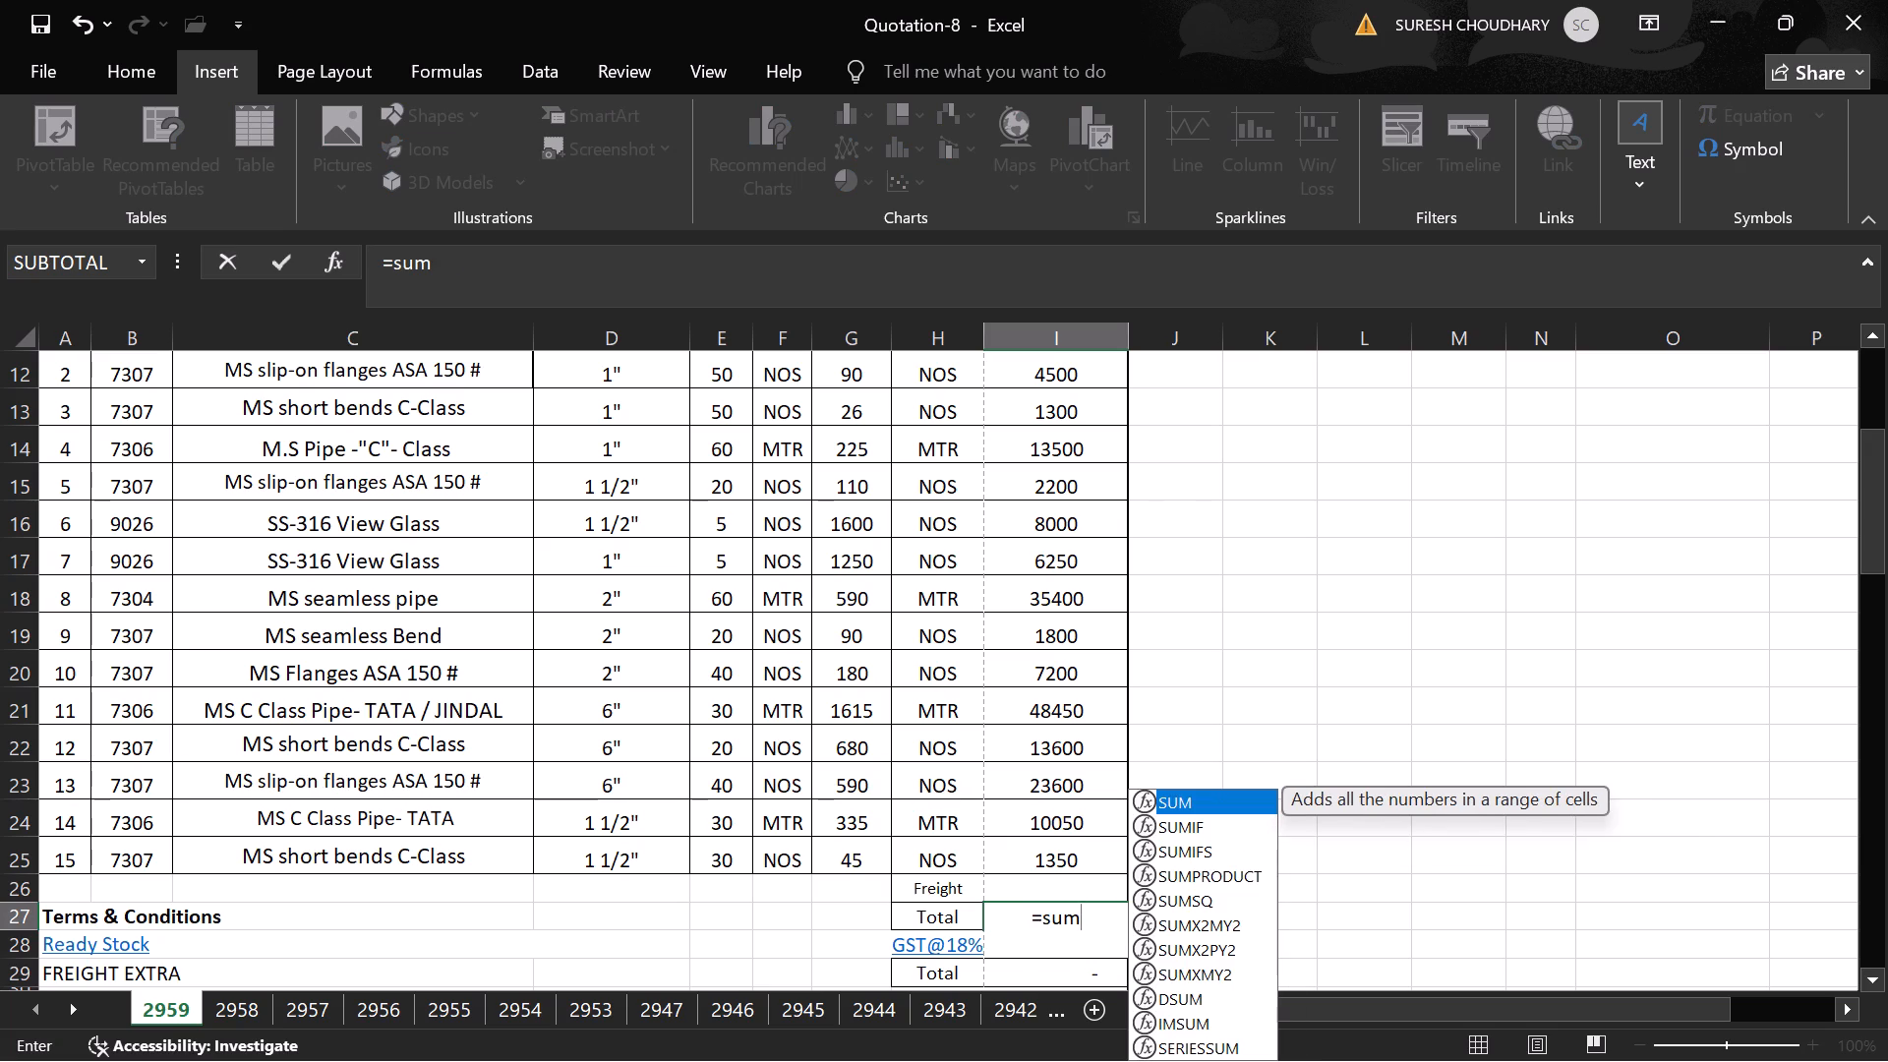
key("Return")
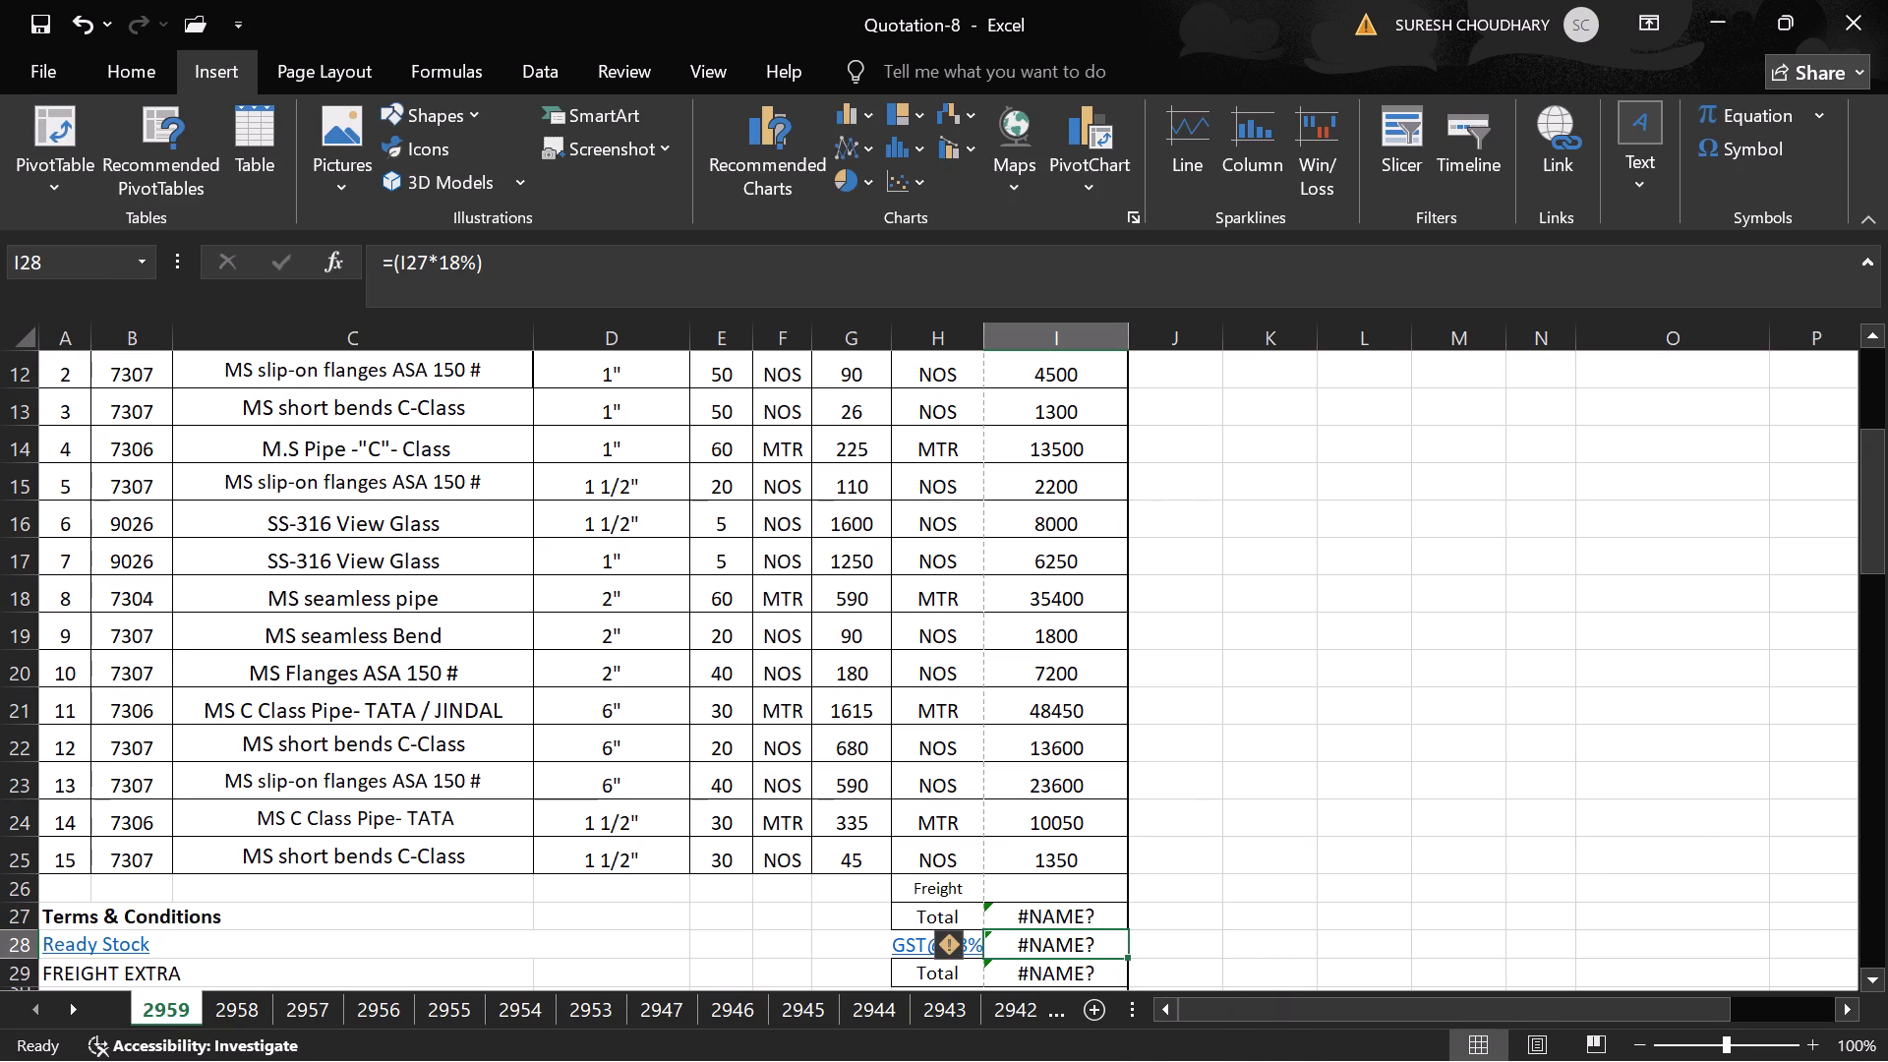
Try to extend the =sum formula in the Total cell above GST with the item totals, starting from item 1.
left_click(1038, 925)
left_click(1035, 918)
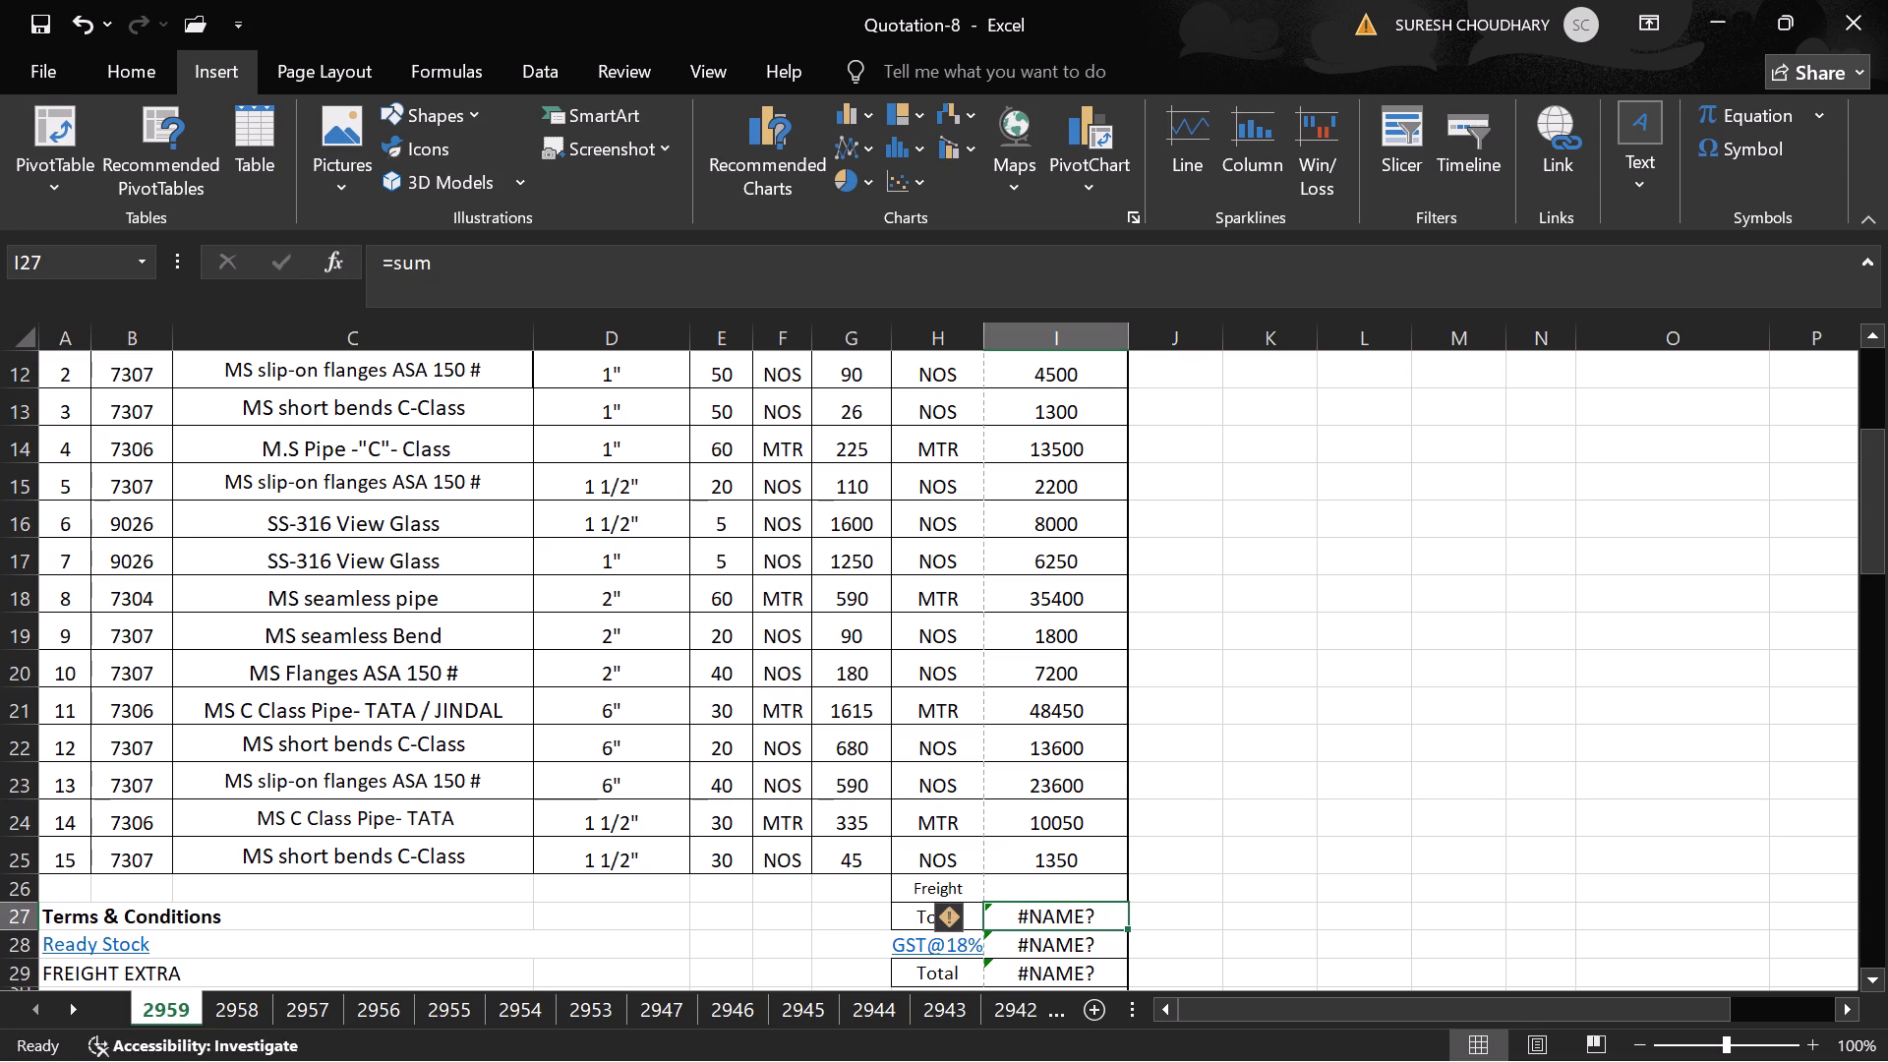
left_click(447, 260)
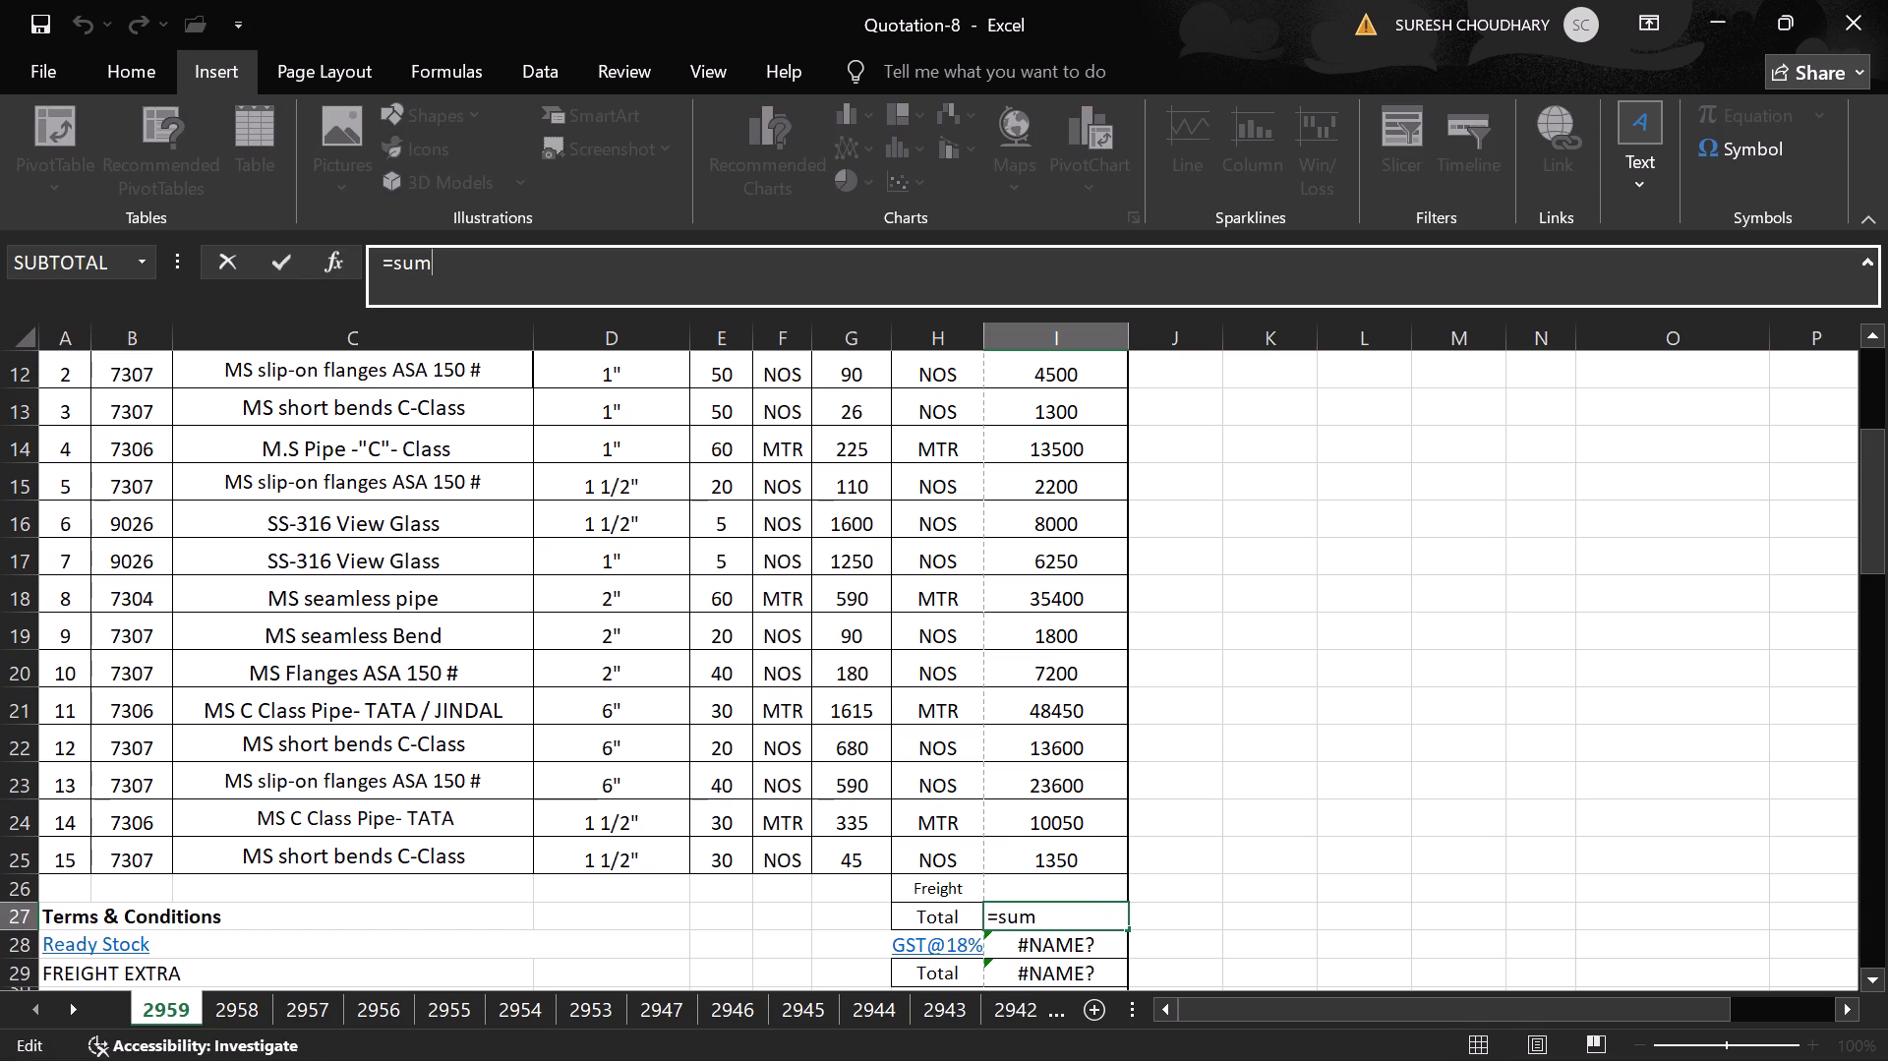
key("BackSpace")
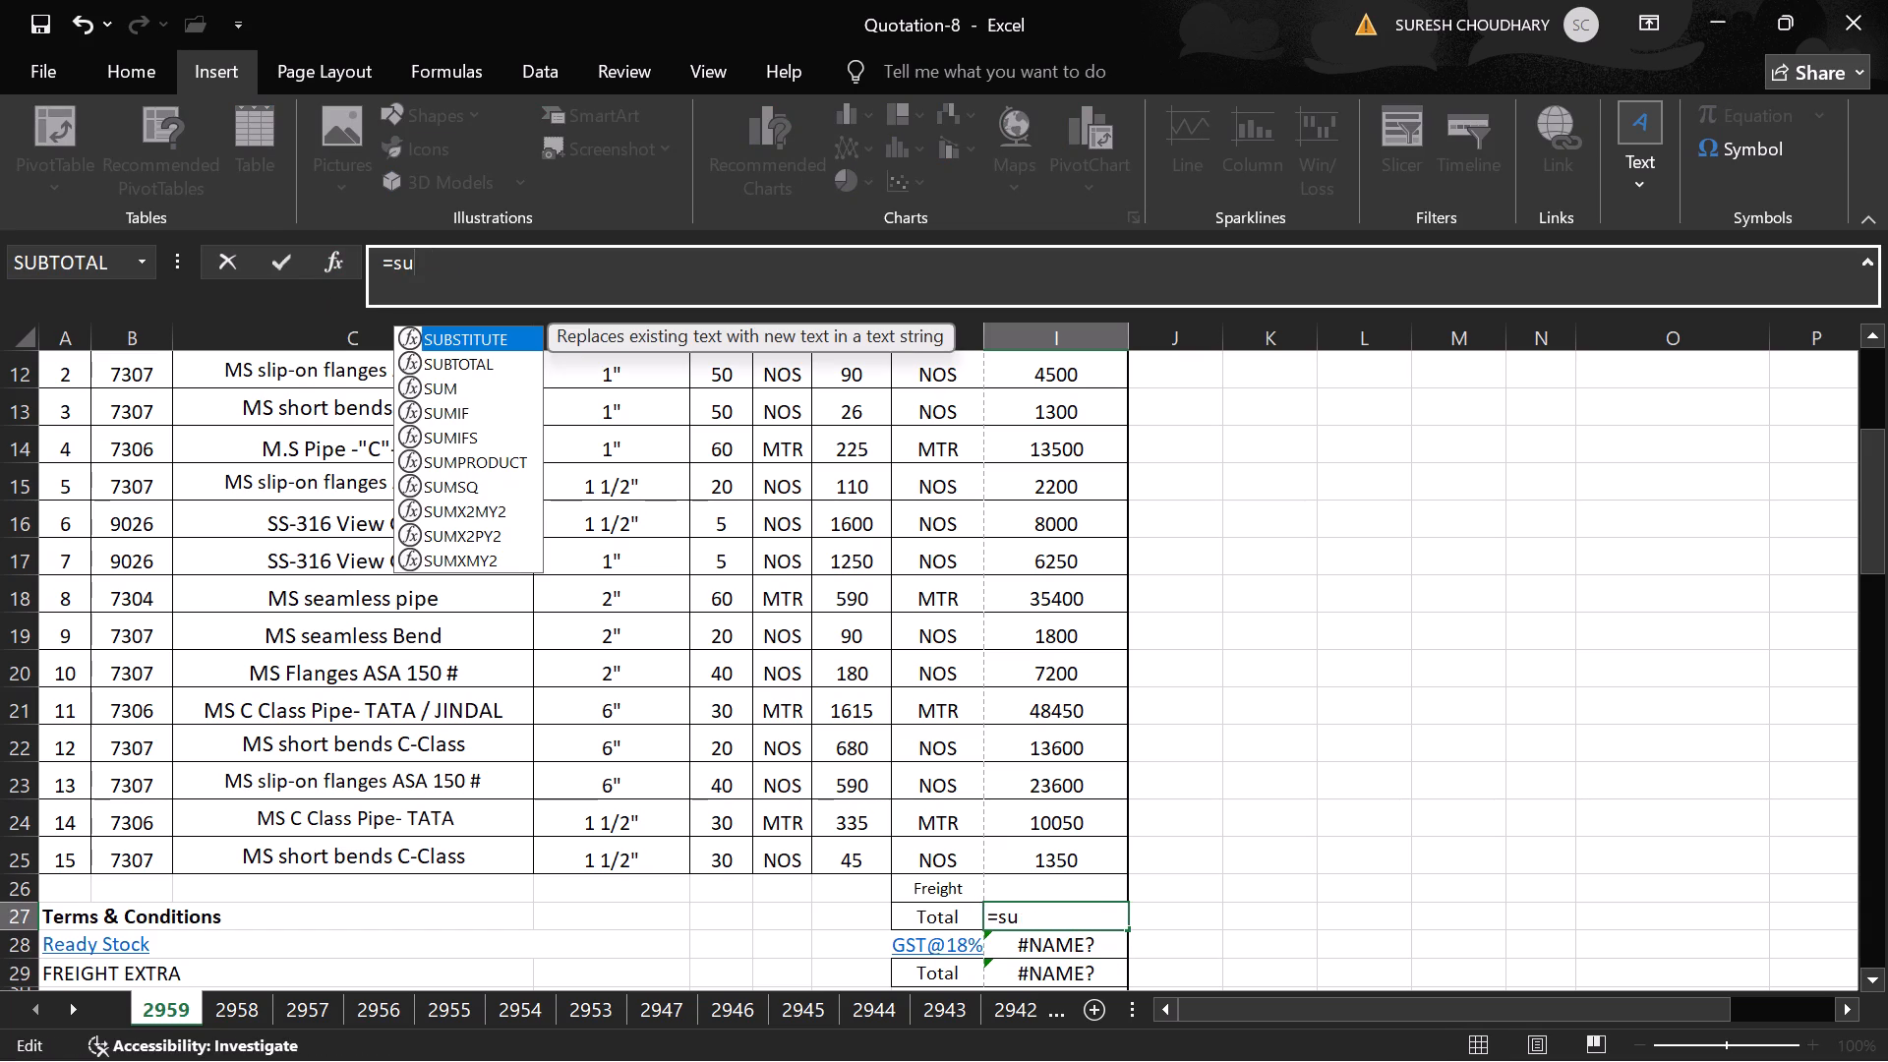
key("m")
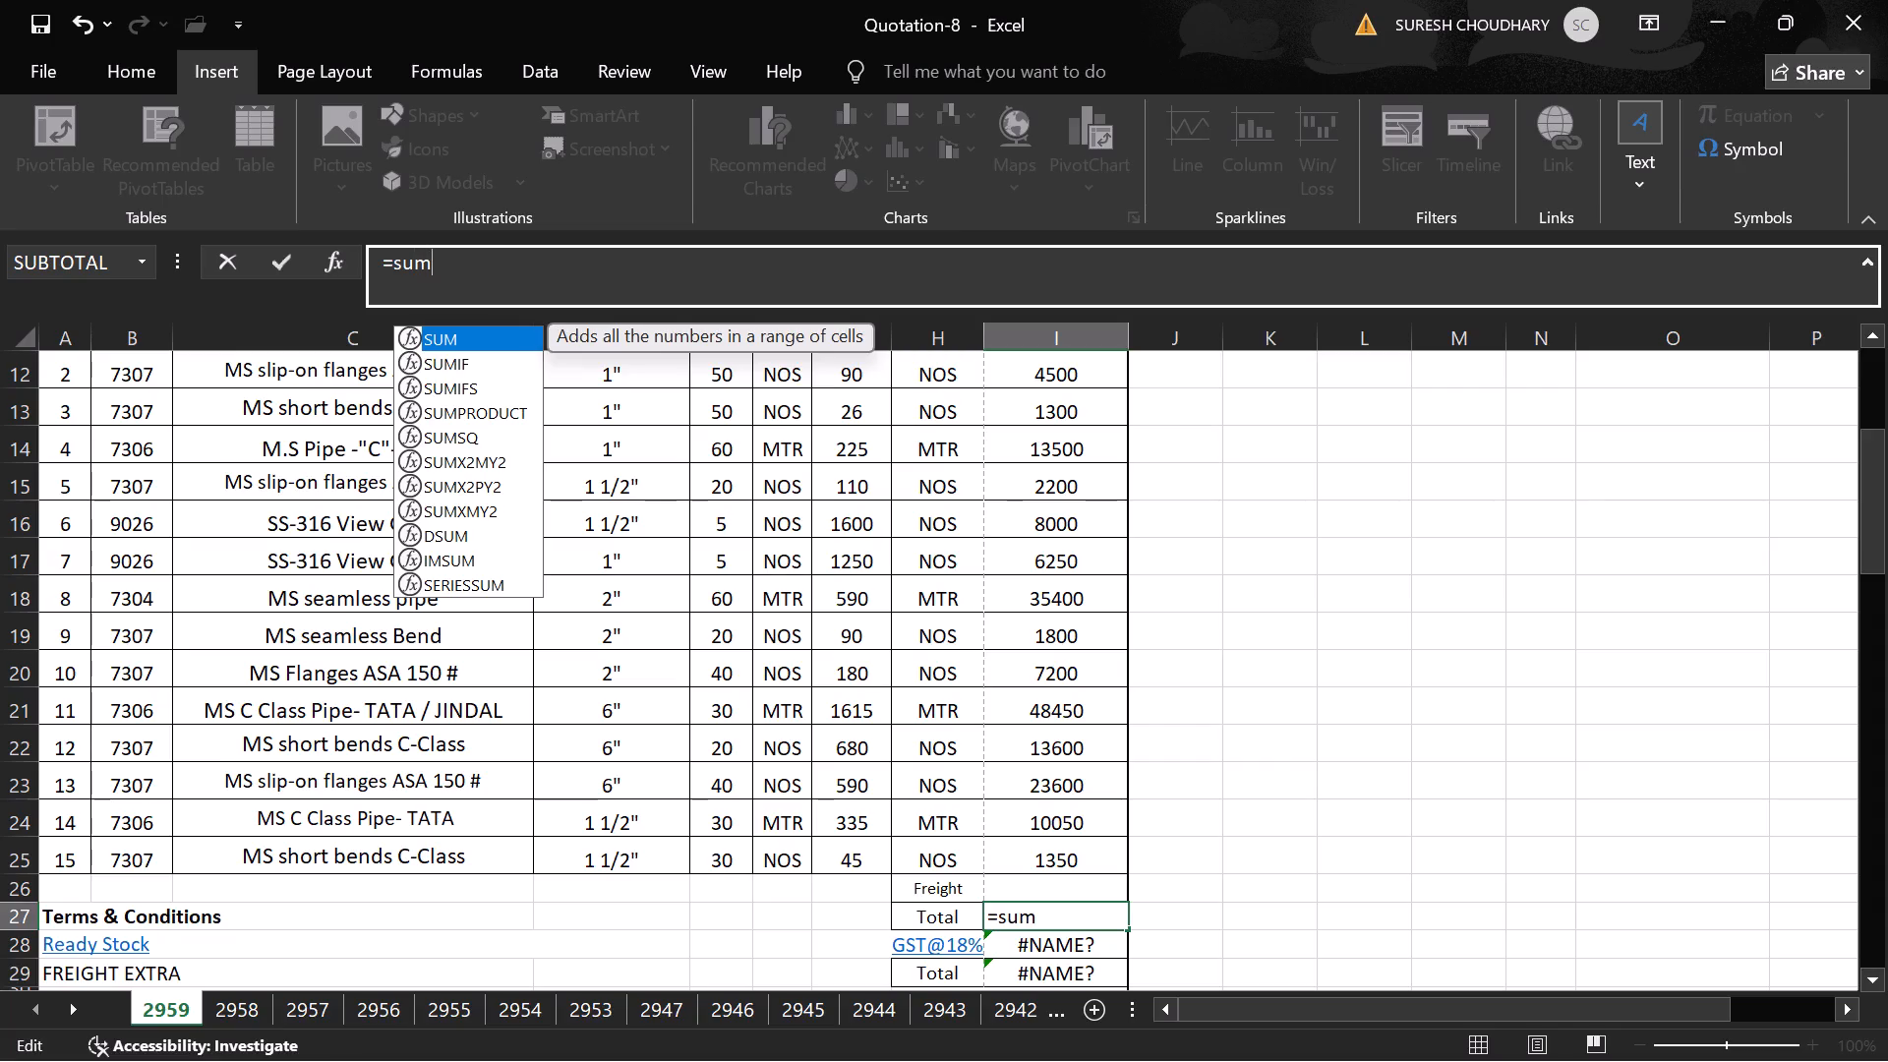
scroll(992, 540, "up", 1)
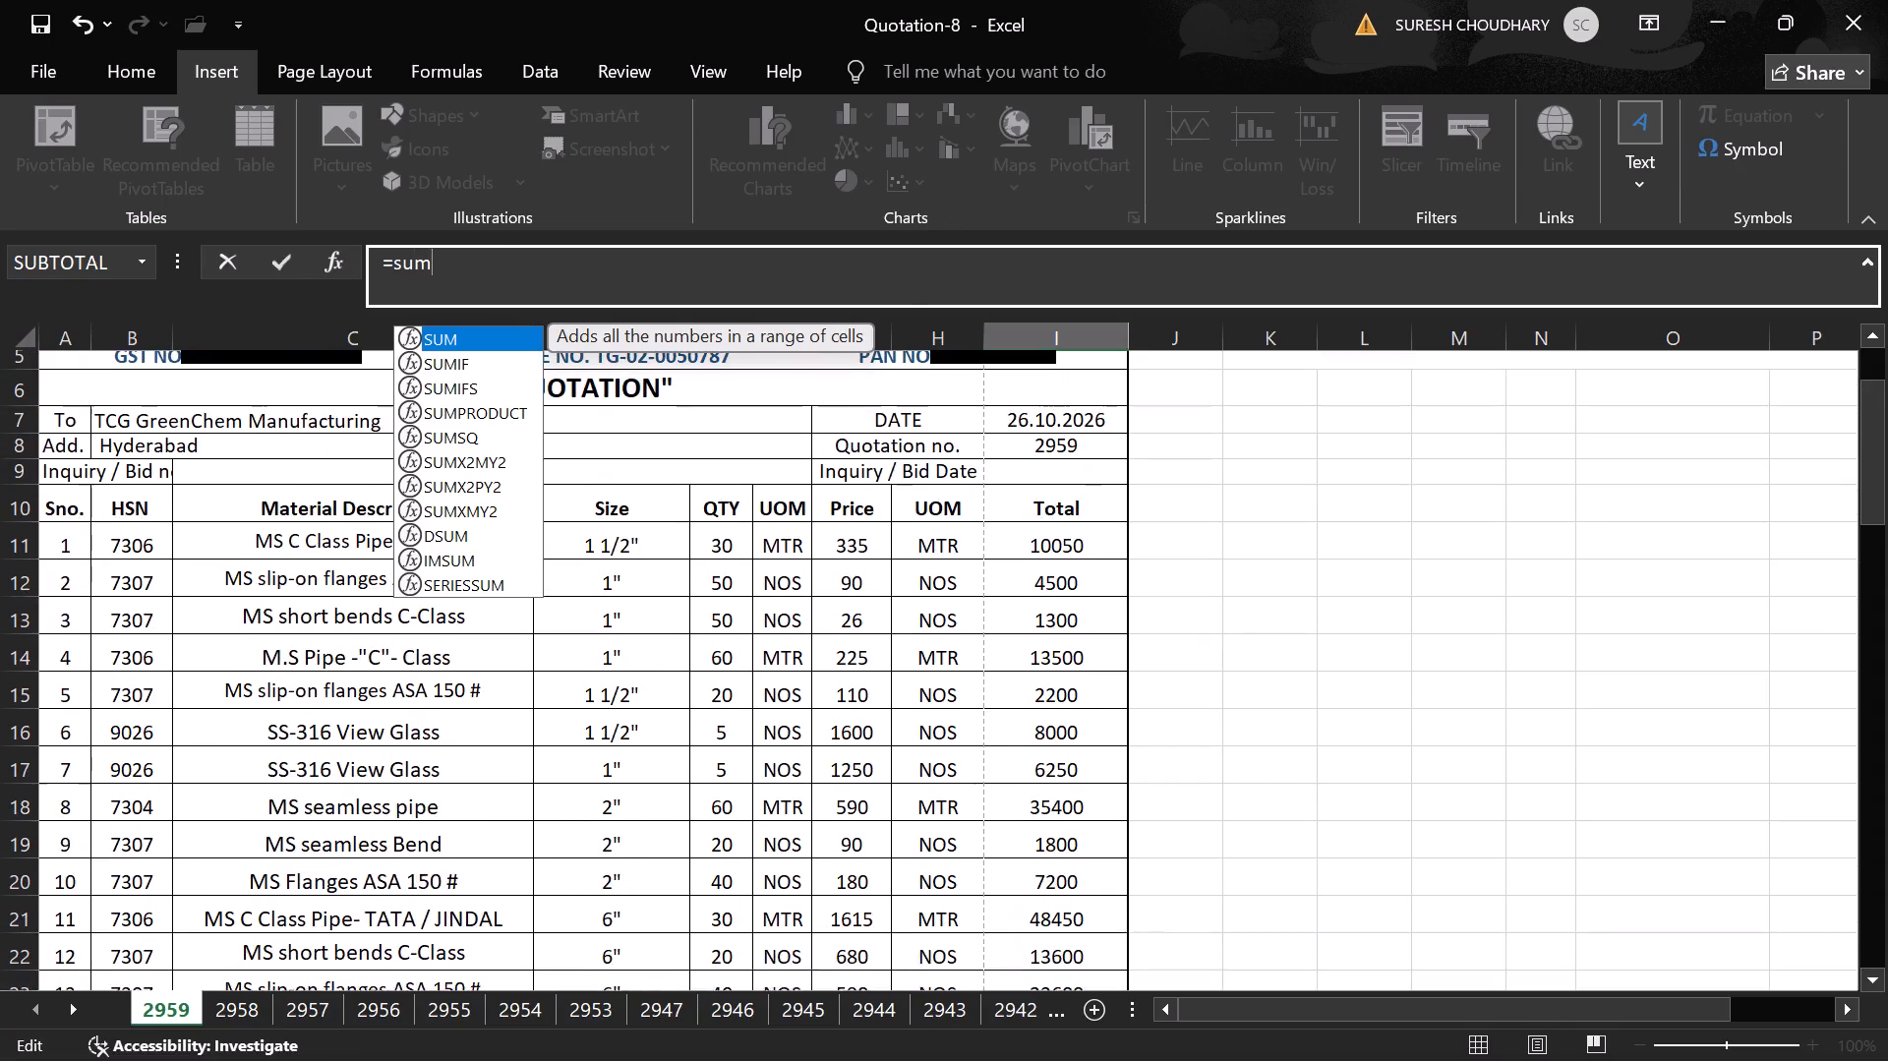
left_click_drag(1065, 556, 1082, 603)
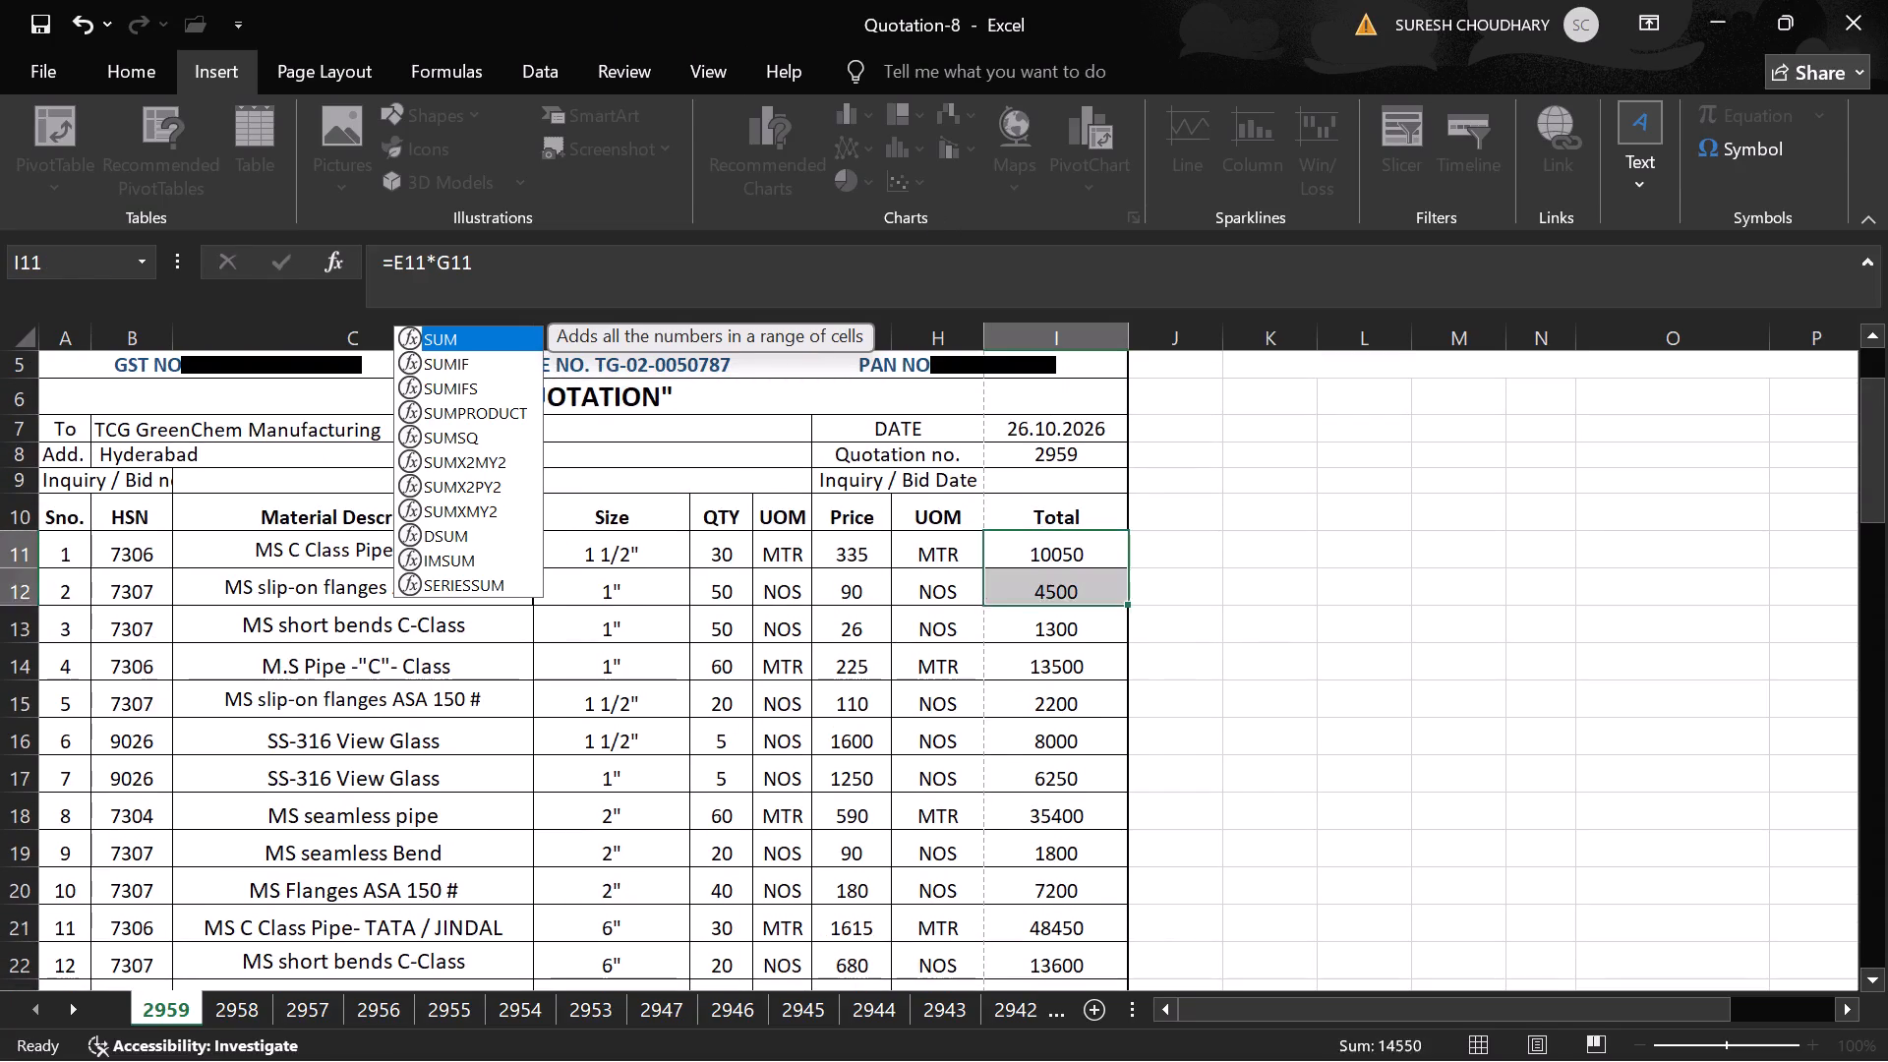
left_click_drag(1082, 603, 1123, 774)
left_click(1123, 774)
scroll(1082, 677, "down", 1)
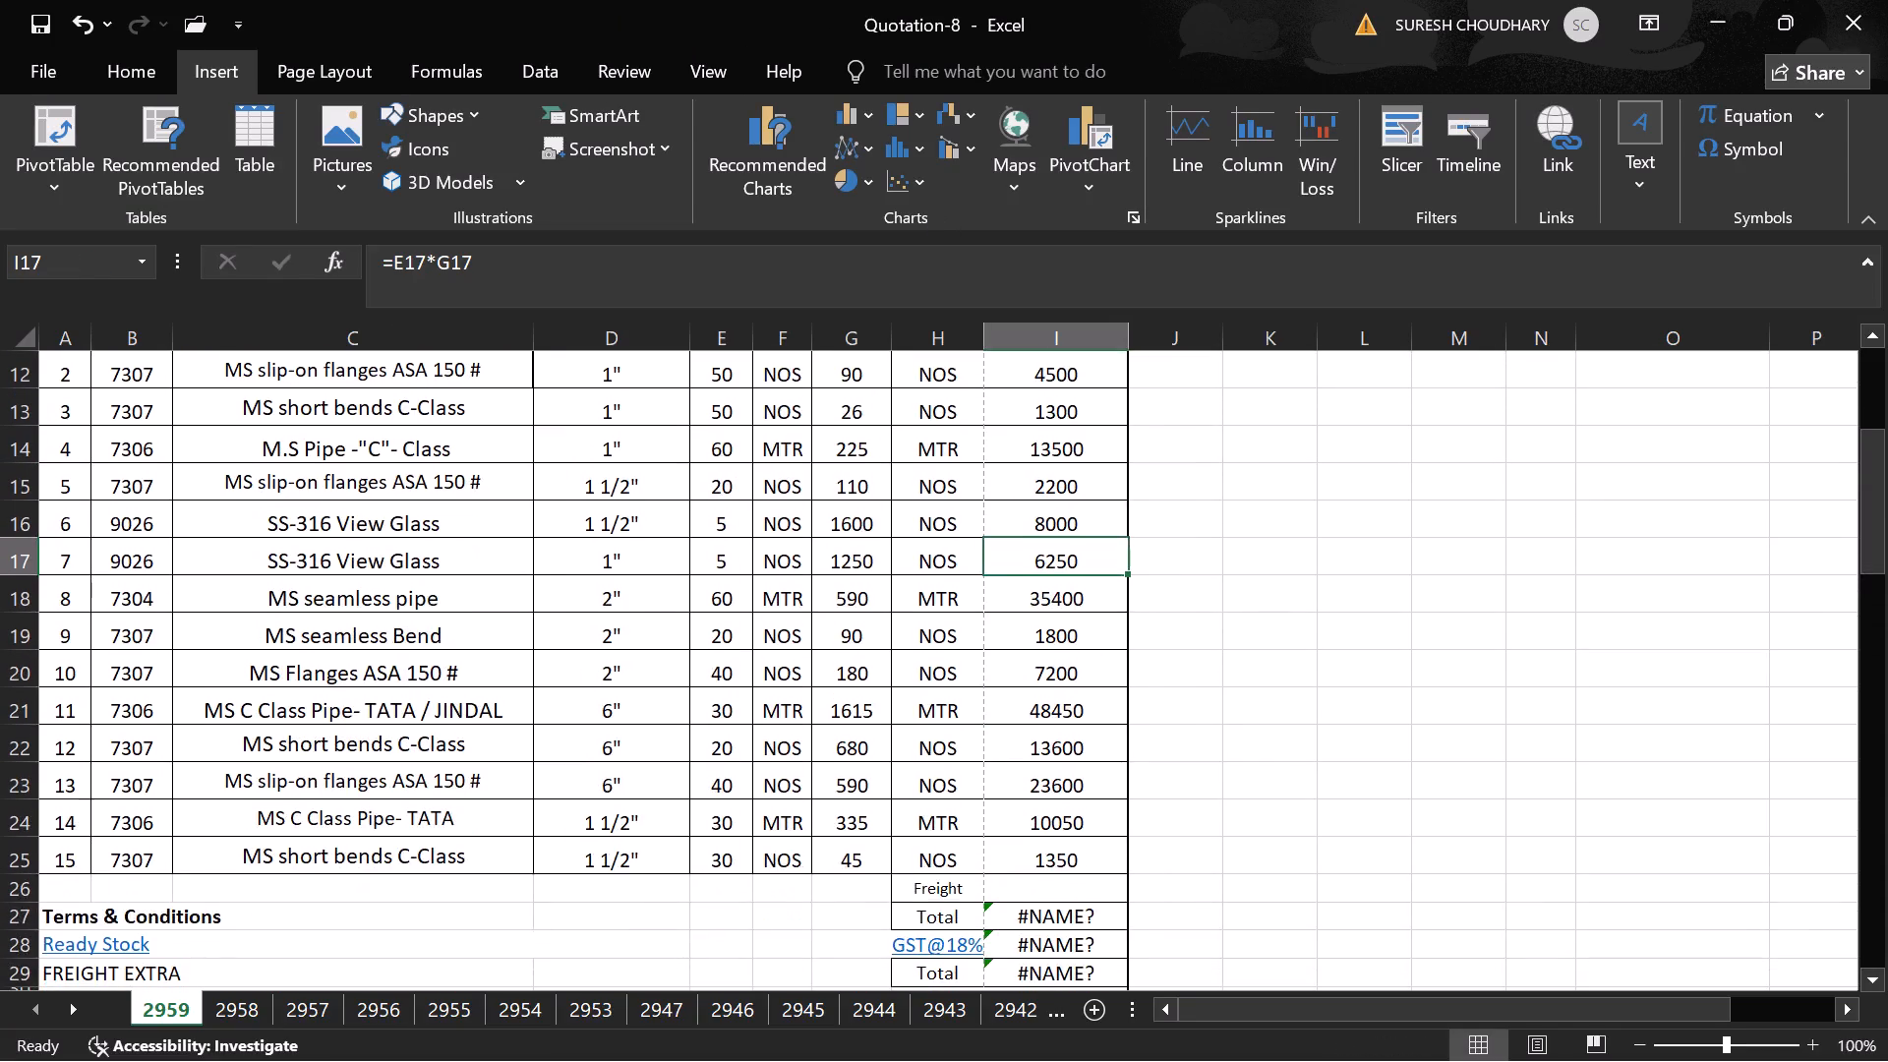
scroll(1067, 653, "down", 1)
Add an opening bracket to =sum in the Total cell above GST and try to select the item totals from I11 down.
left_click(1058, 685)
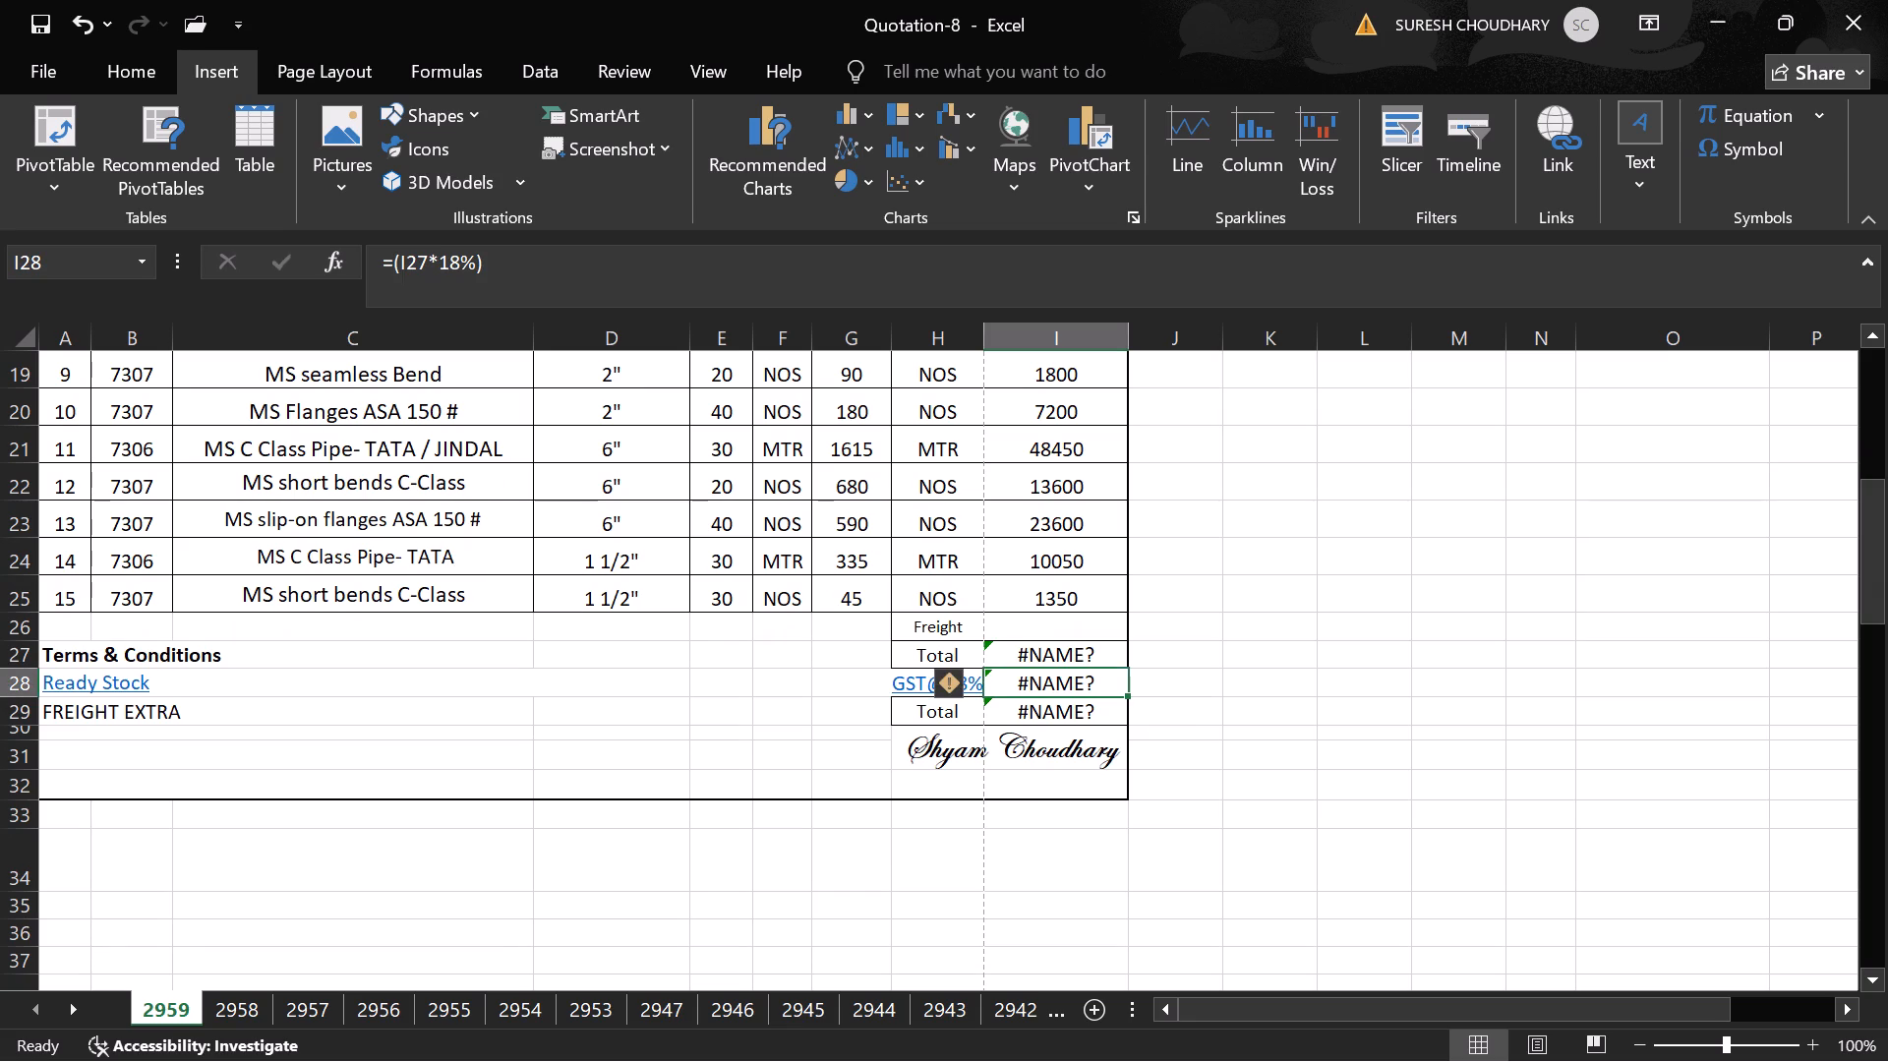
left_click(1050, 659)
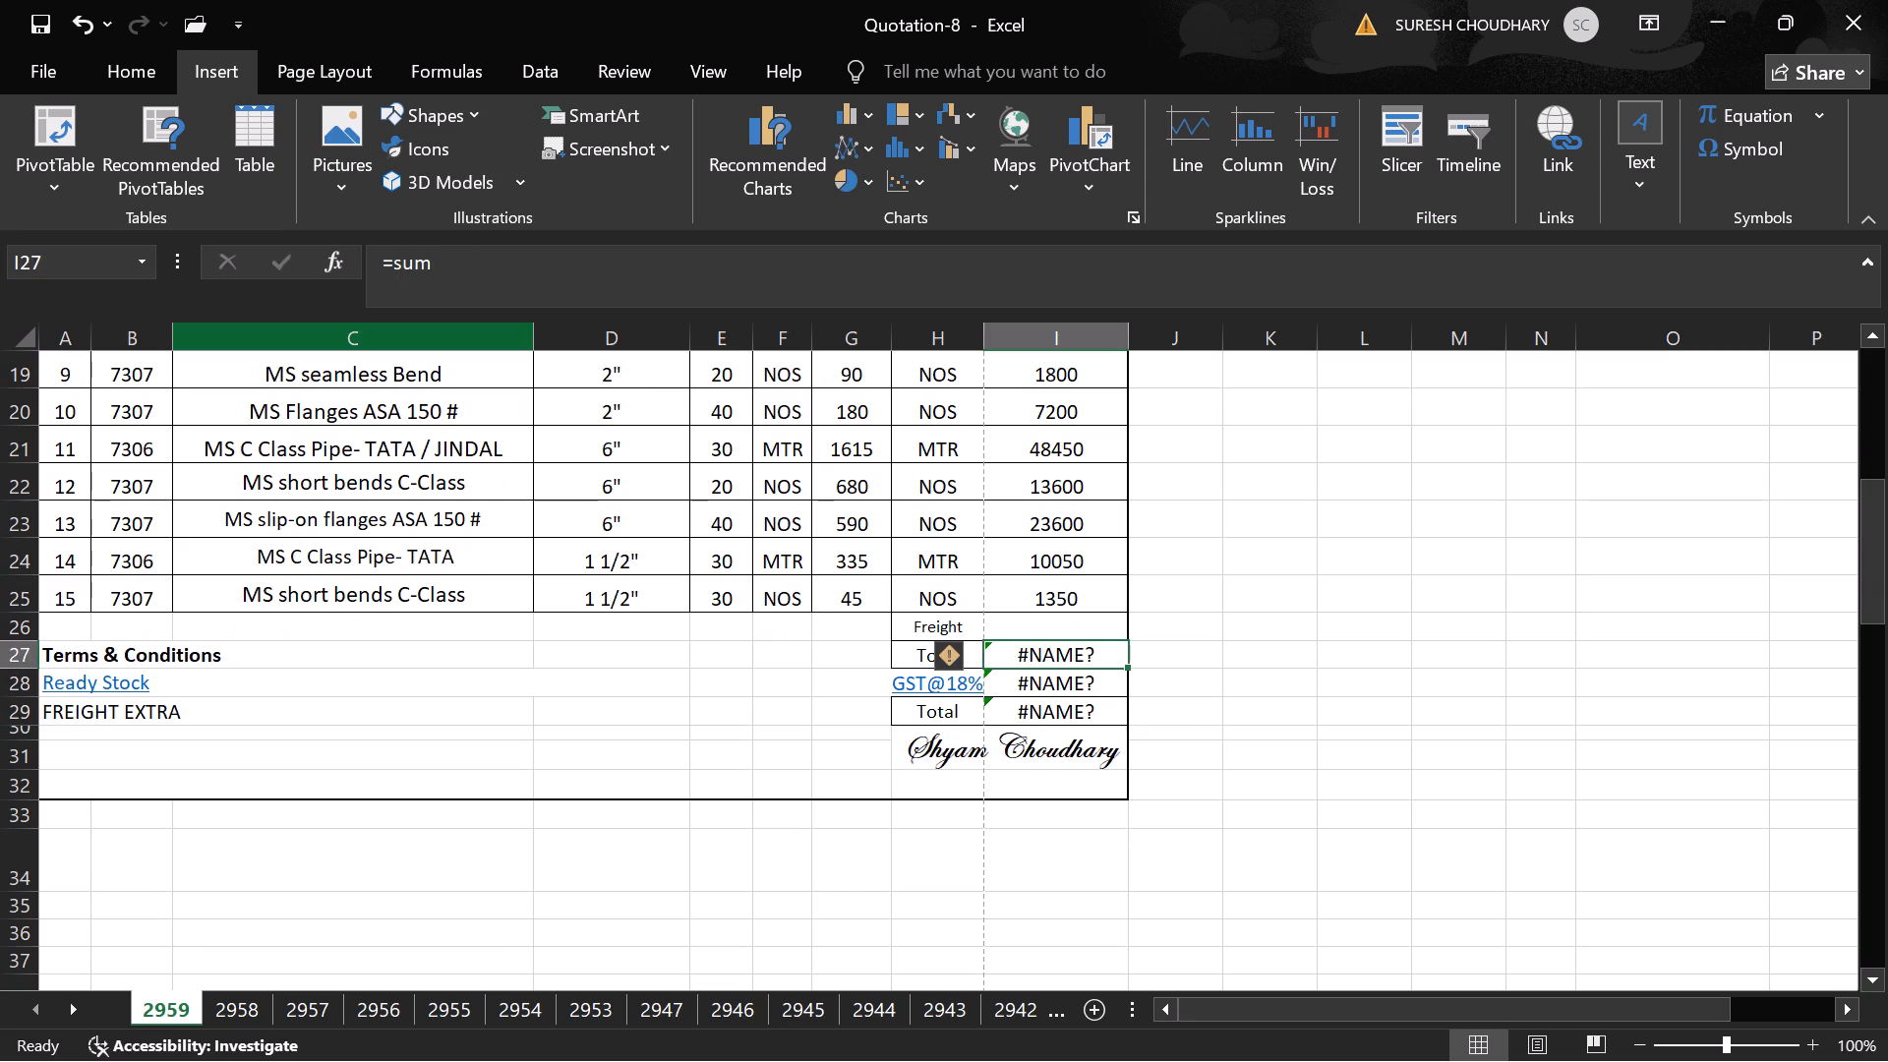
left_click(444, 268)
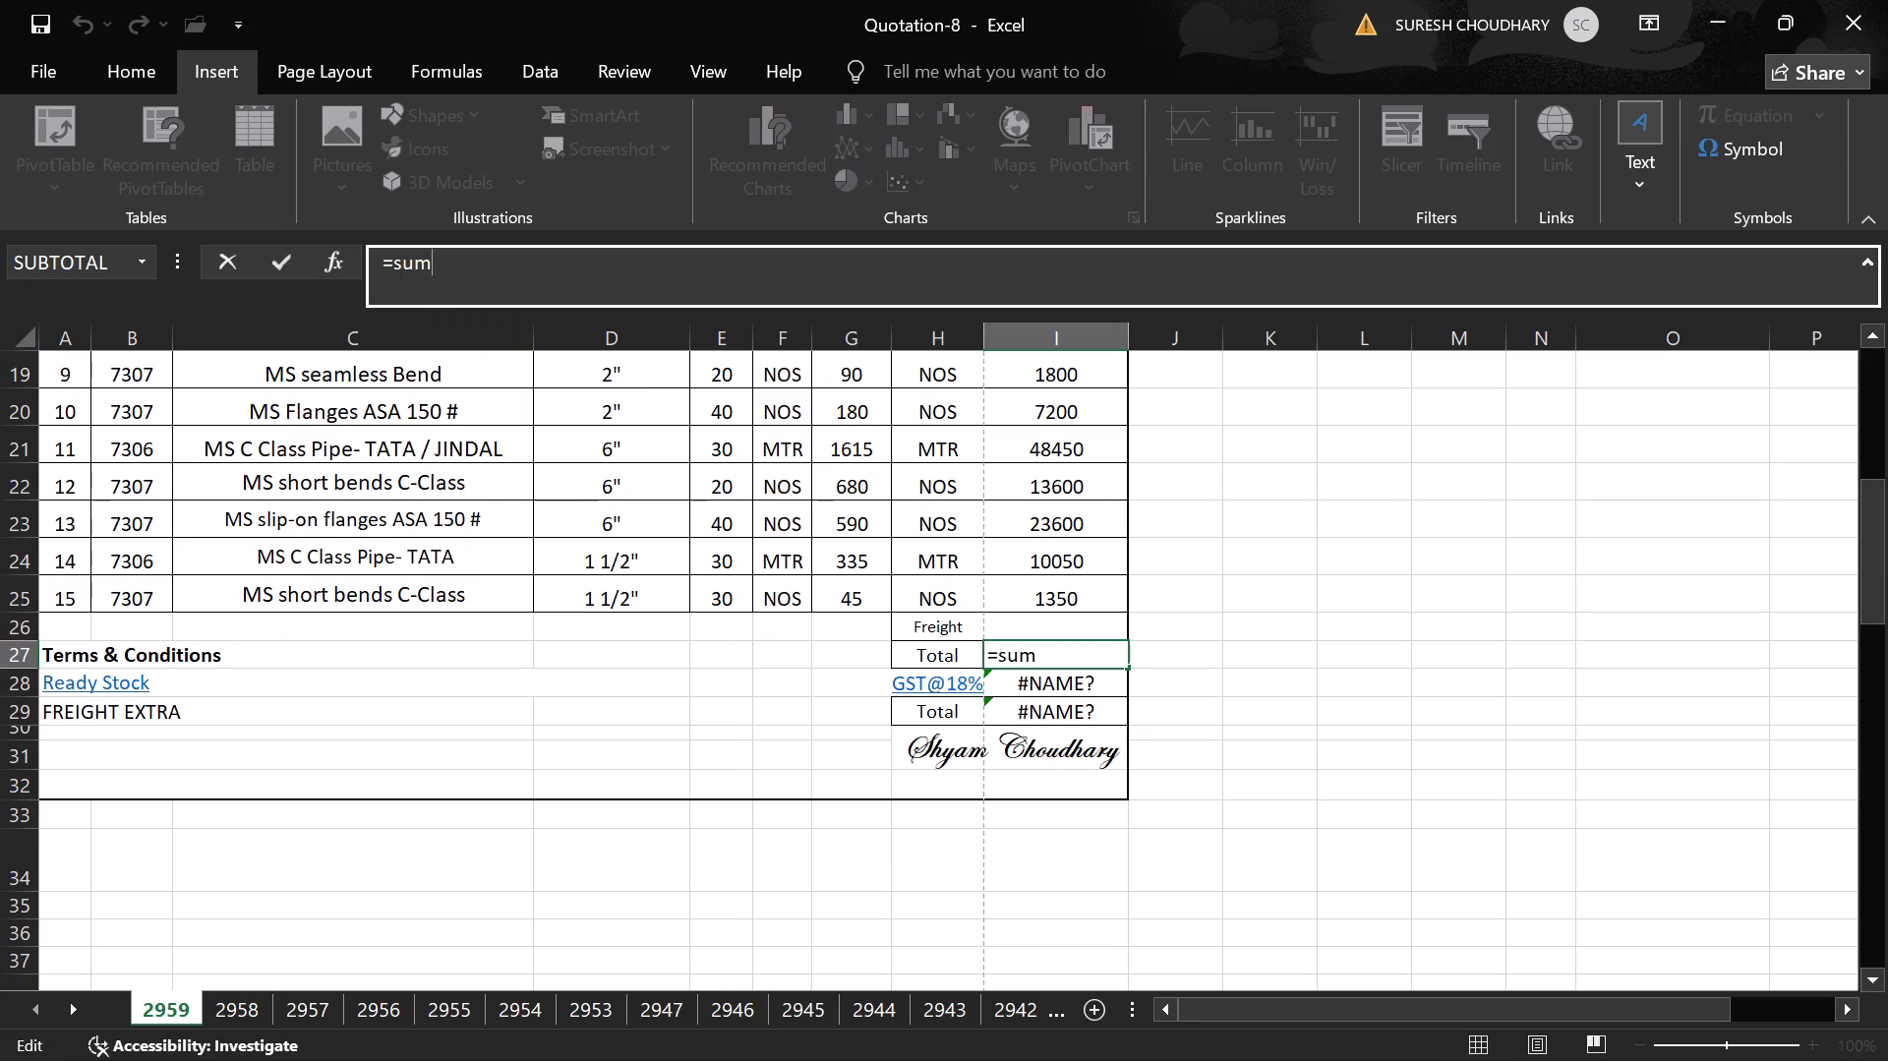
key("BackSpace")
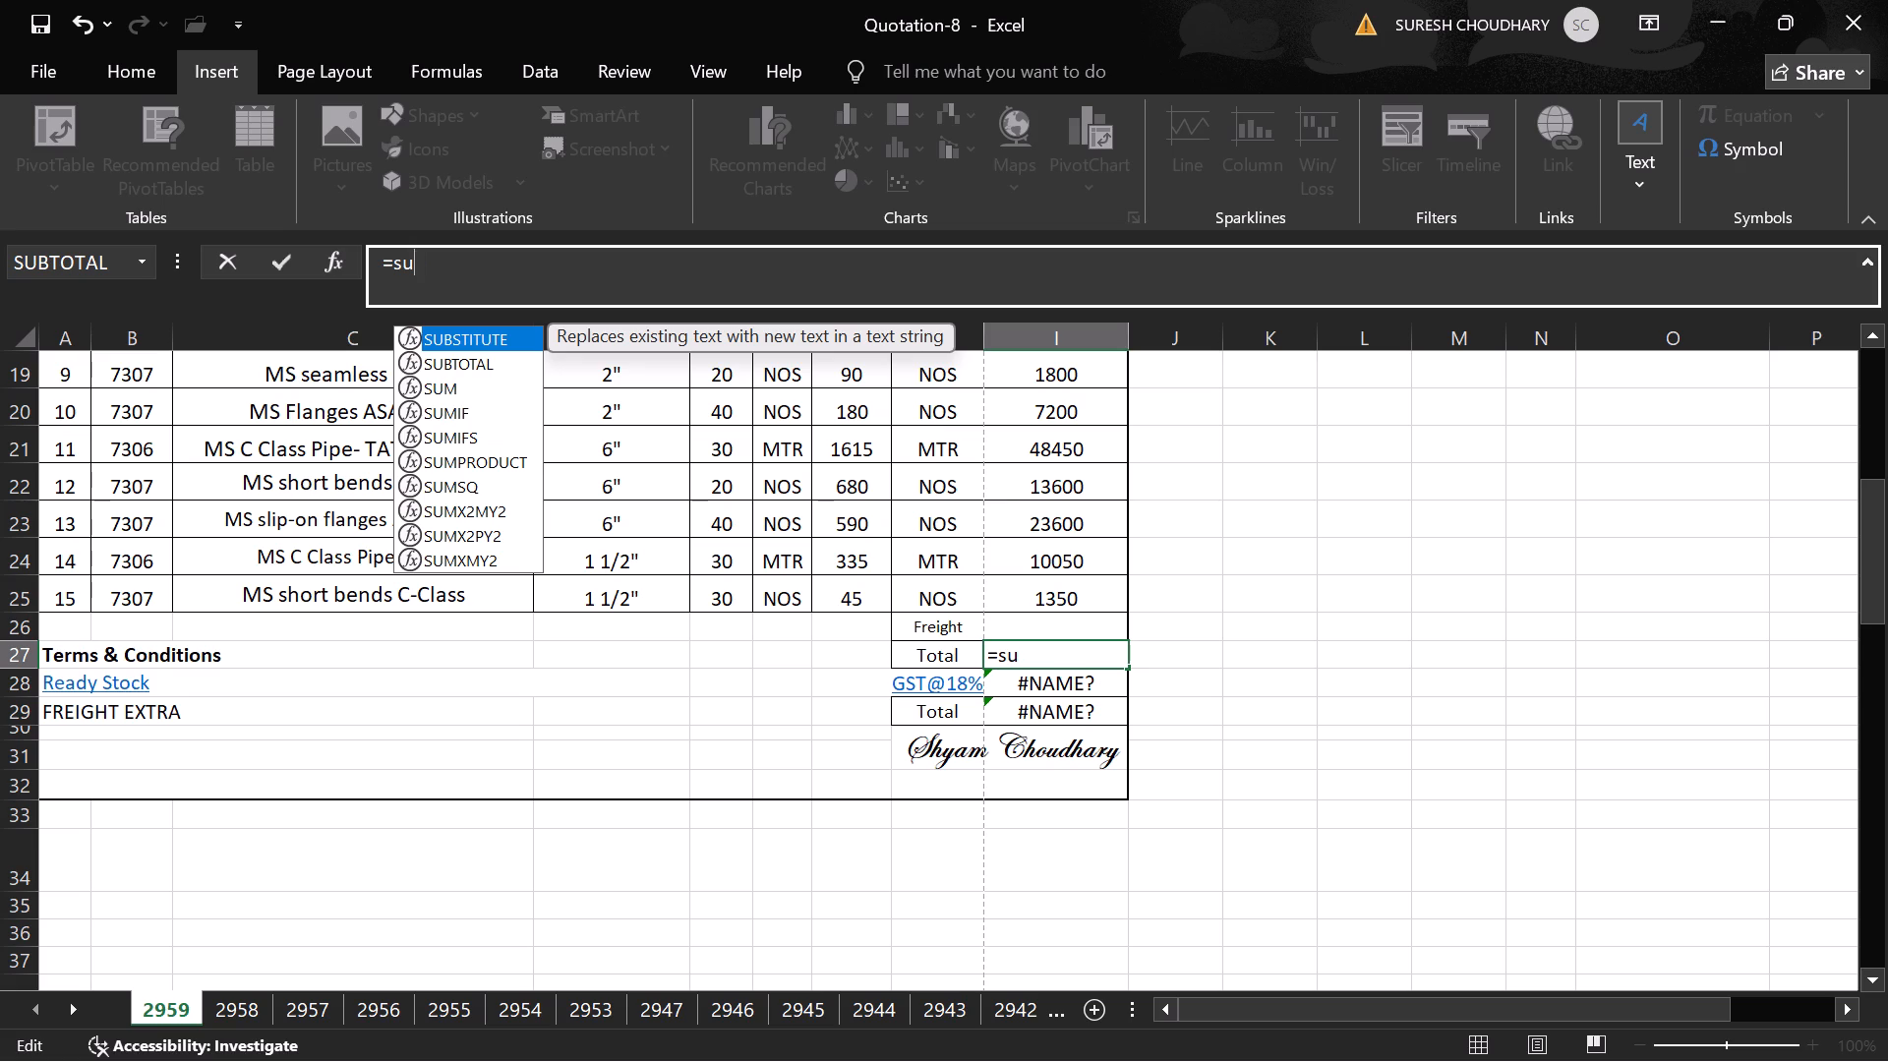
key("Down")
key("Down")
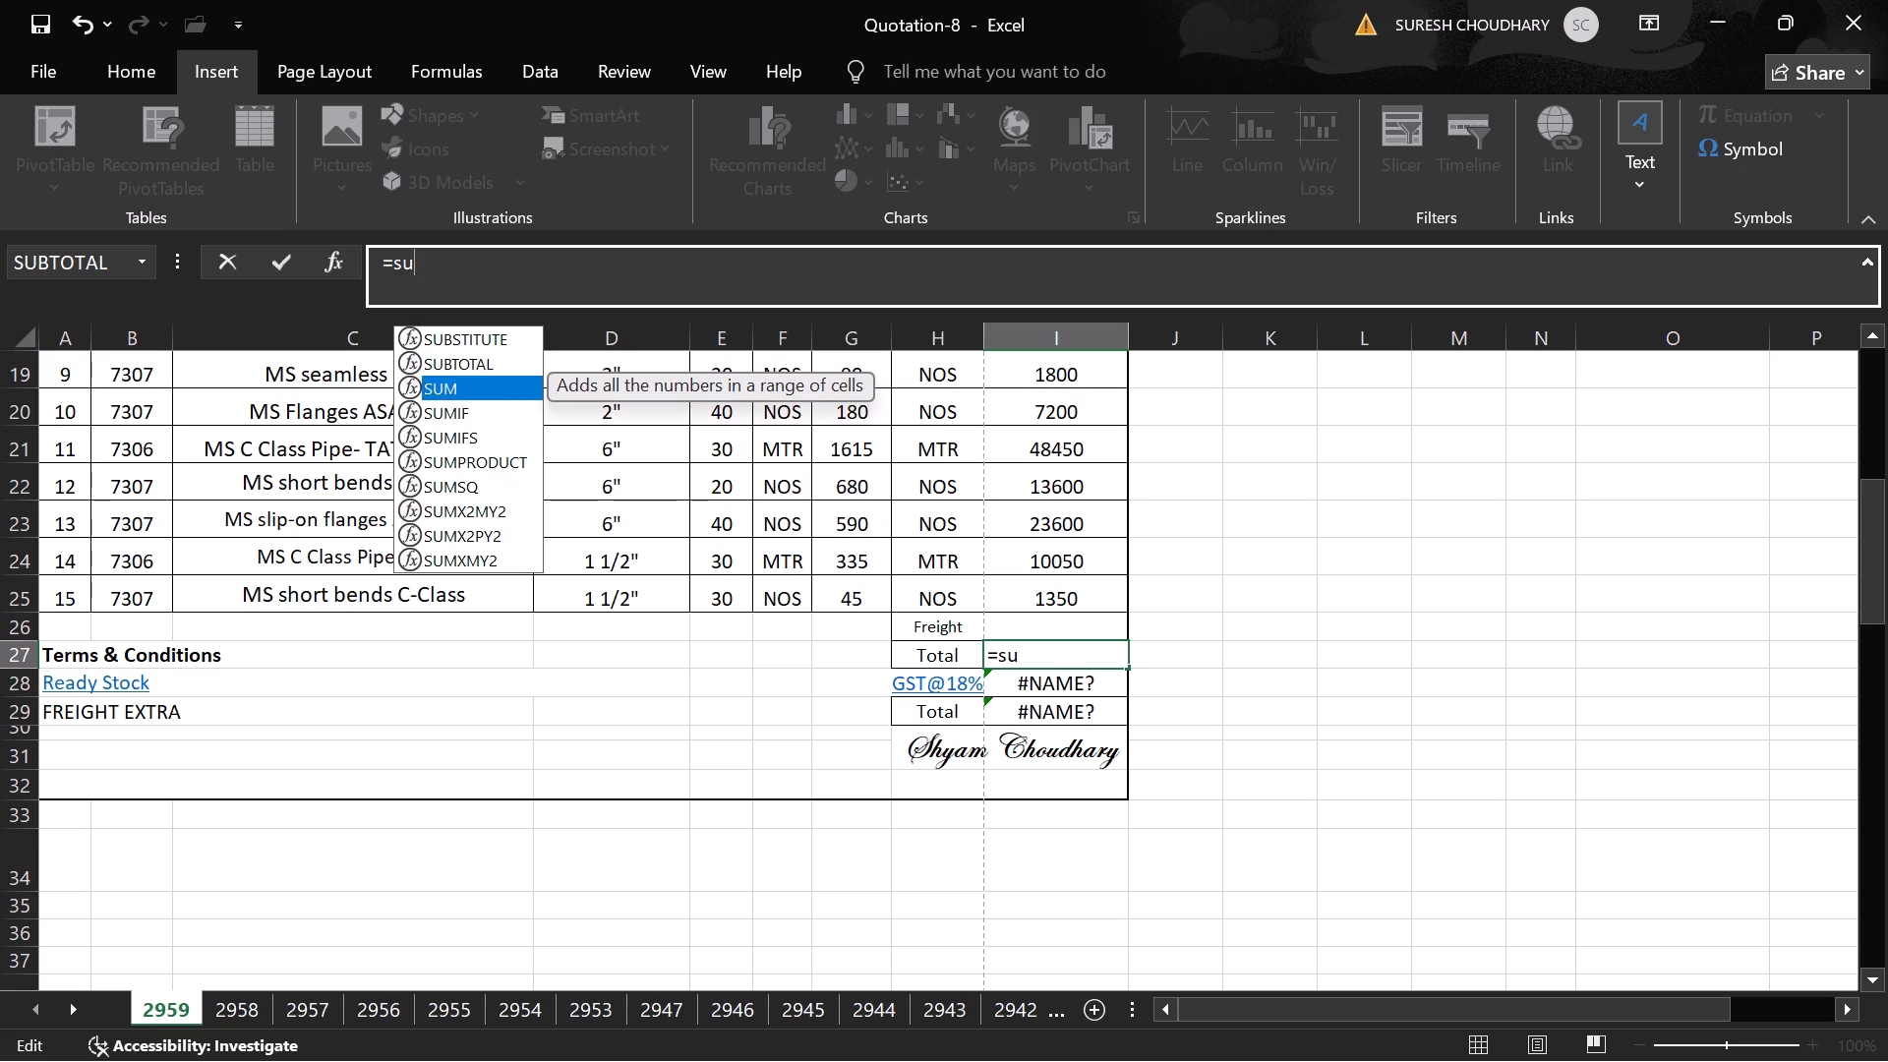
key("Right")
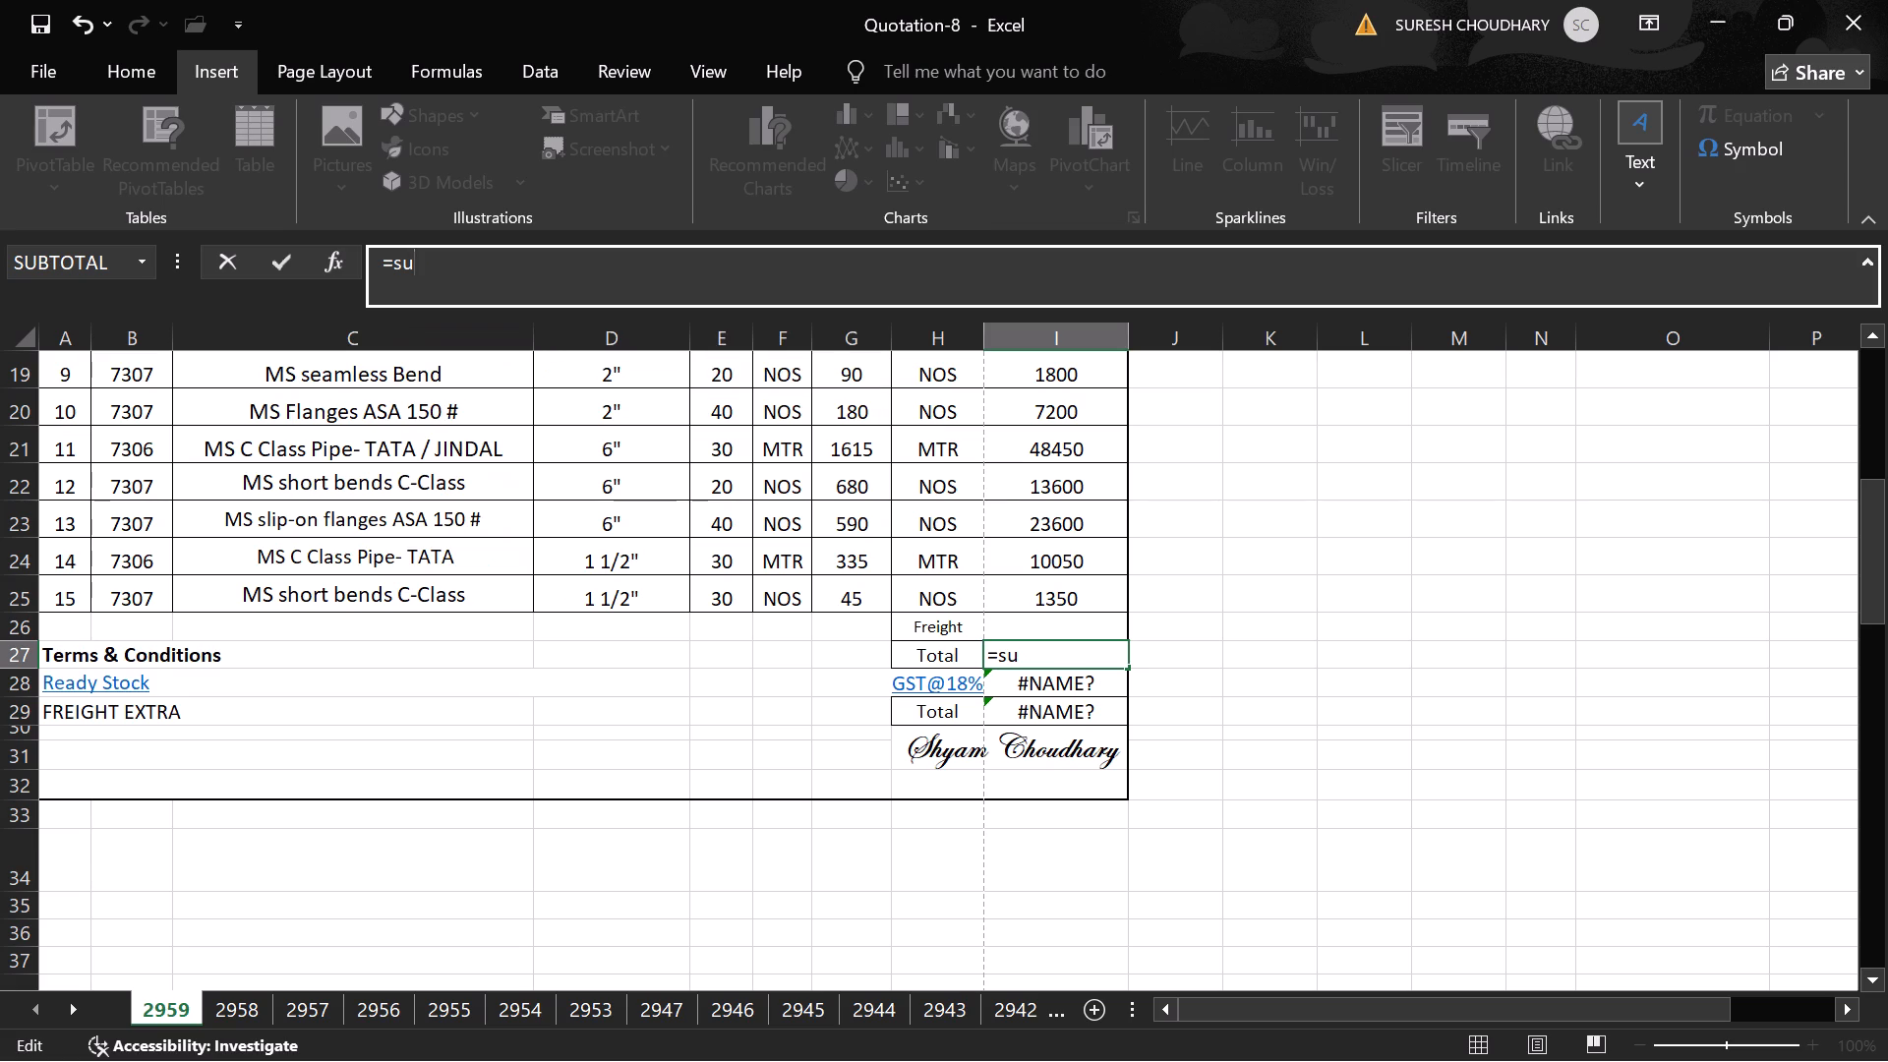
key("m")
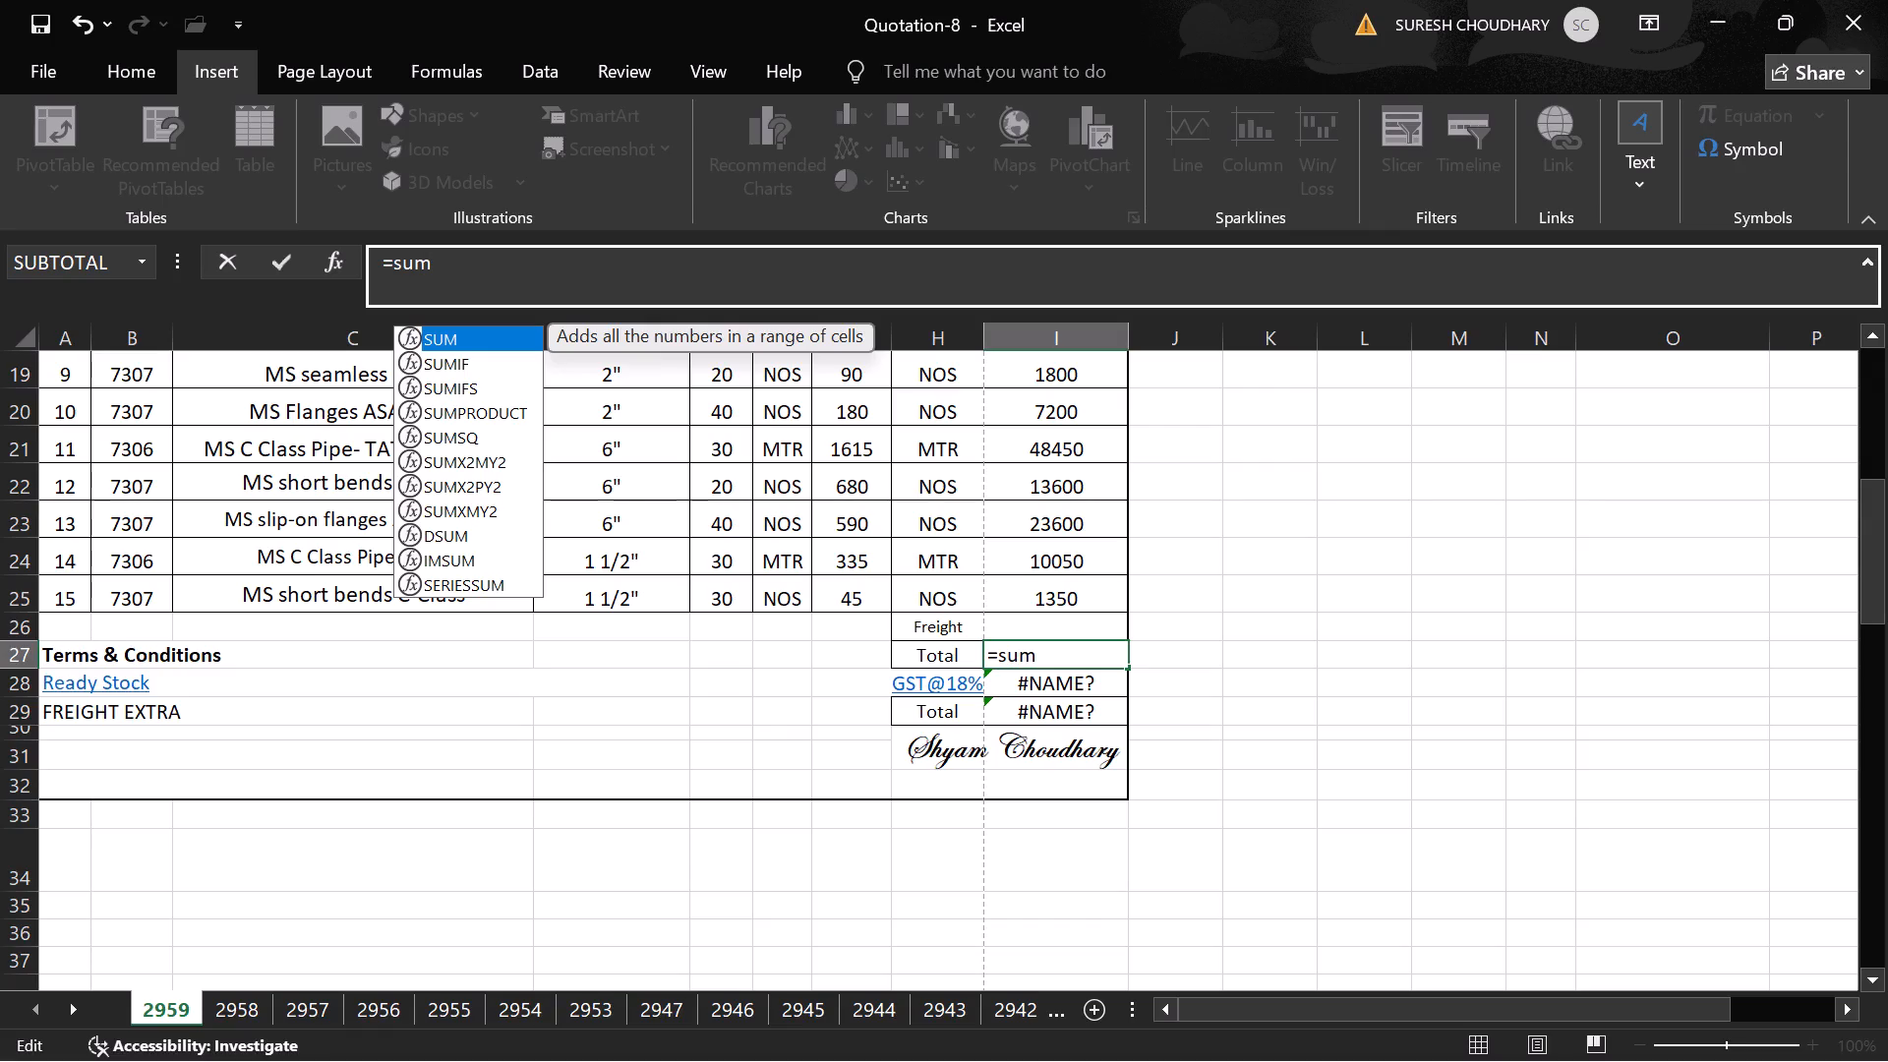
key("shift+parenleft")
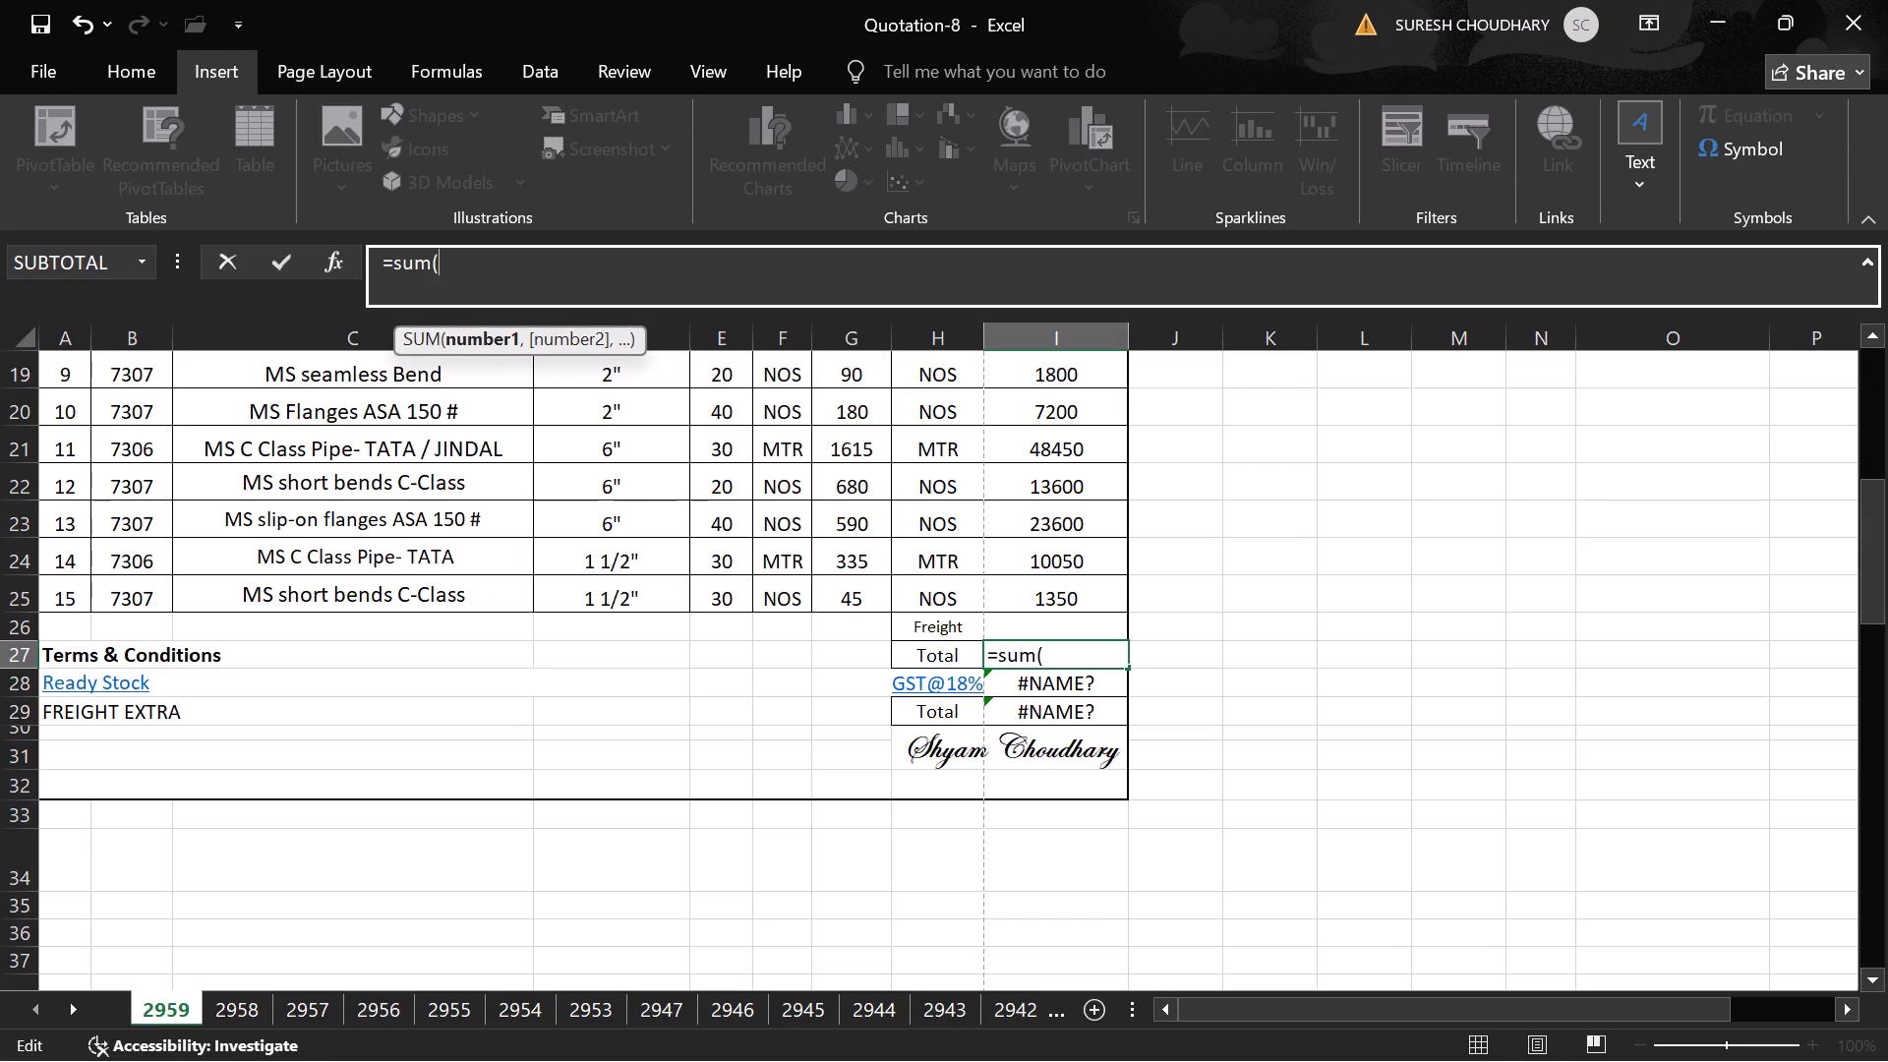
scroll(562, 433, "up", 2)
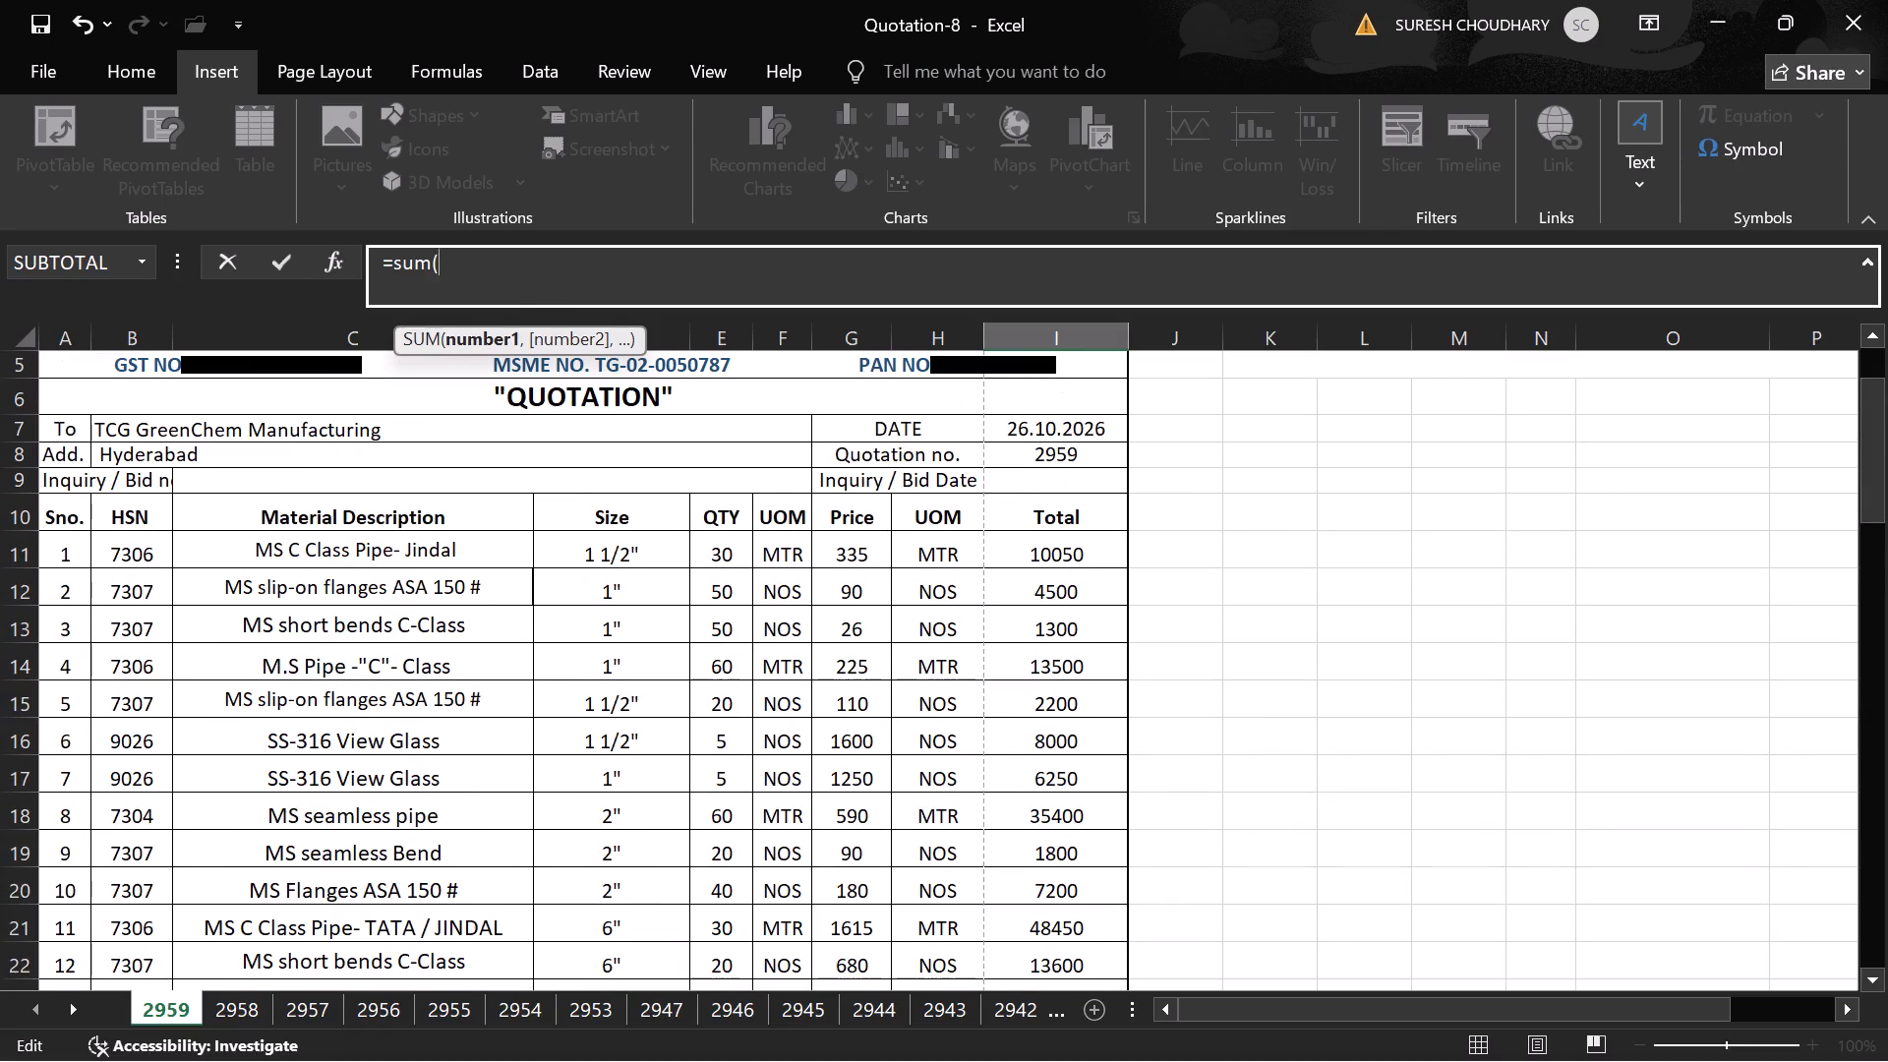
left_click(1056, 547)
left_click_drag(1066, 603, 1067, 637)
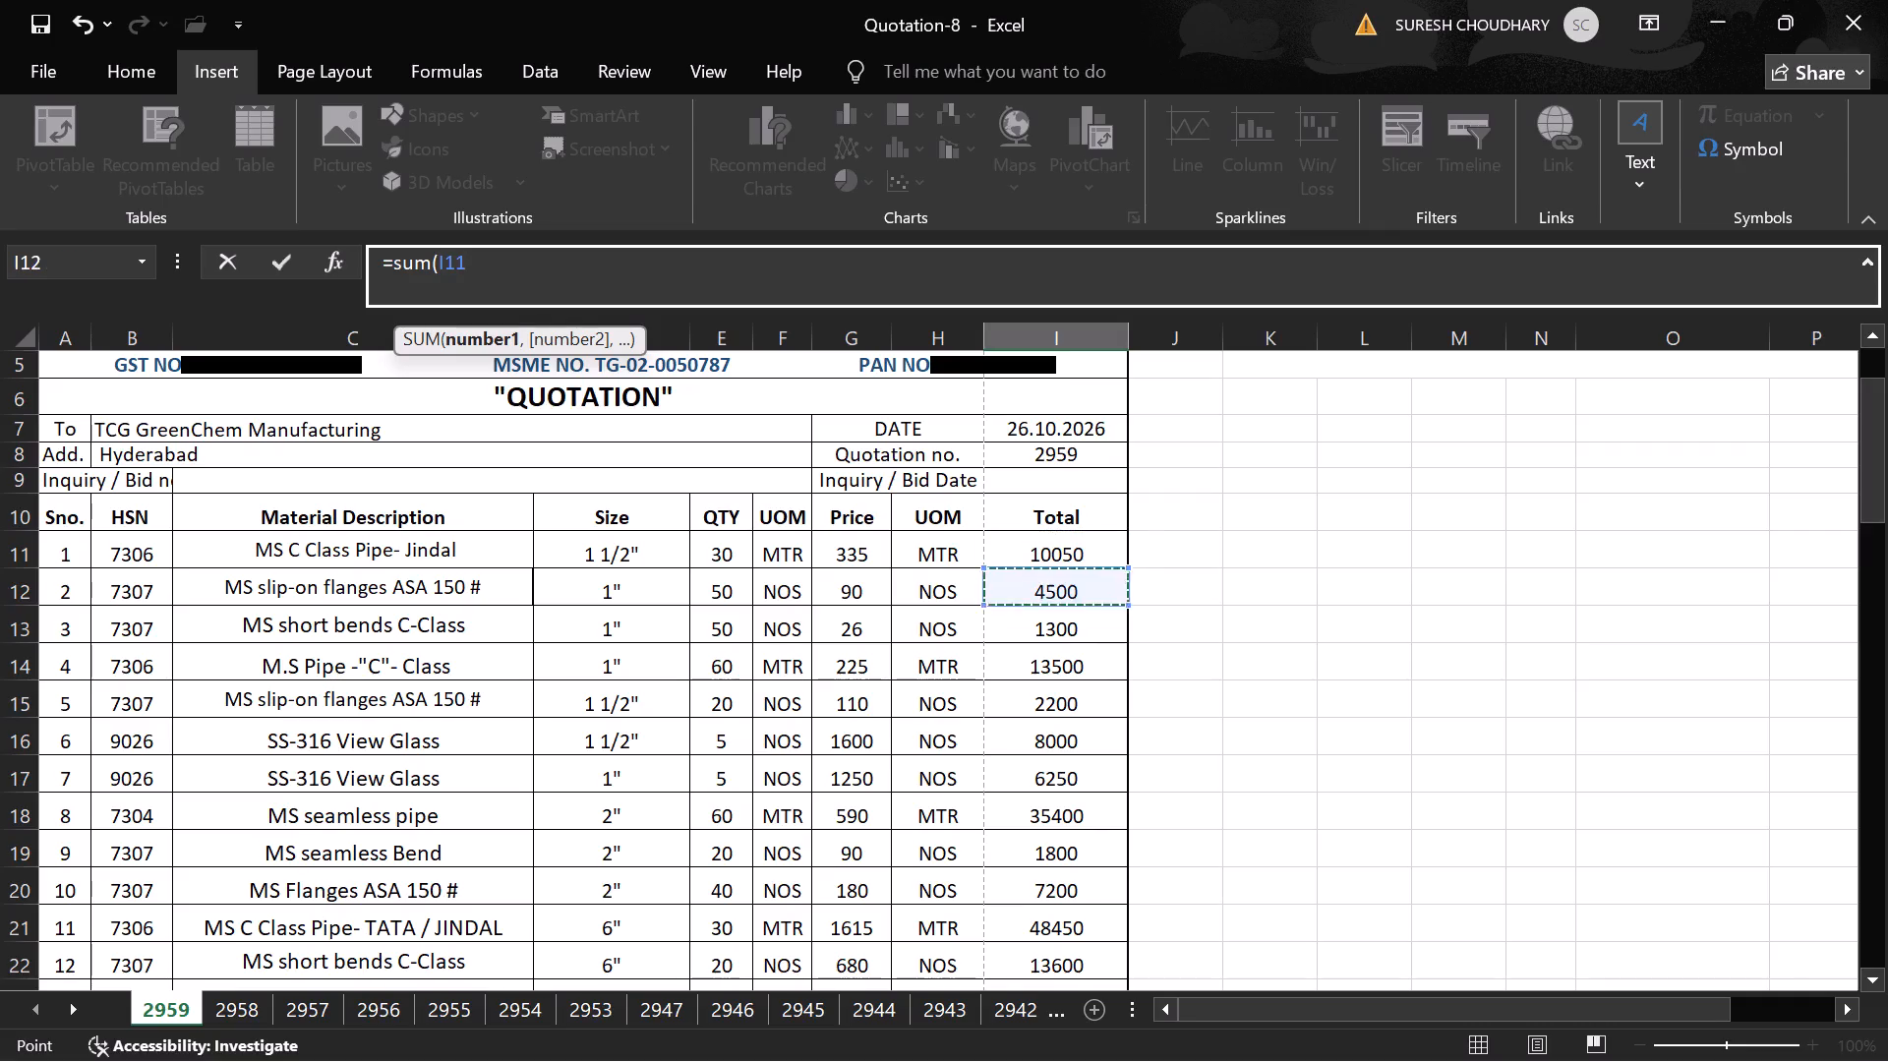
left_click_drag(1067, 637, 1068, 638)
left_click(1069, 639)
left_click_drag(1049, 555, 1076, 660)
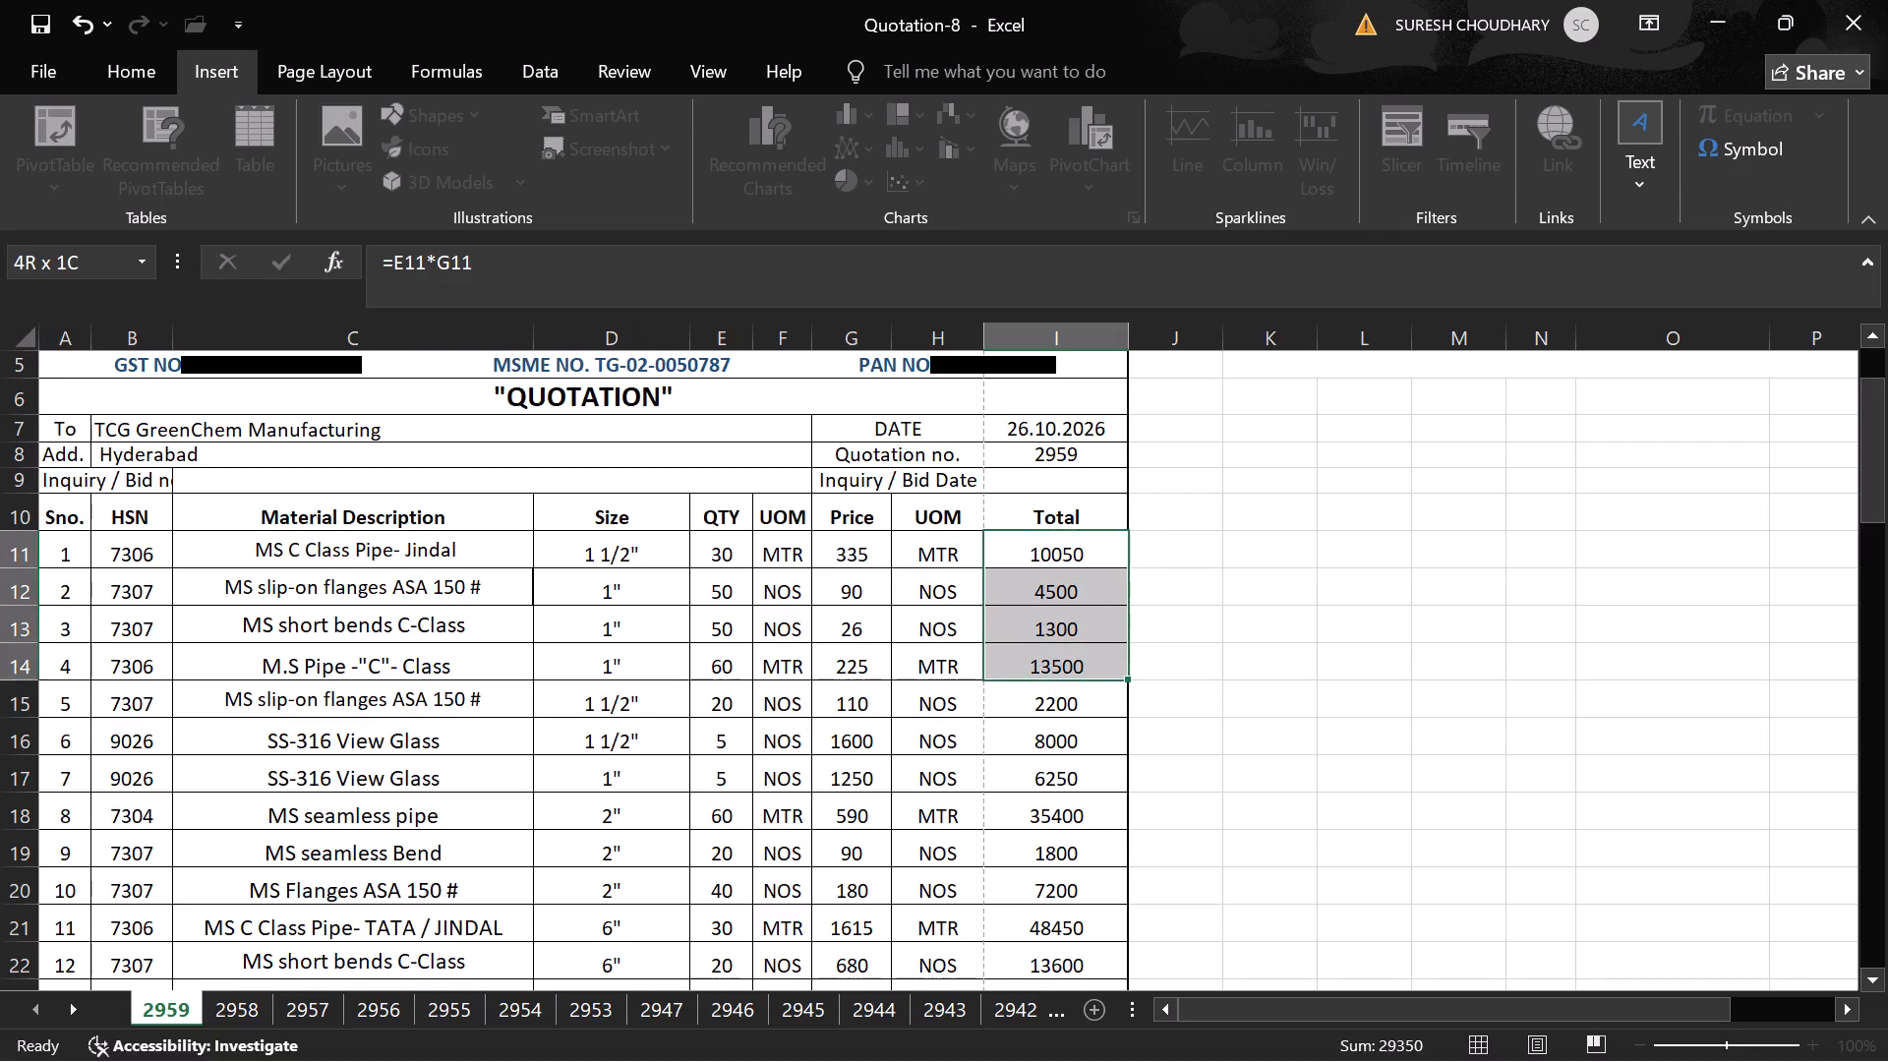
left_click_drag(1076, 660, 1089, 700)
left_click(1210, 627)
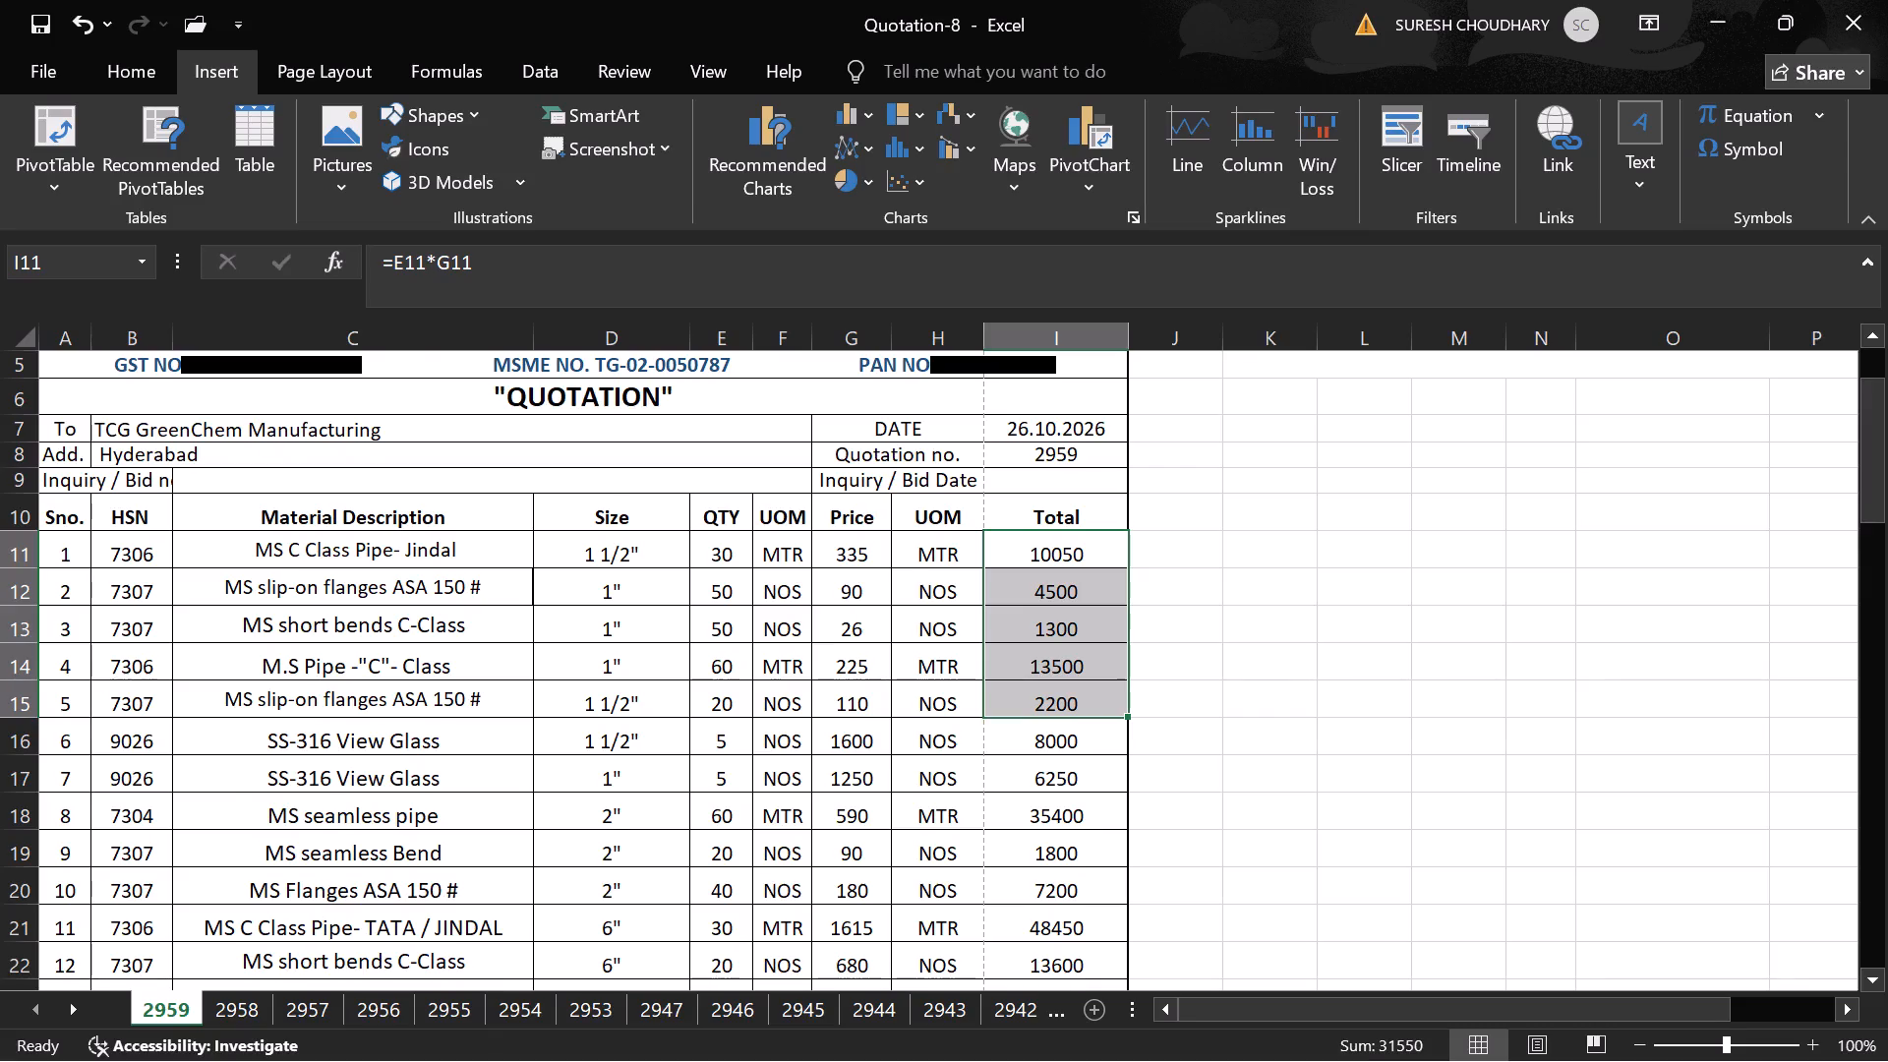
scroll(1106, 644, "up", 2)
scroll(1105, 643, "down", 3)
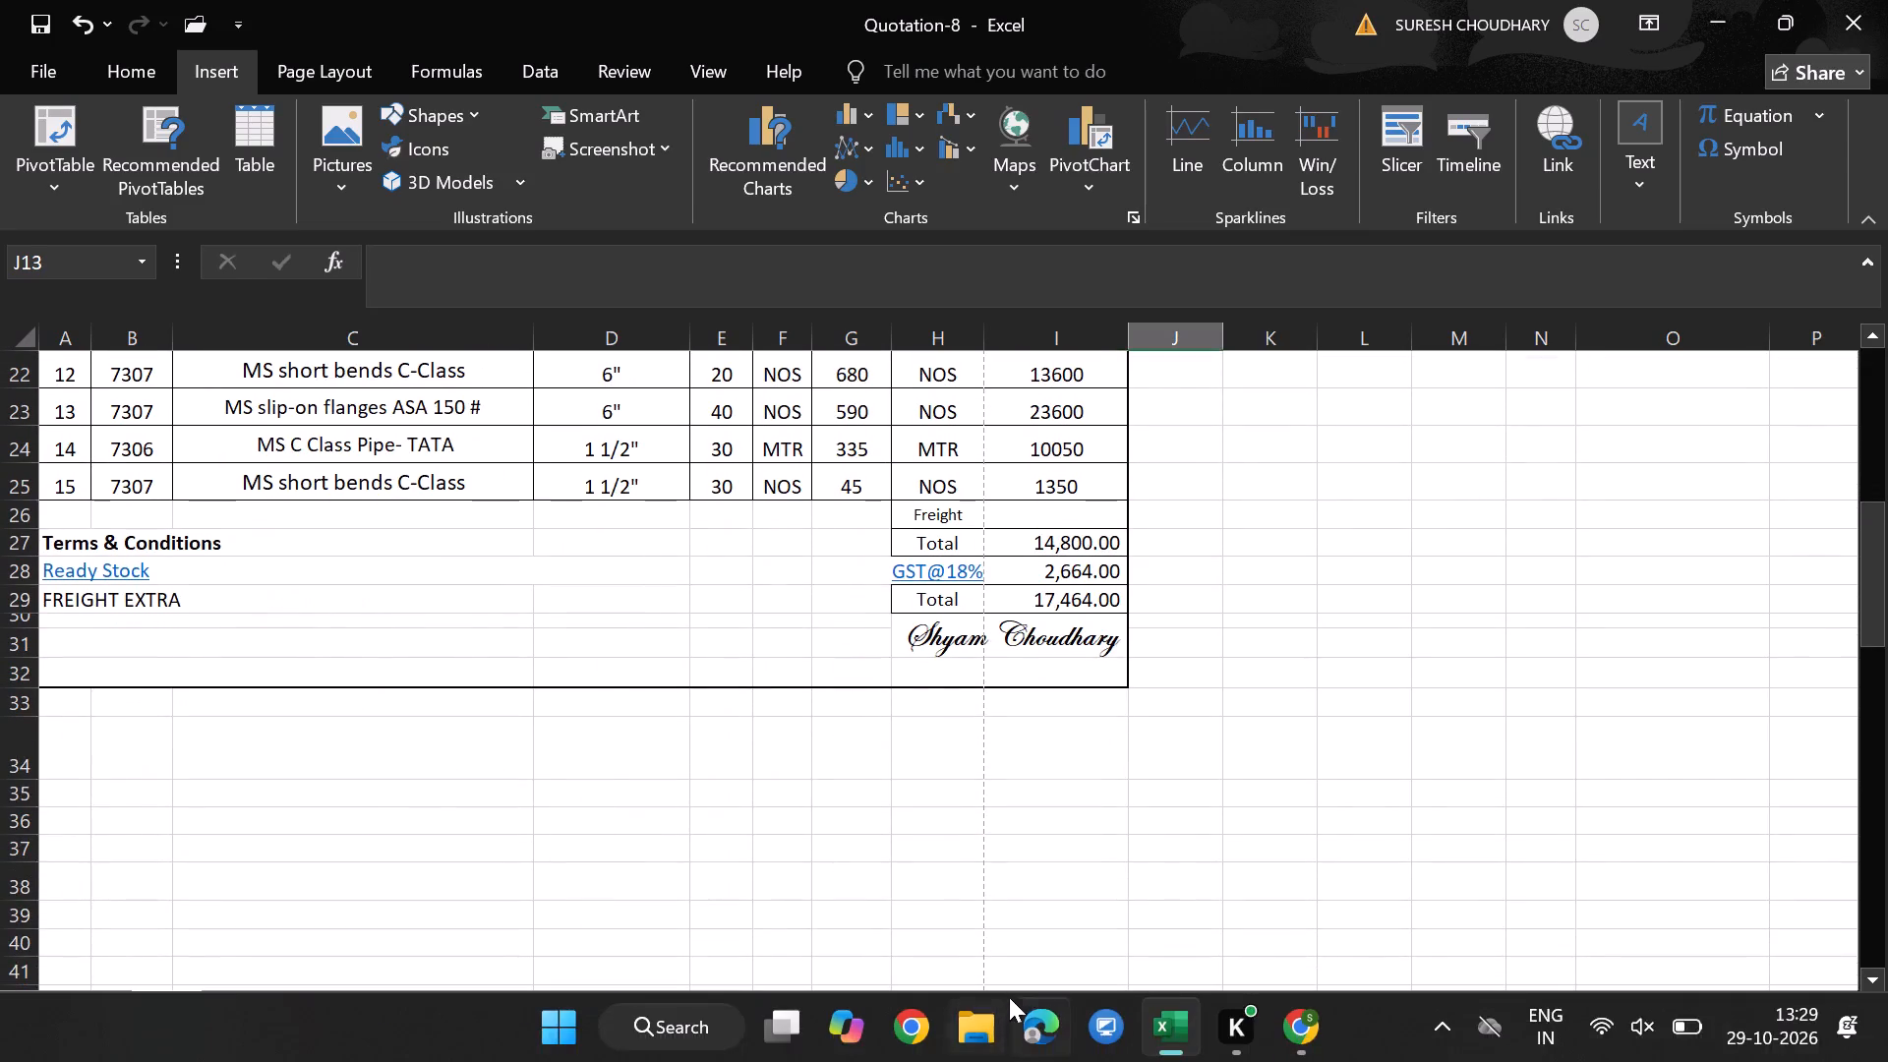
Open quotation sheet 2942 and inspect the formulas in its Total and GST@18% cells.
left_click(1017, 1007)
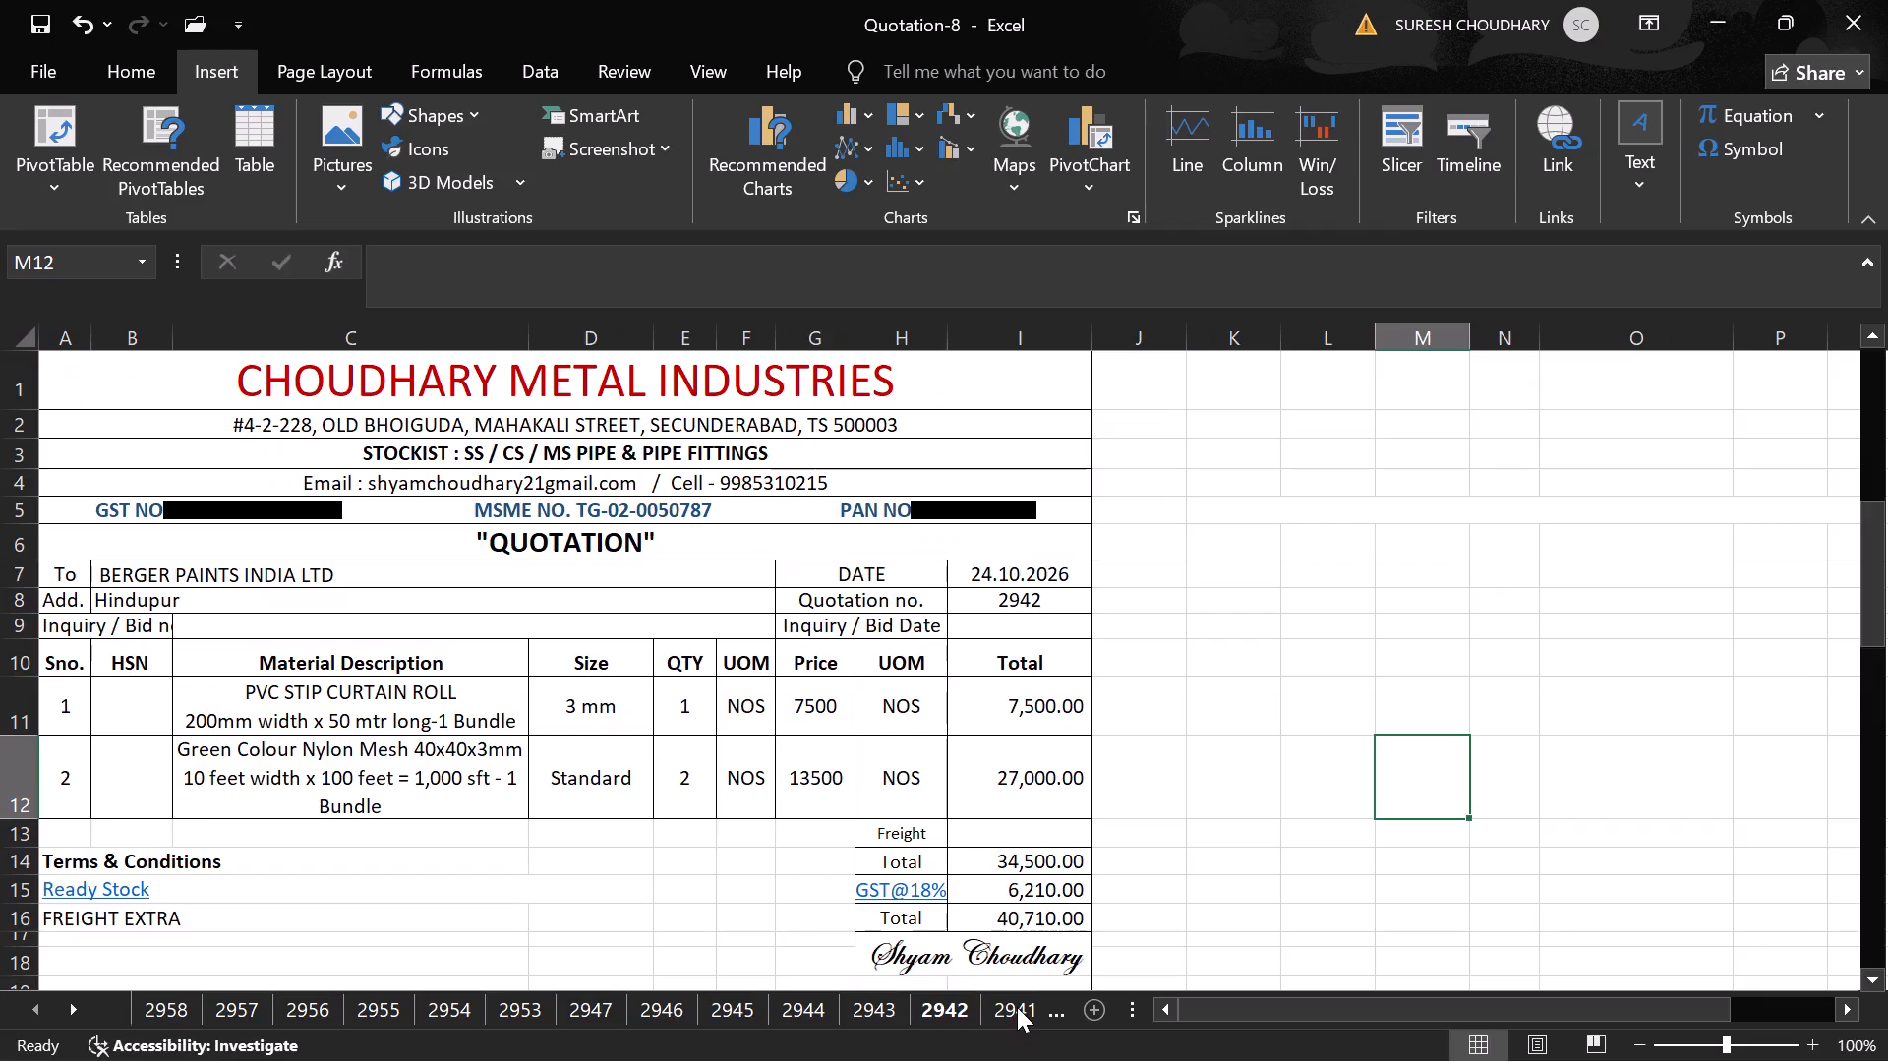
left_click(1032, 862)
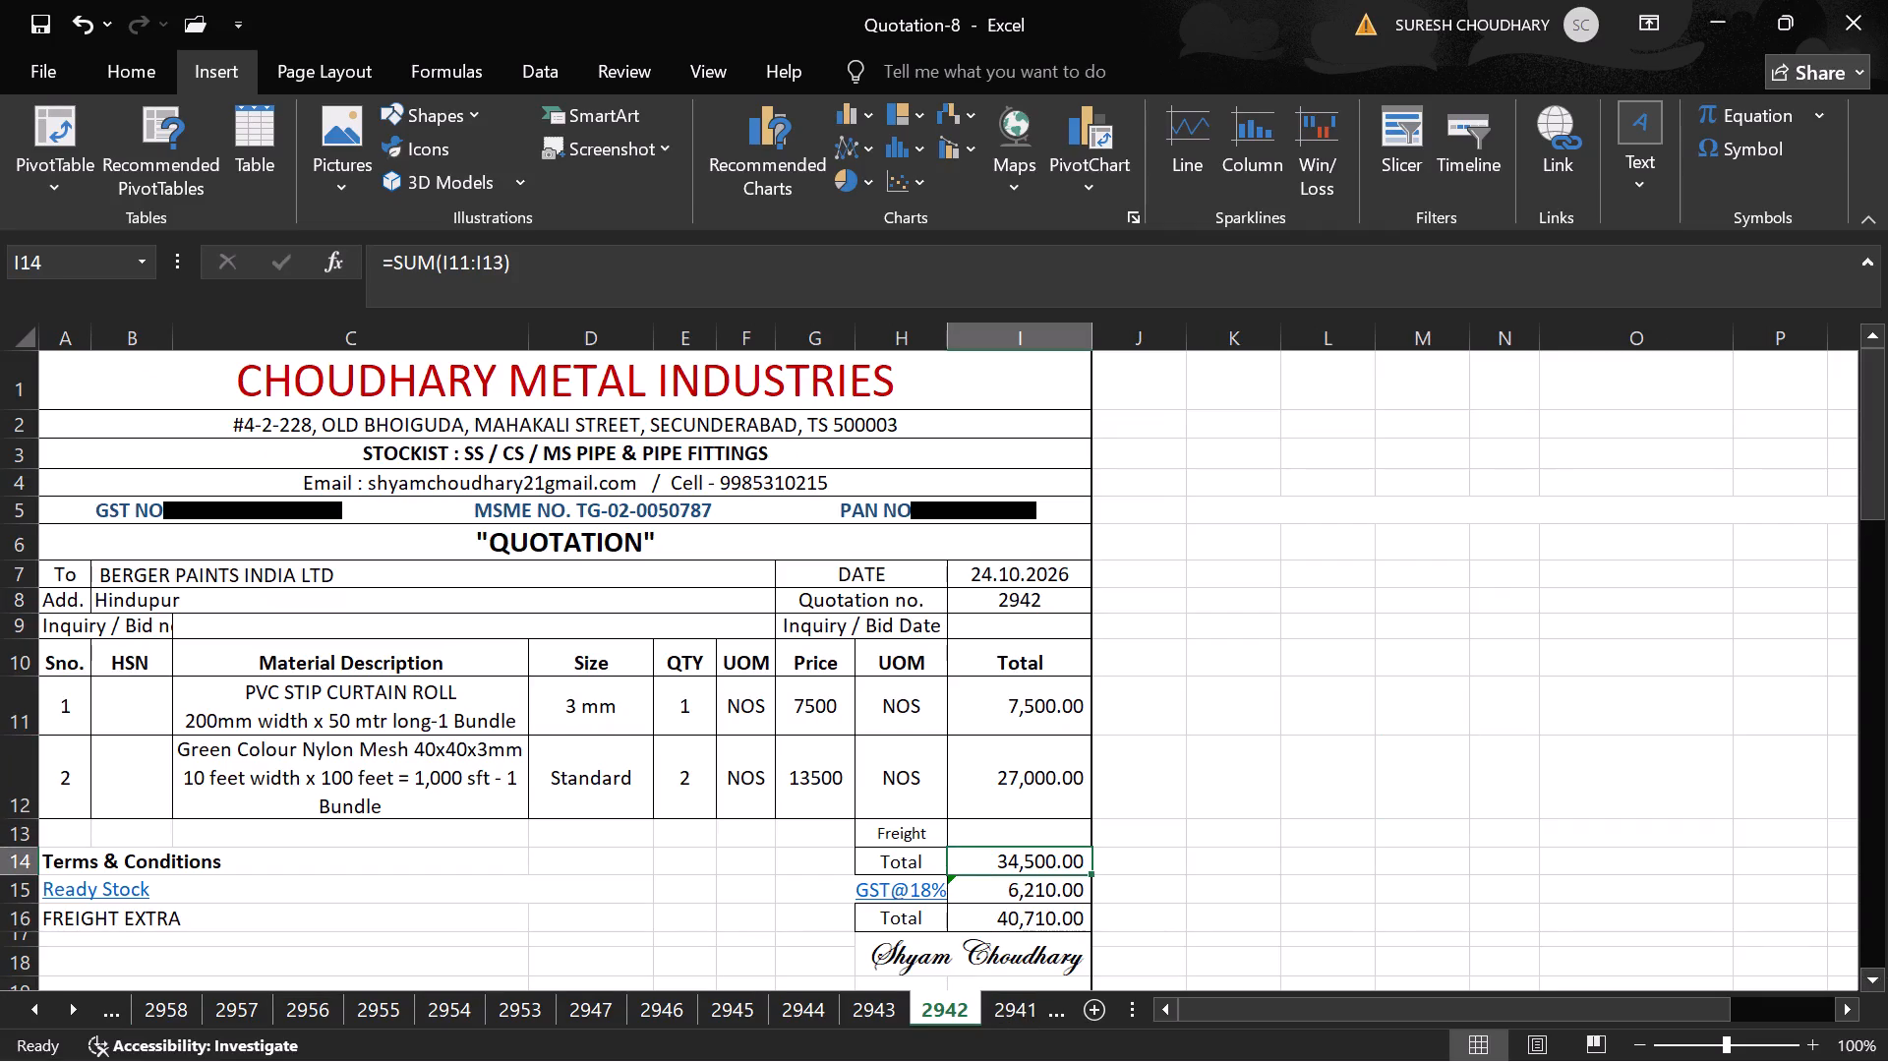
left_click(990, 893)
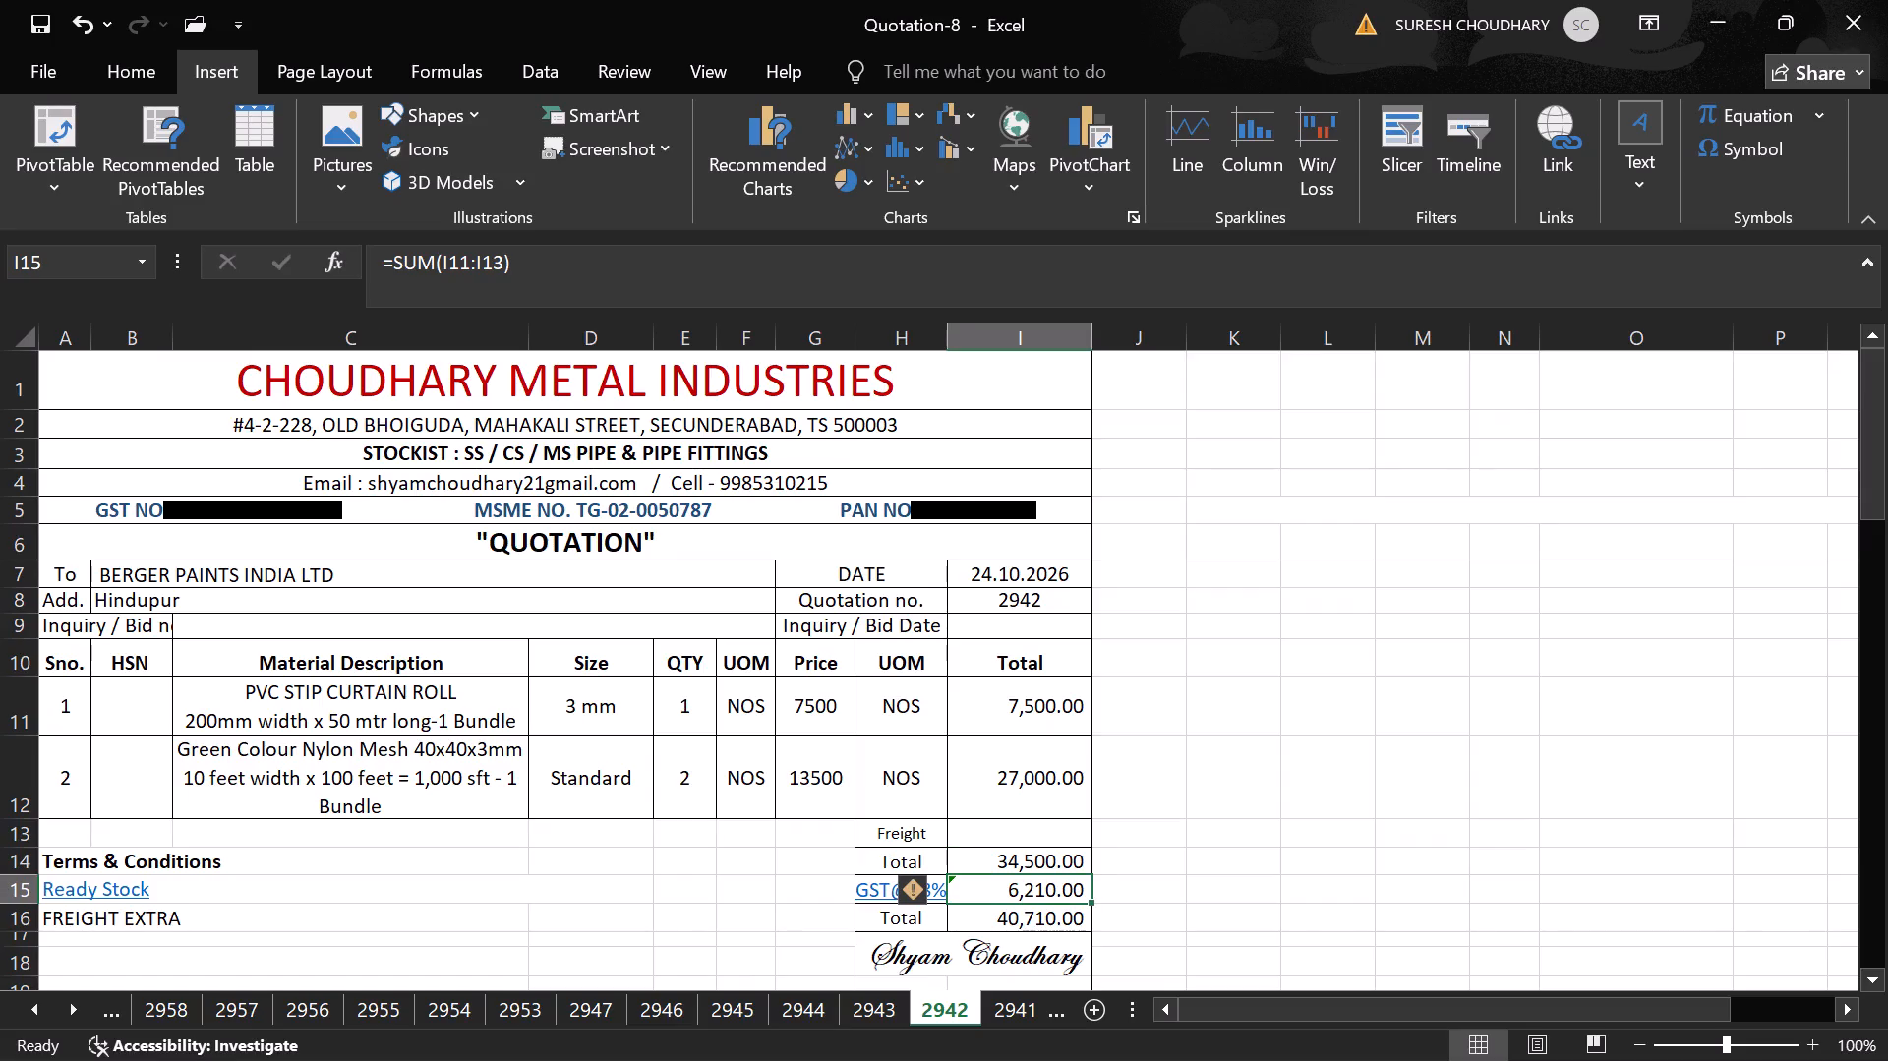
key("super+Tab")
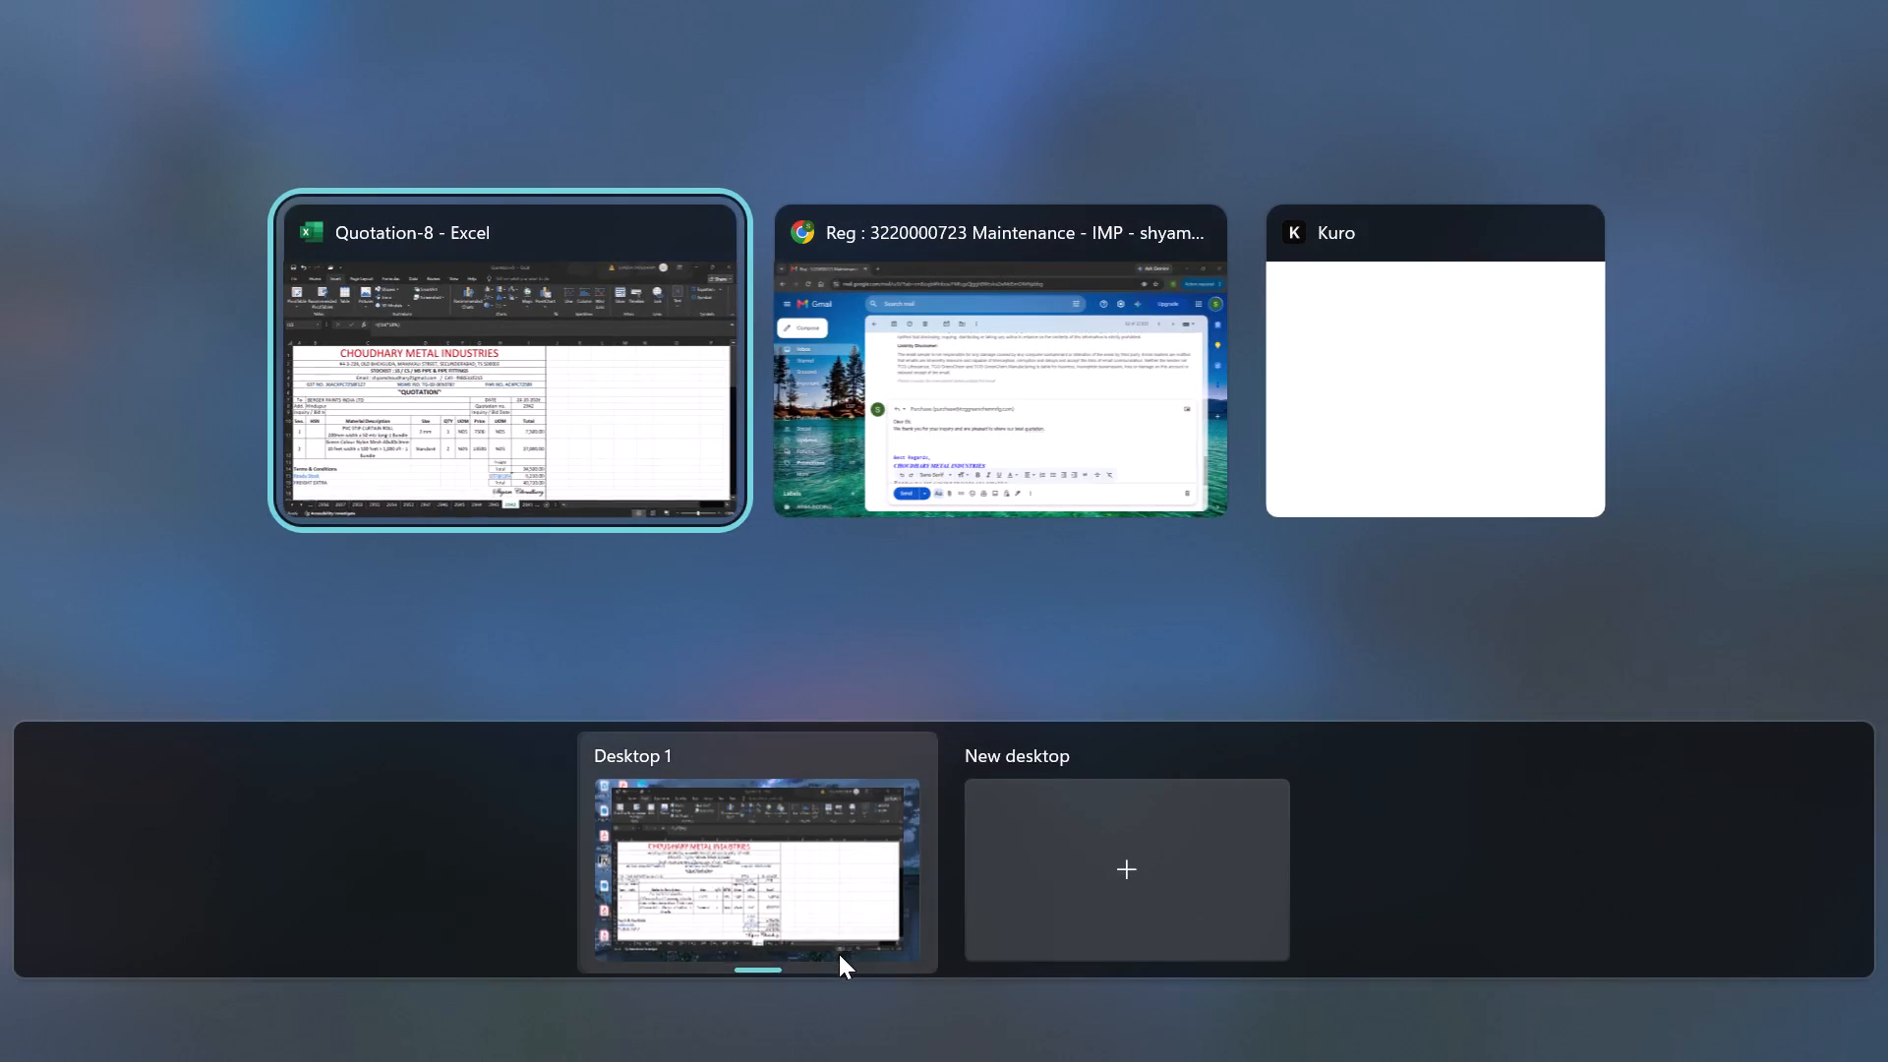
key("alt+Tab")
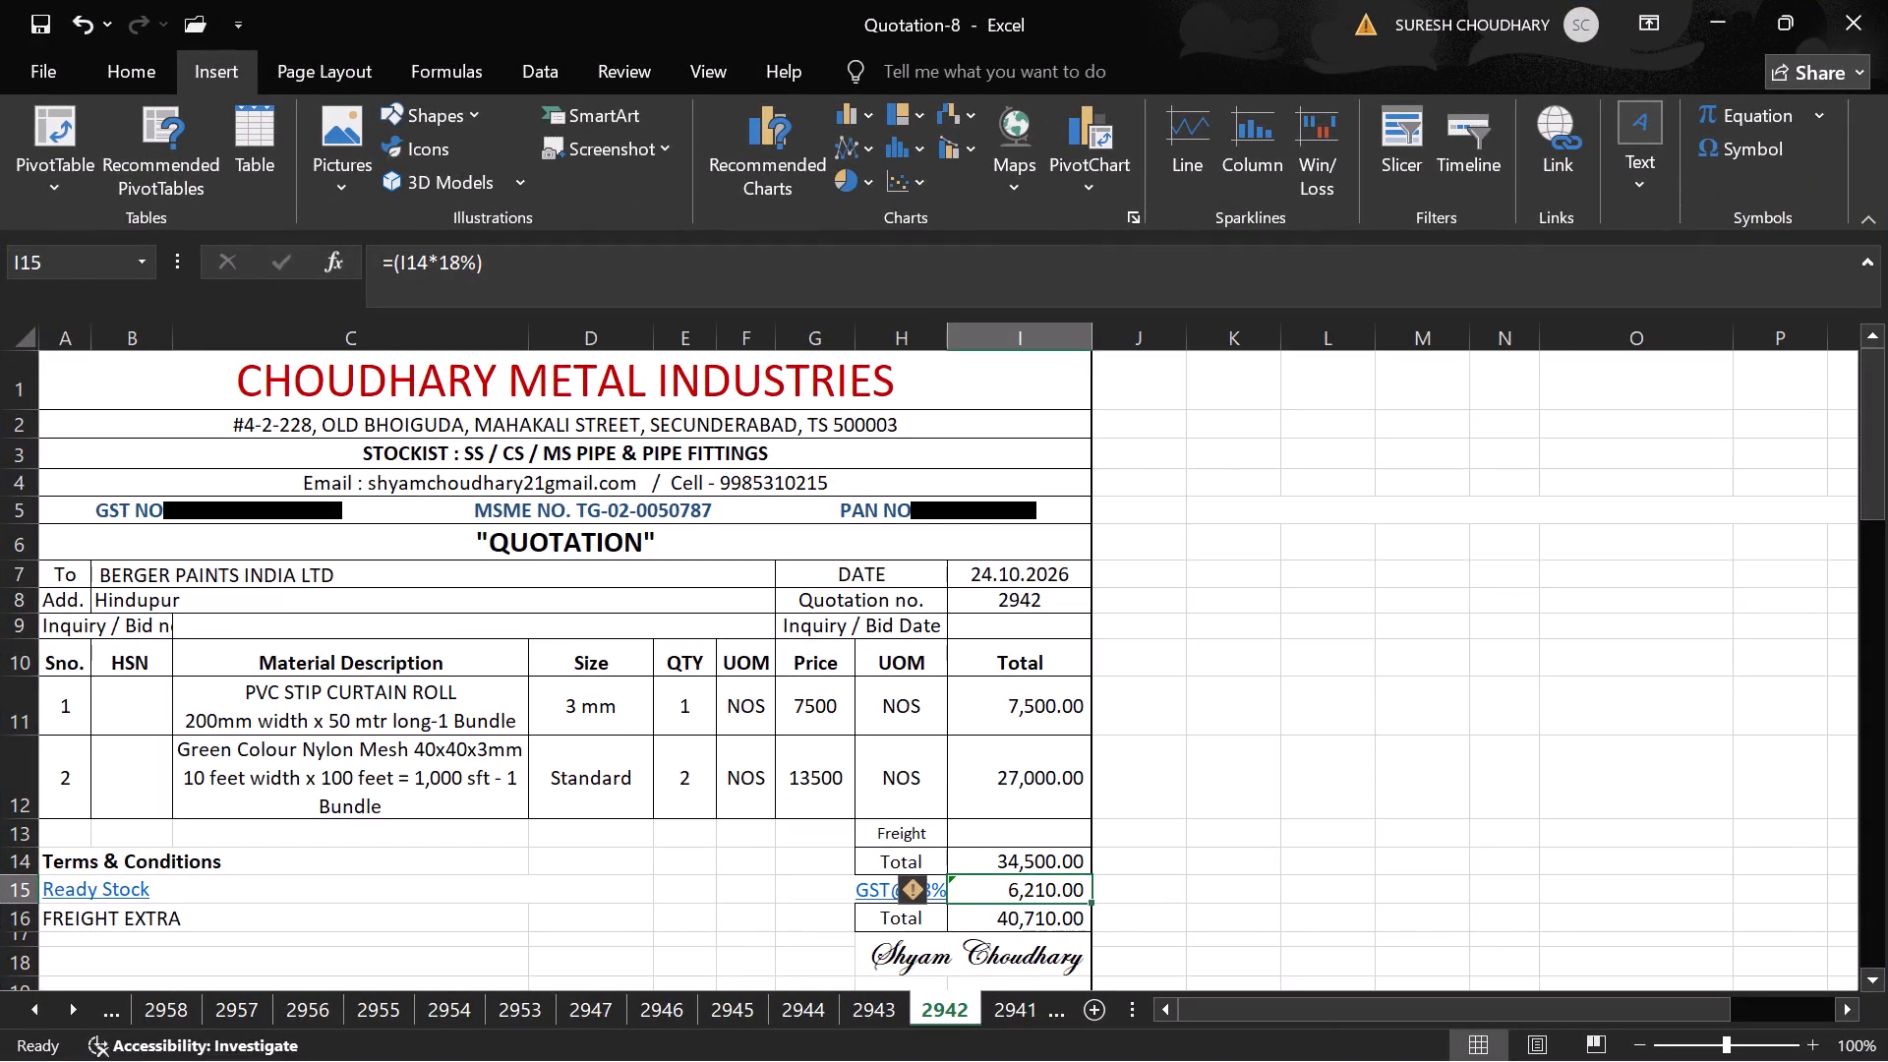
Return to quotation sheet 2959 and bring its Total and GST@18% rows into view.
left_click(104, 1012)
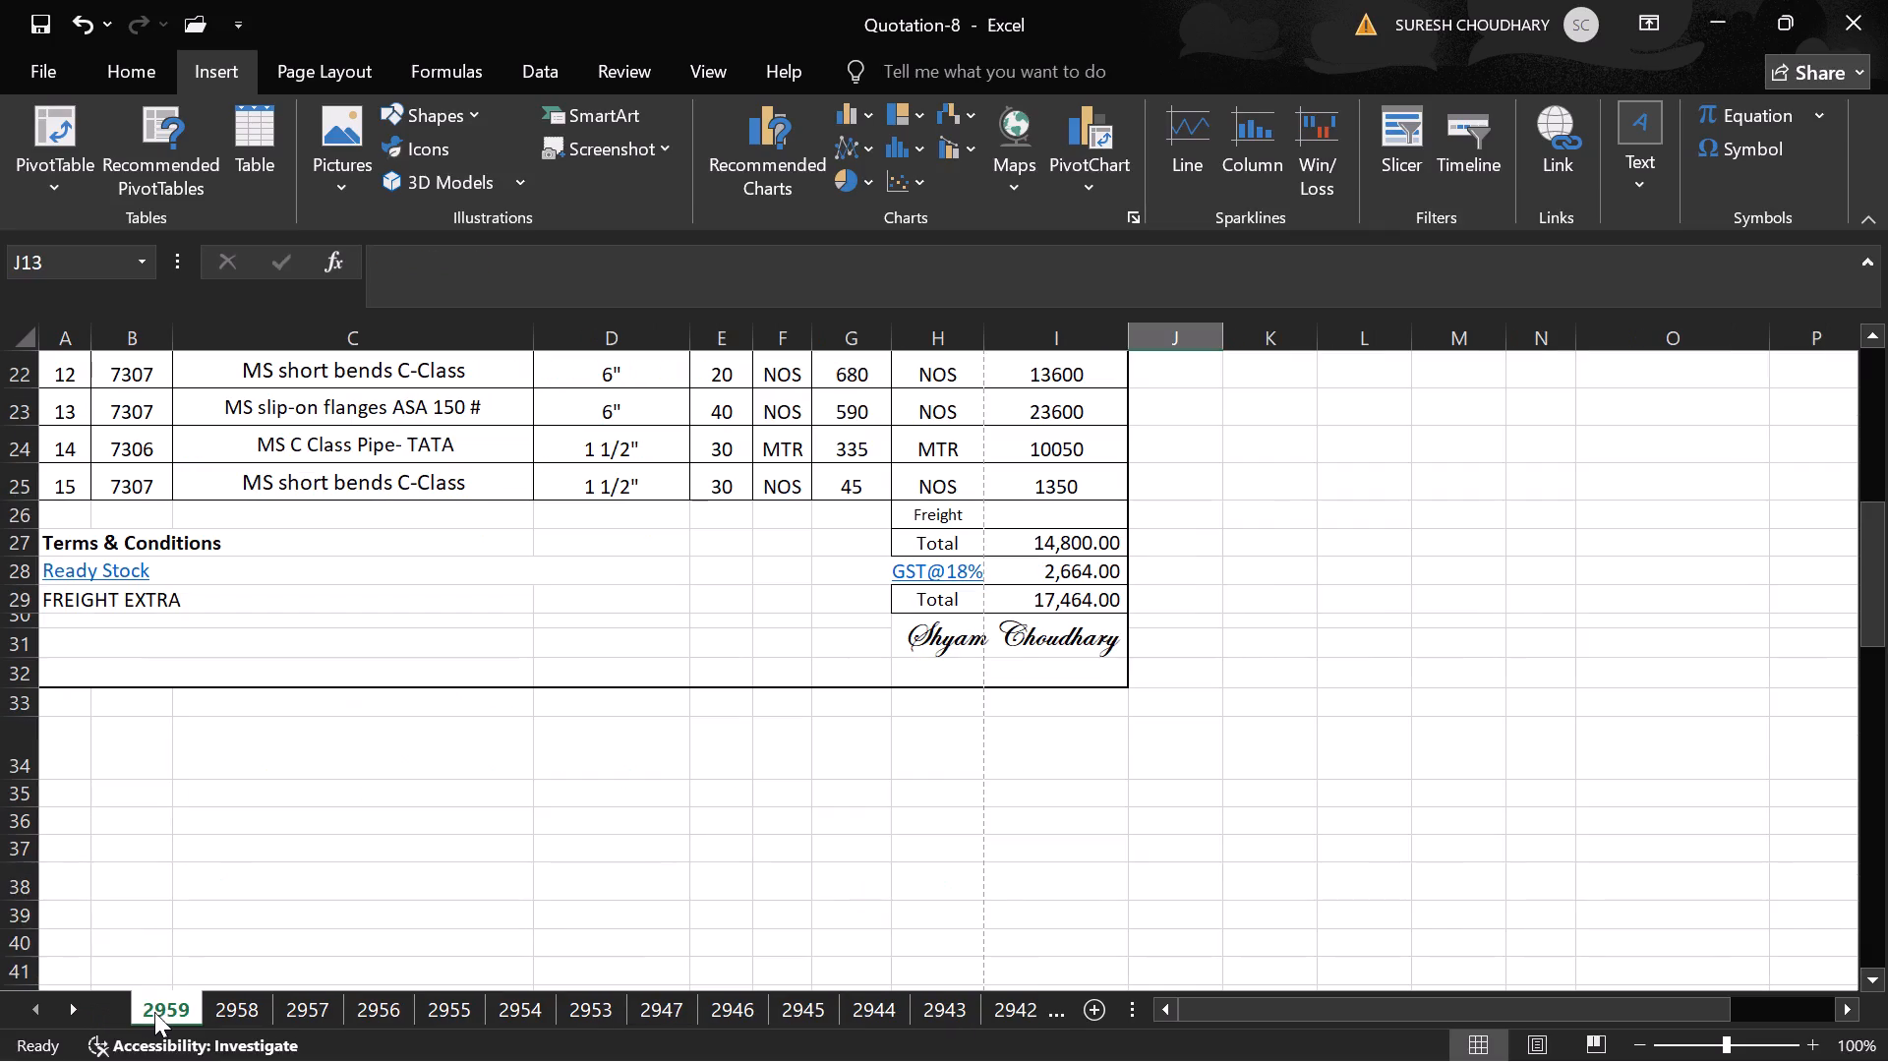
left_click(159, 1012)
scroll(1150, 603, "up", 1)
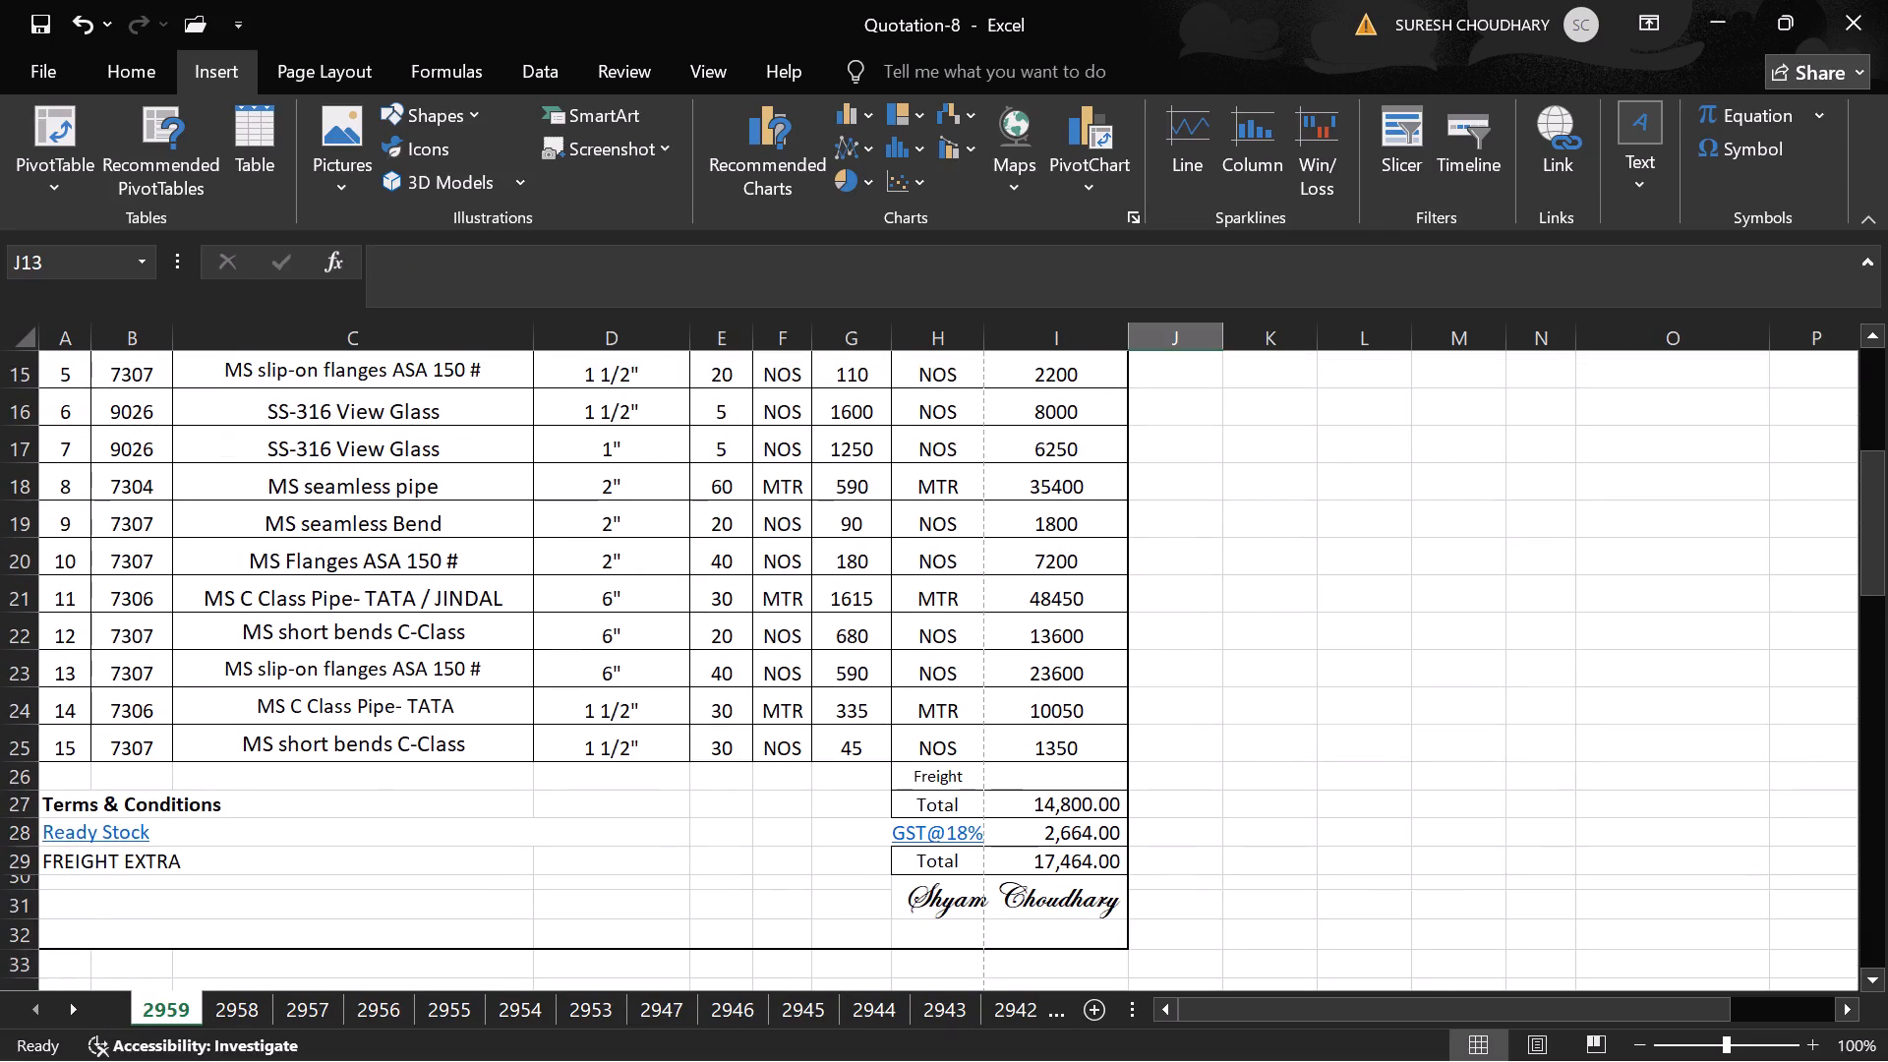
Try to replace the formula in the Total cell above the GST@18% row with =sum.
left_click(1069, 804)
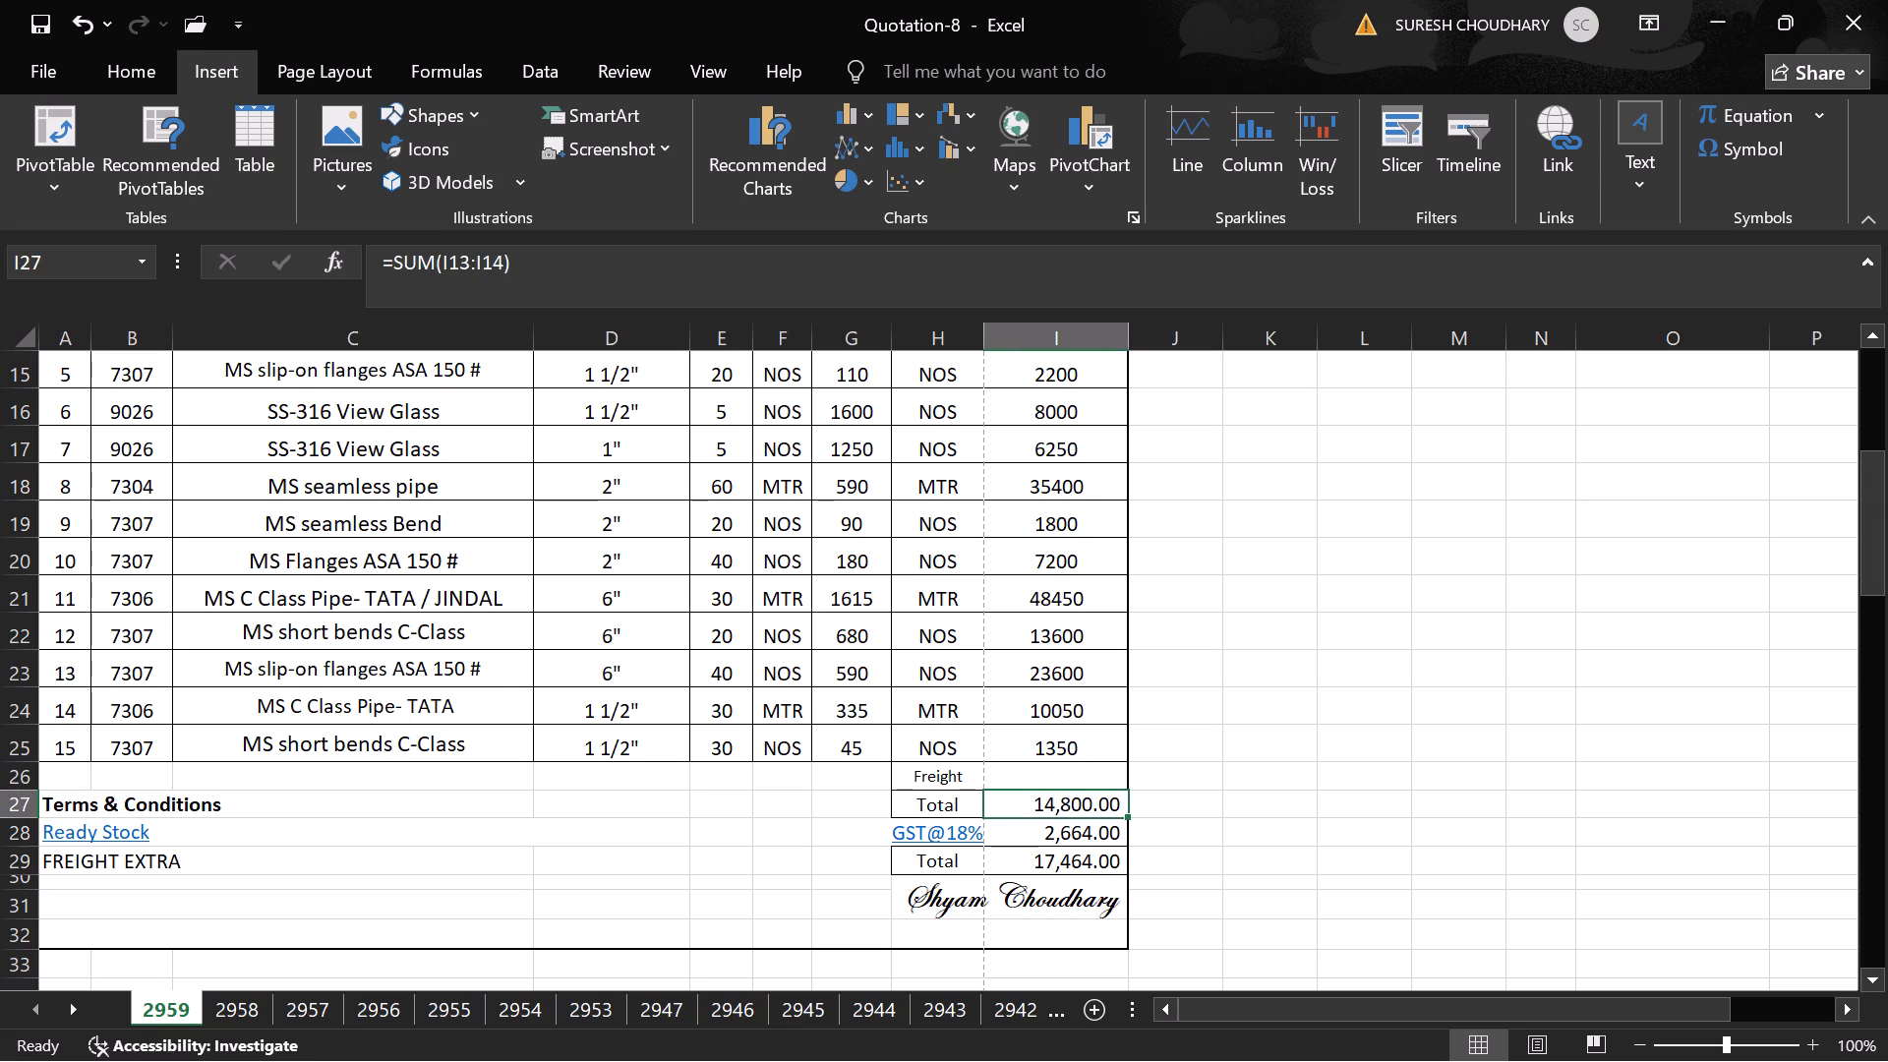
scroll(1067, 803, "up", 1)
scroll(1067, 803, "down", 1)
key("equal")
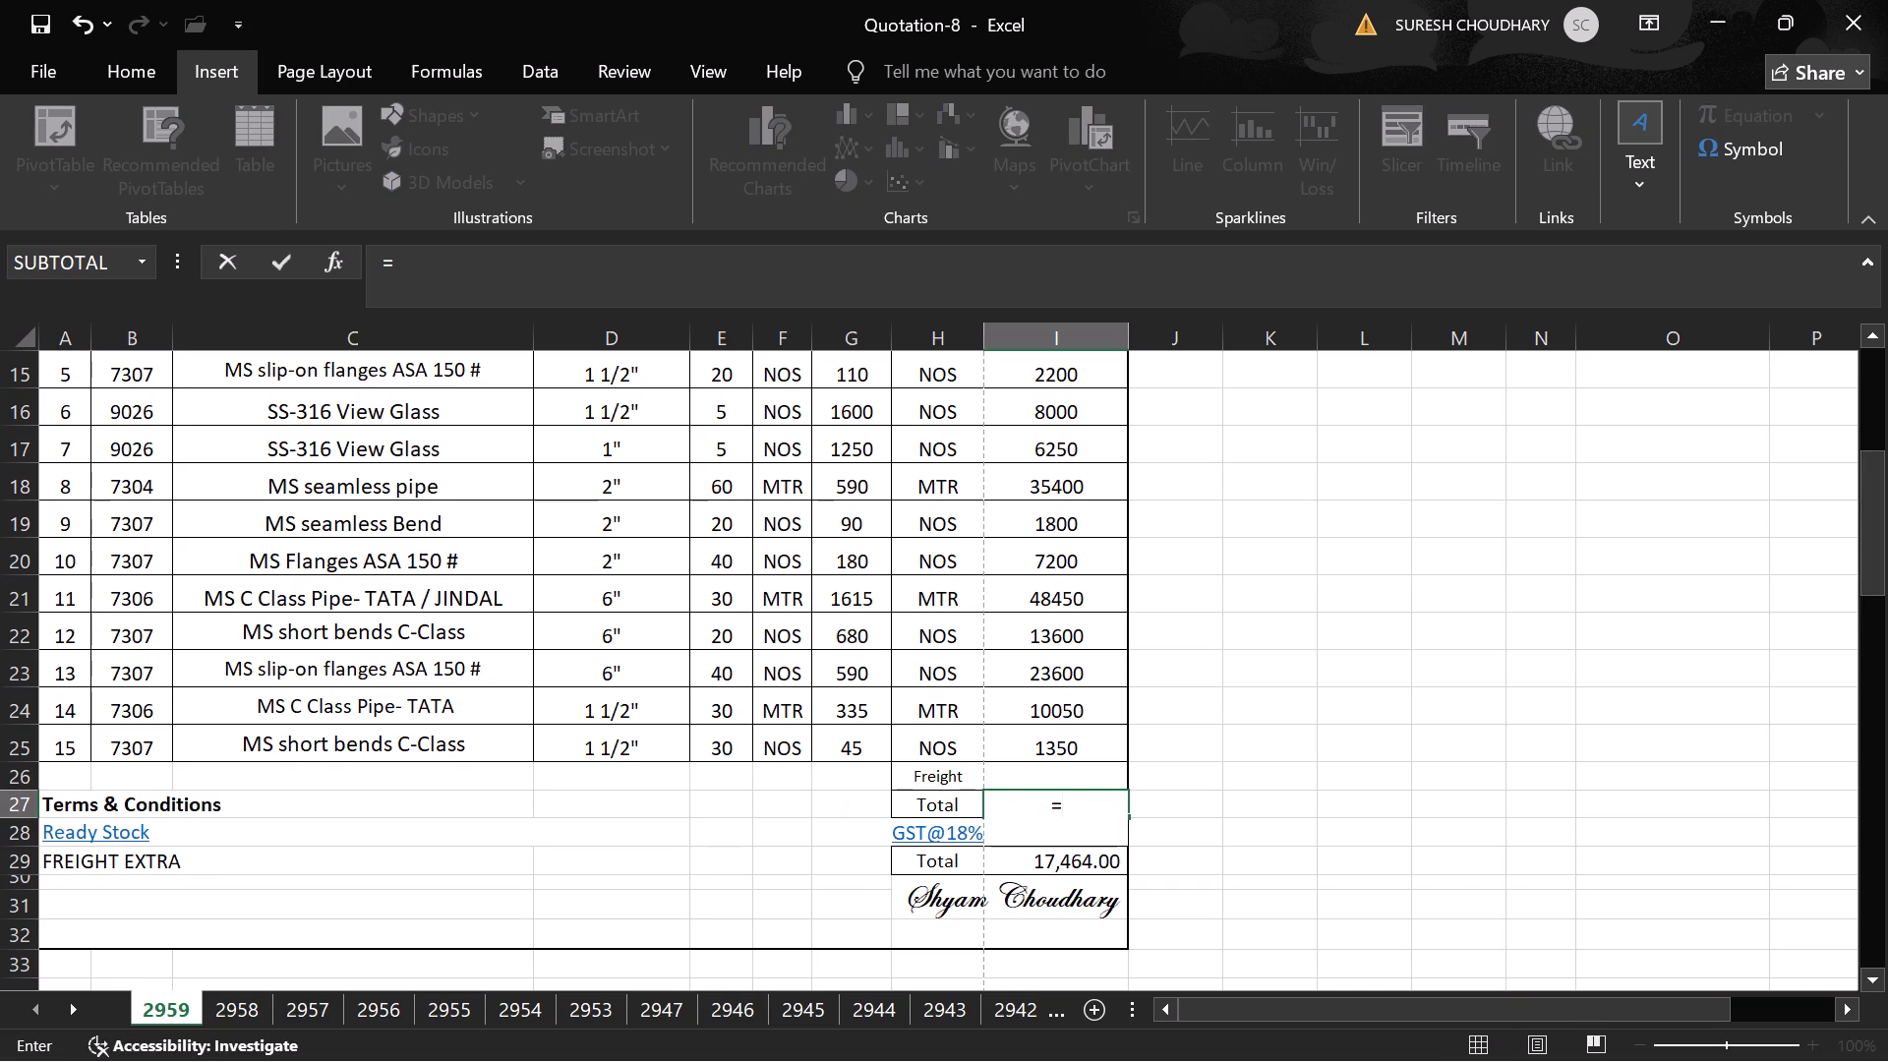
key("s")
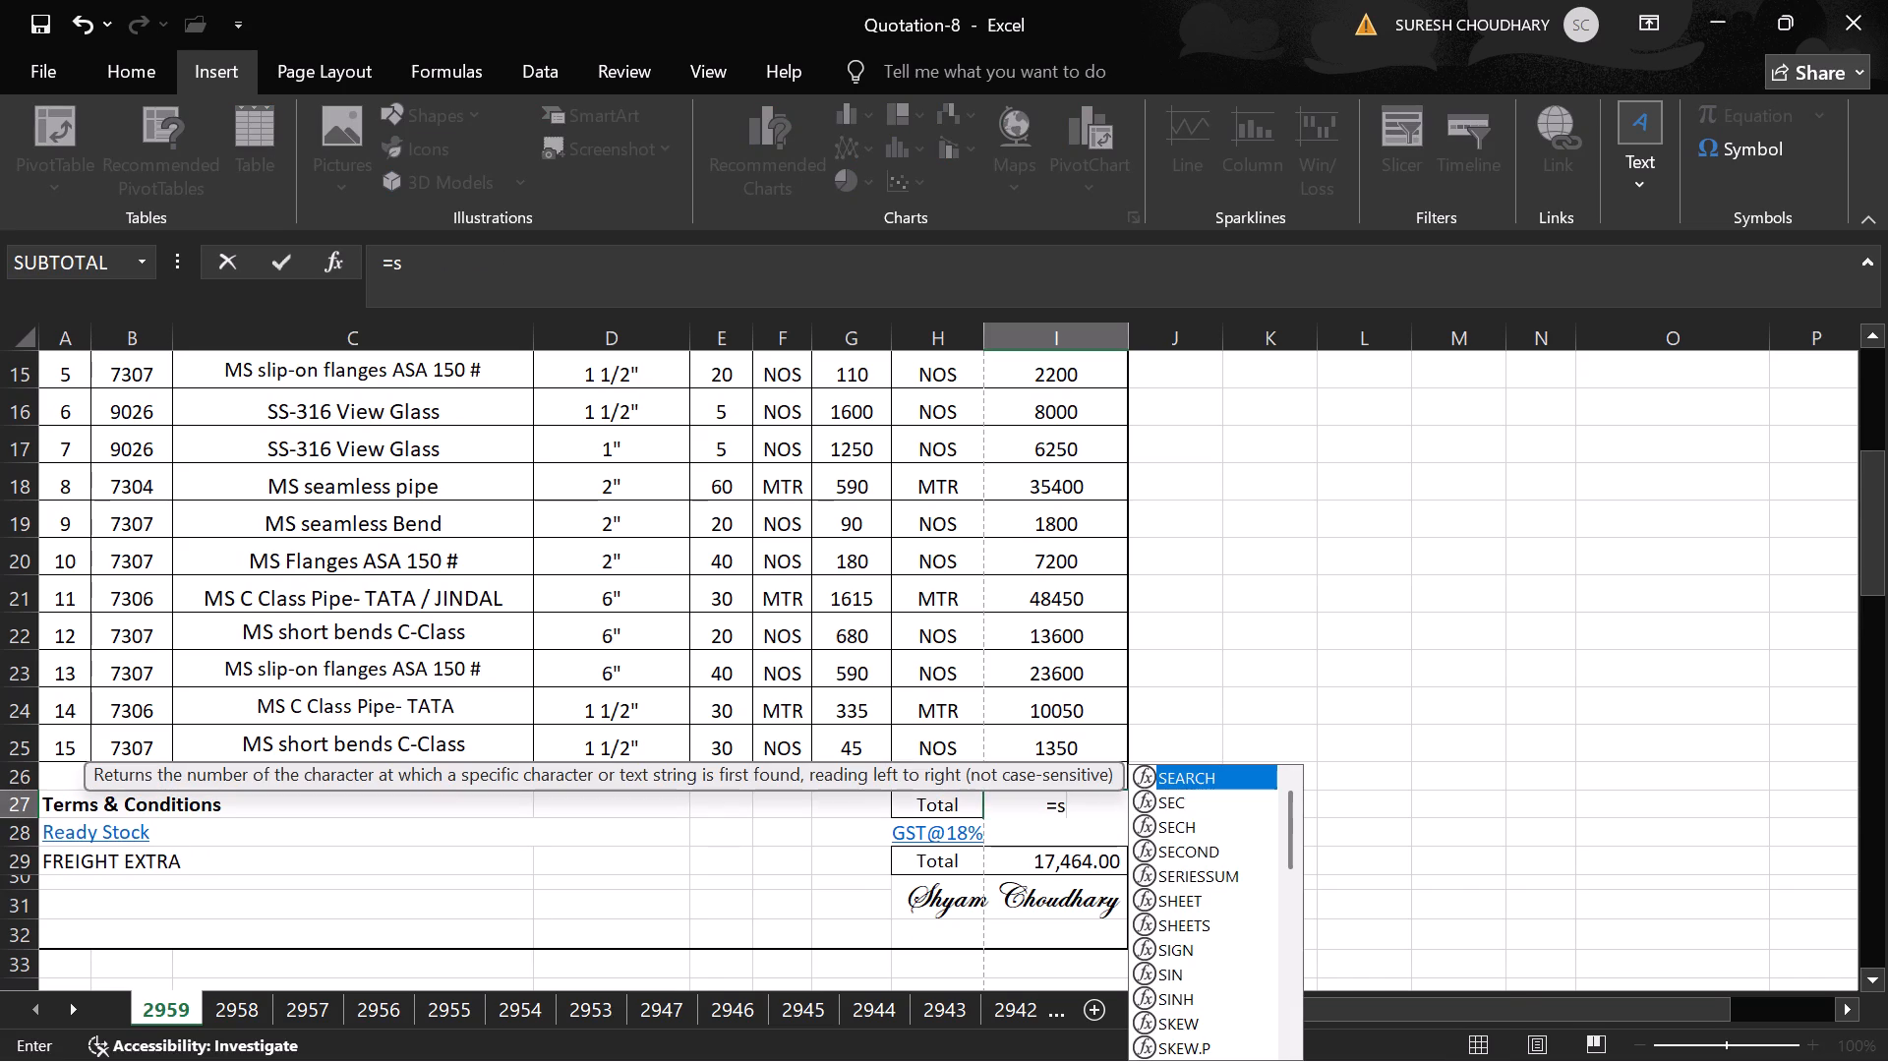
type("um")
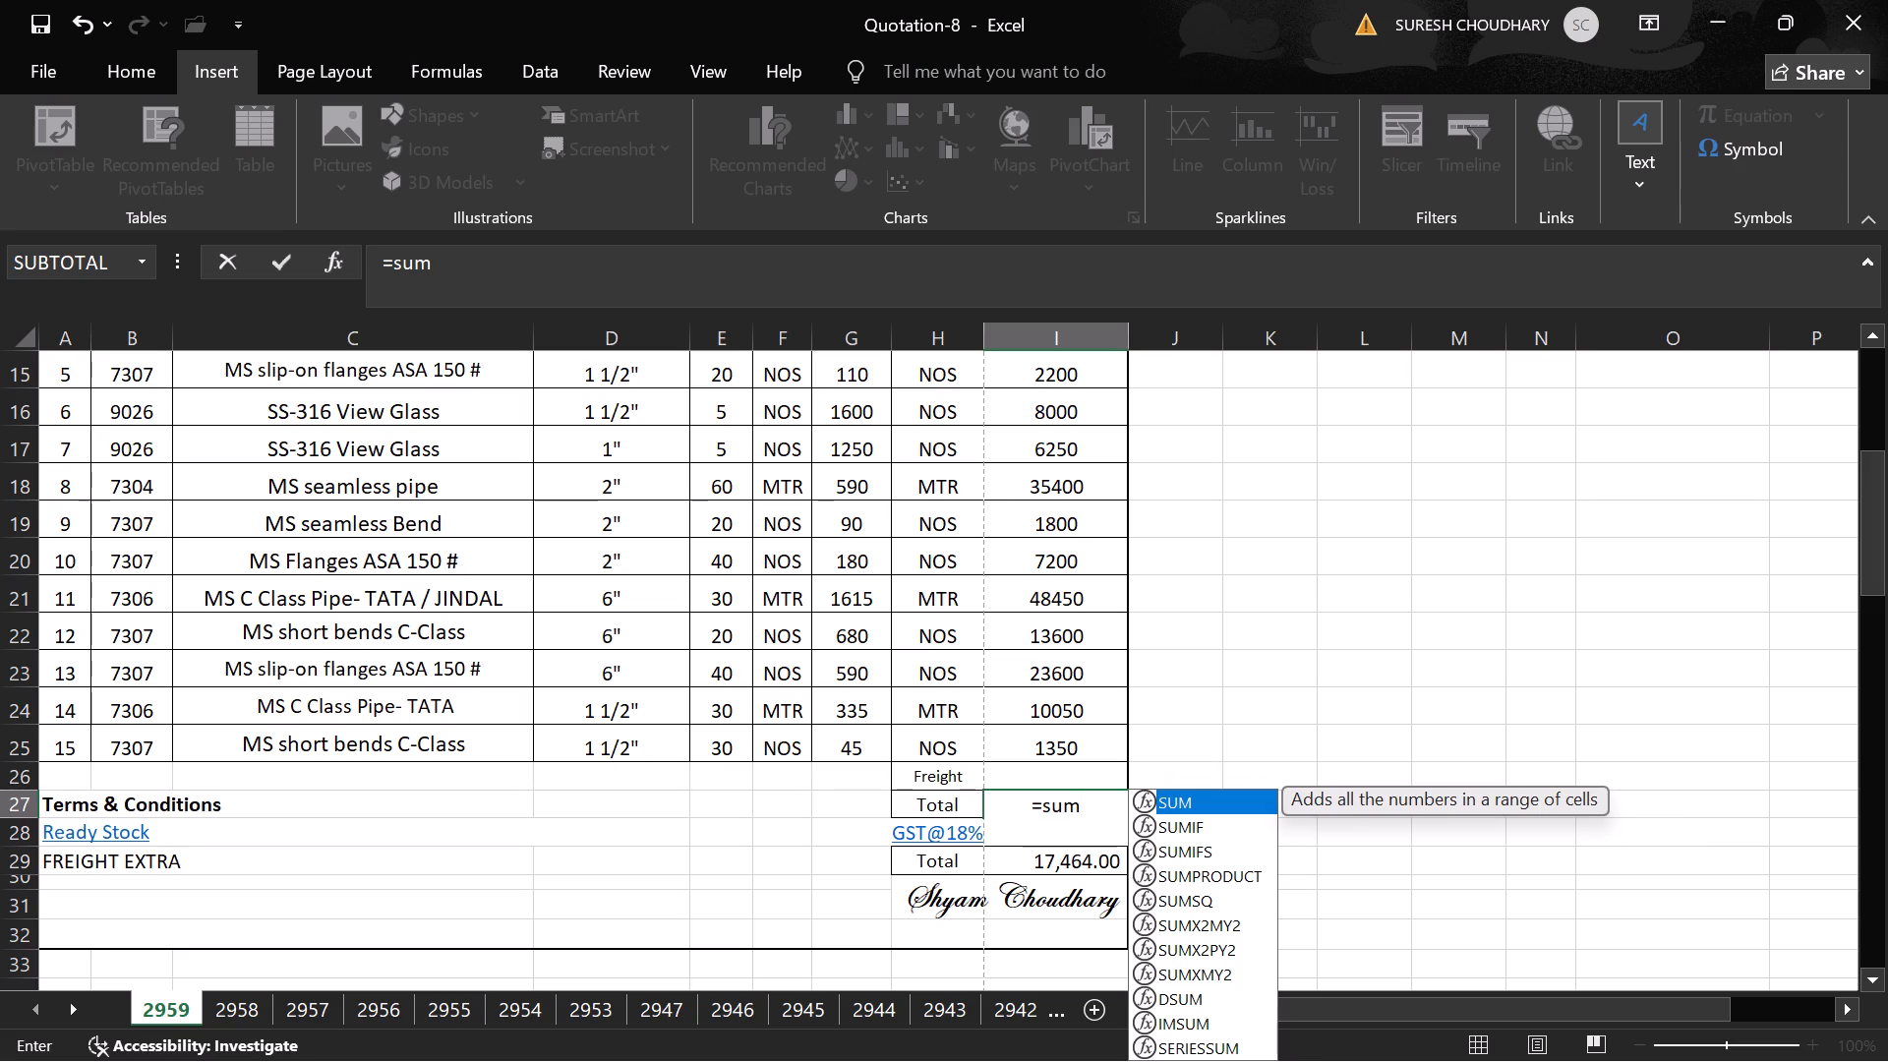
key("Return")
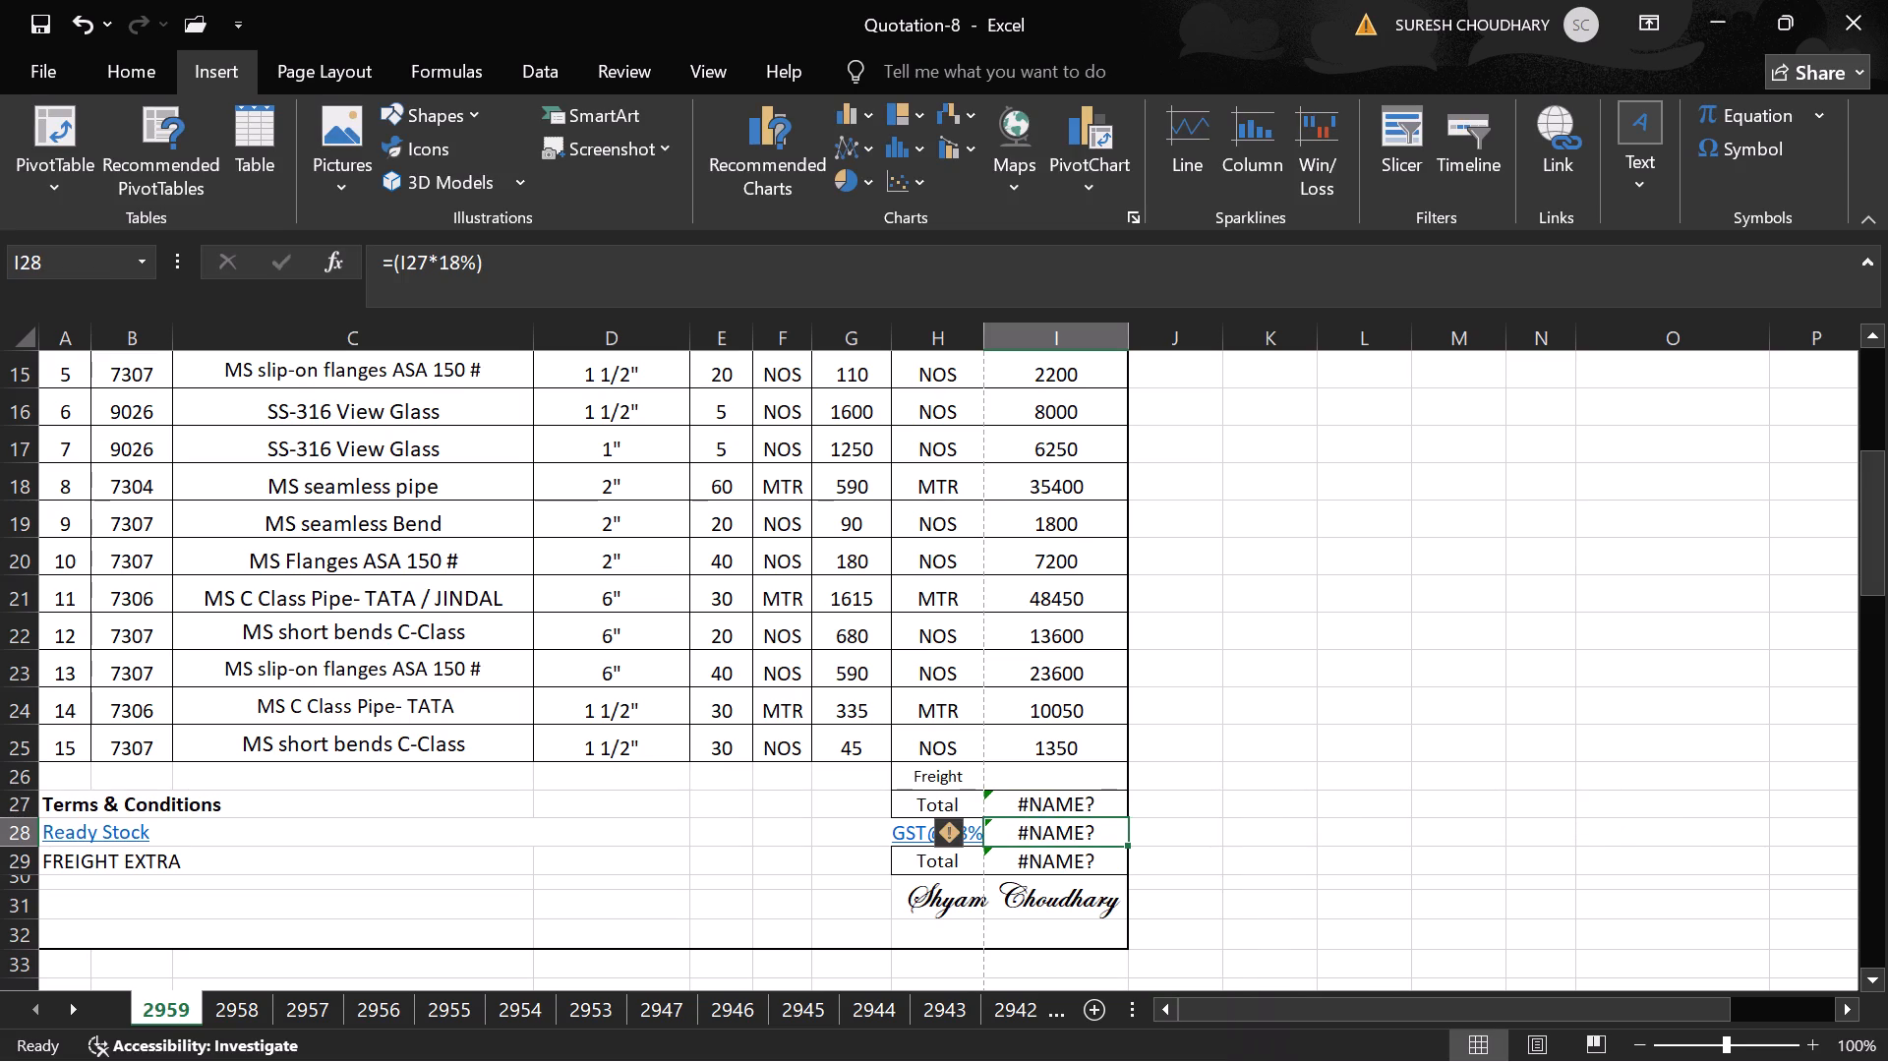
Enter =sum(I11:I25) in the Total cell above the GST@18% row, covering the totals of items 1 to 15.
left_click(1058, 800)
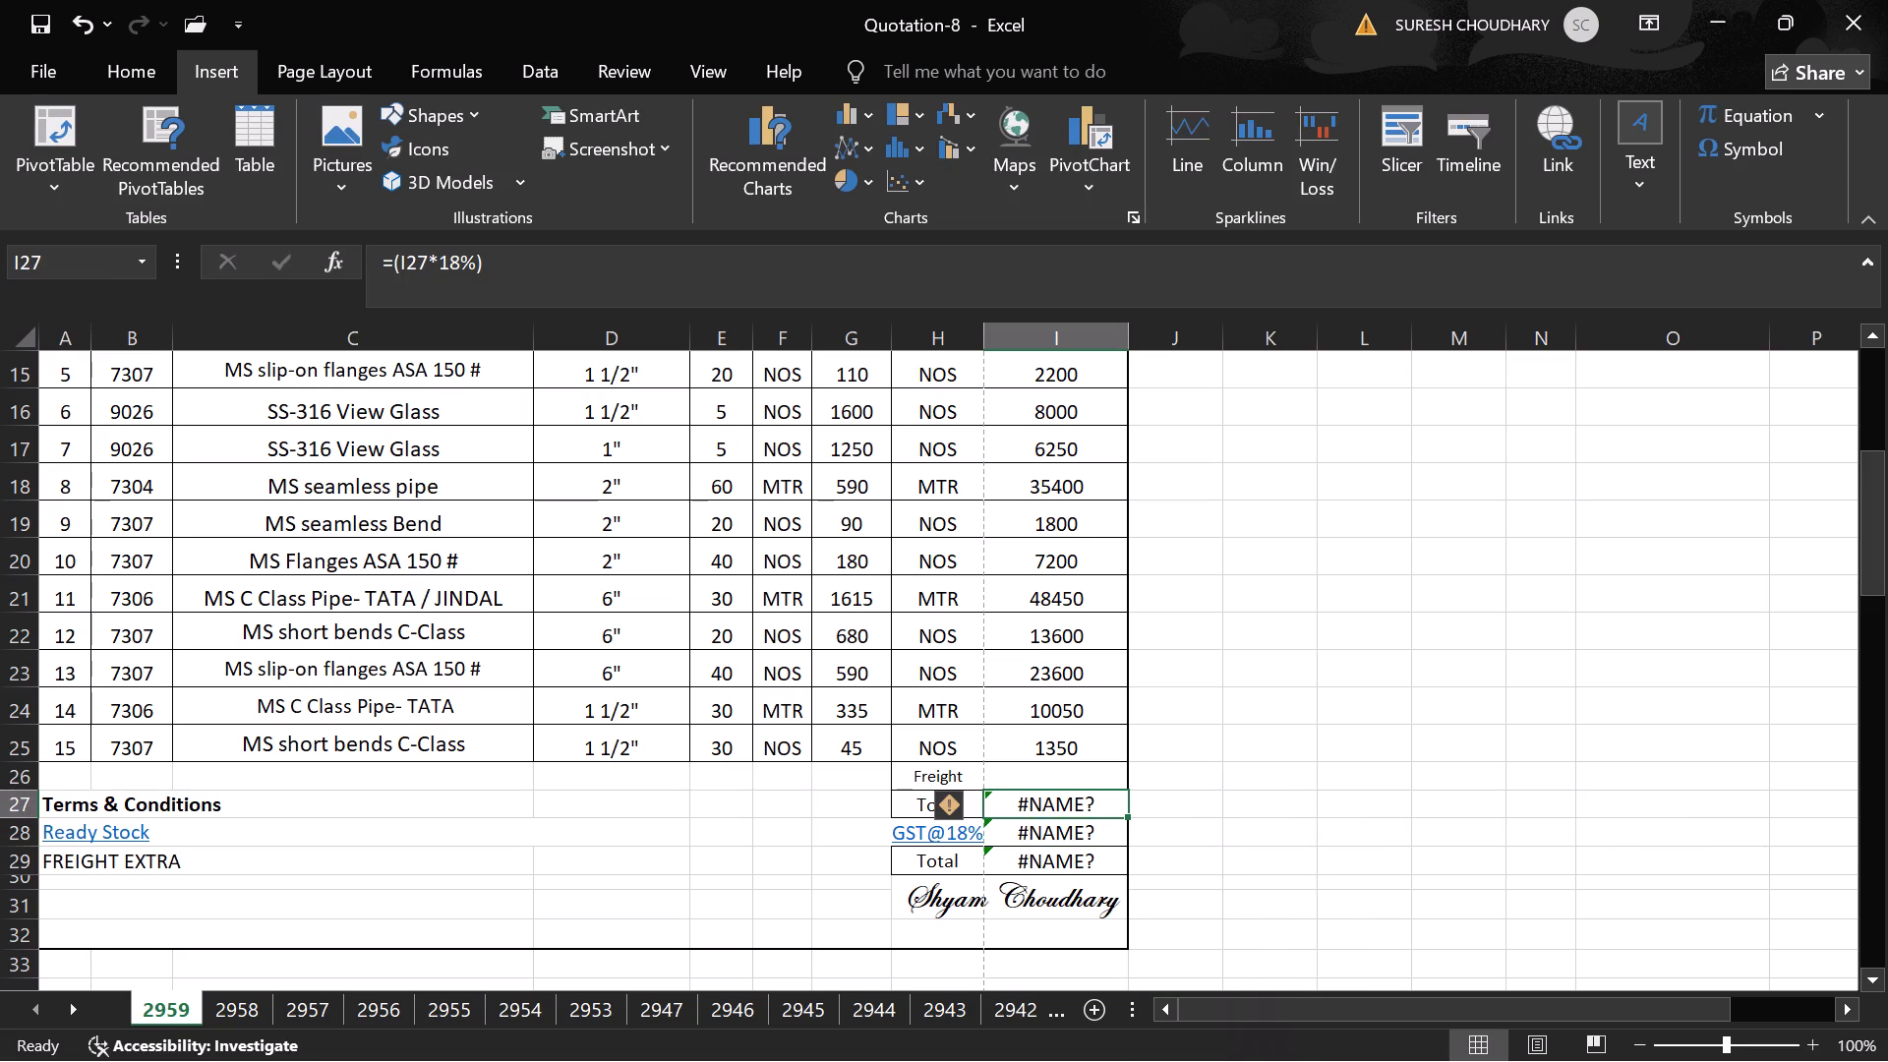
key("equal")
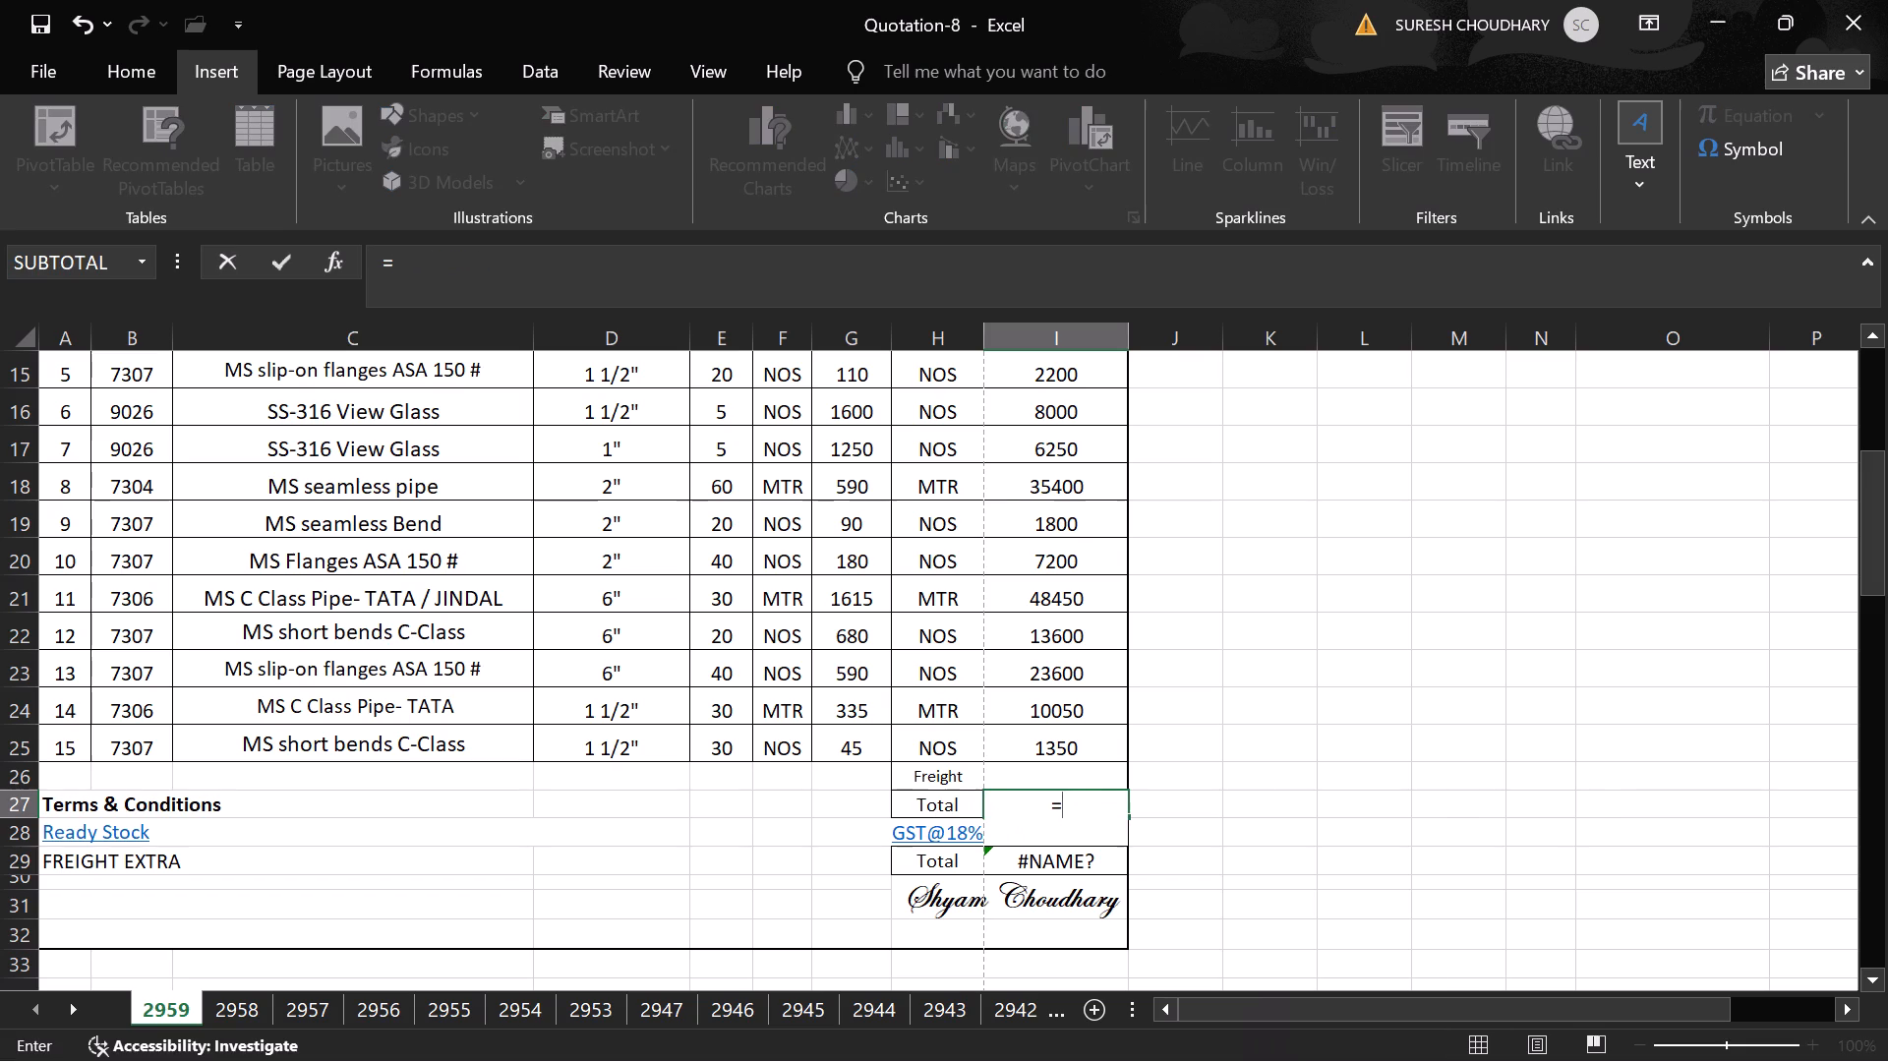
key("s")
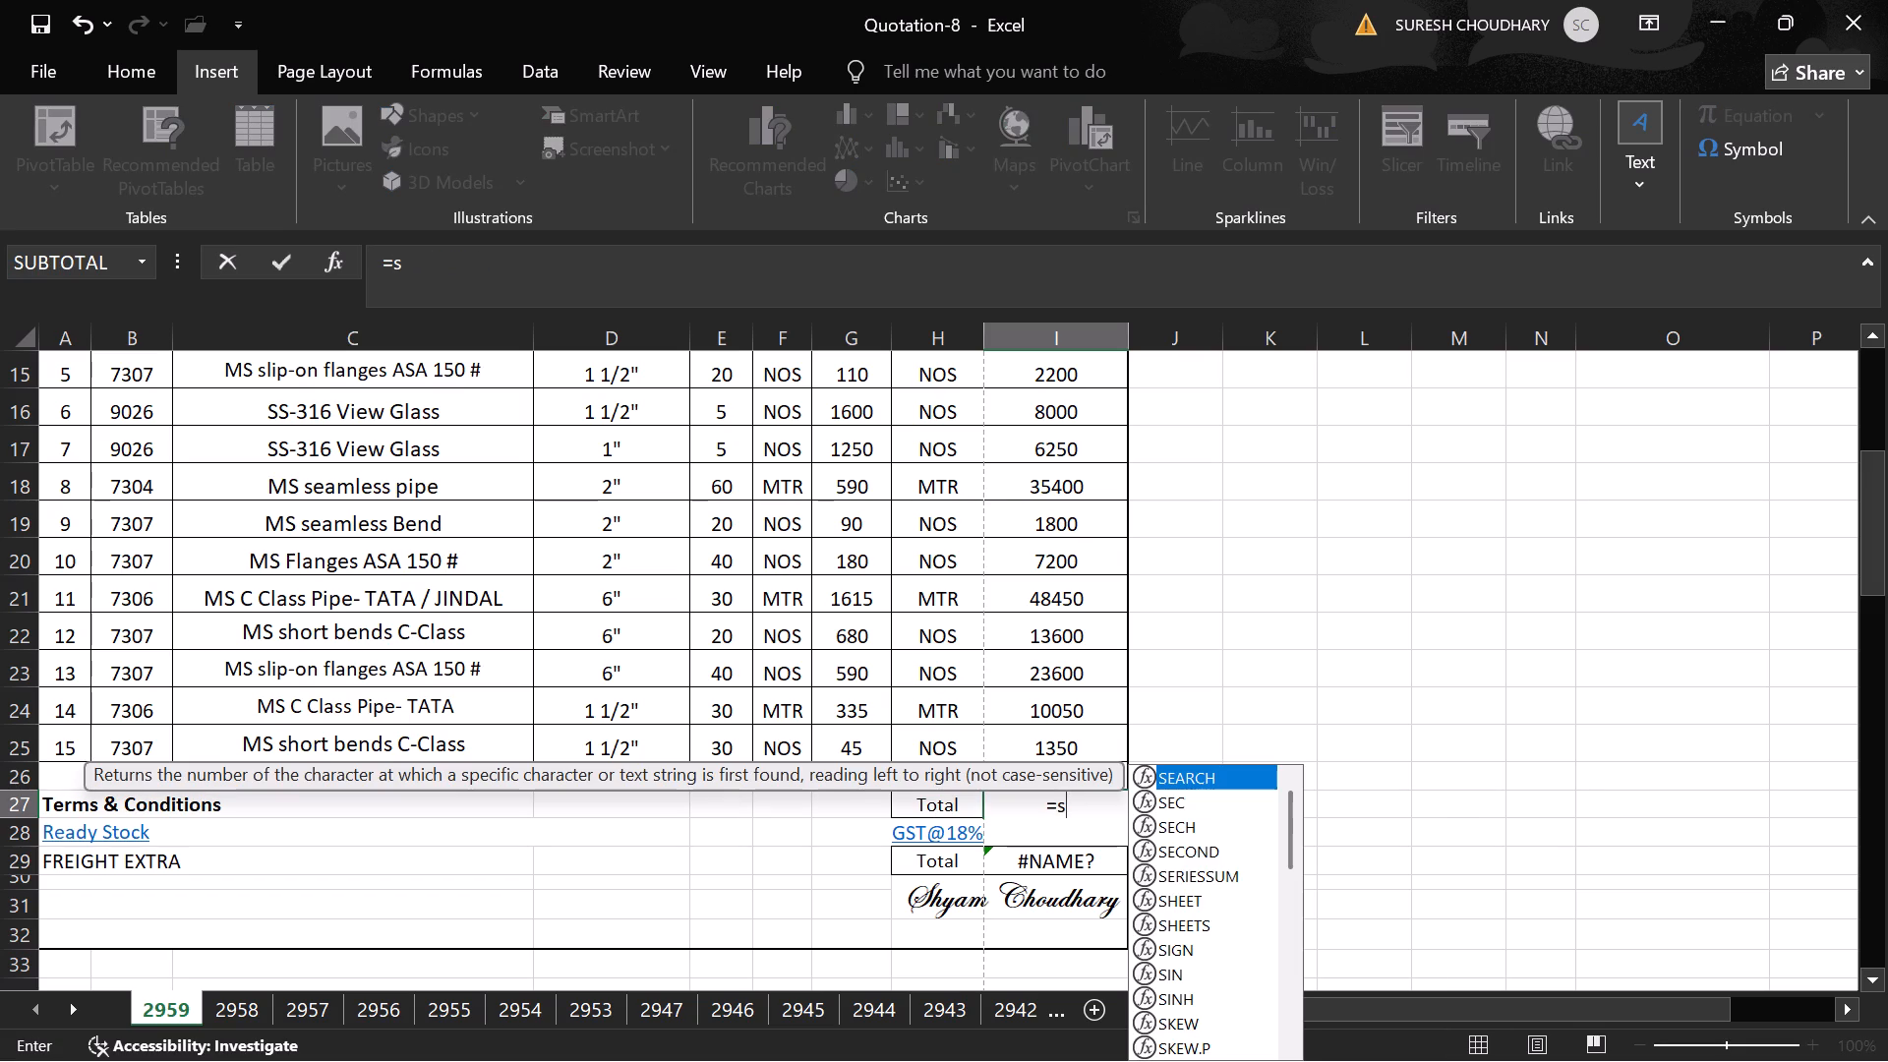
type("um")
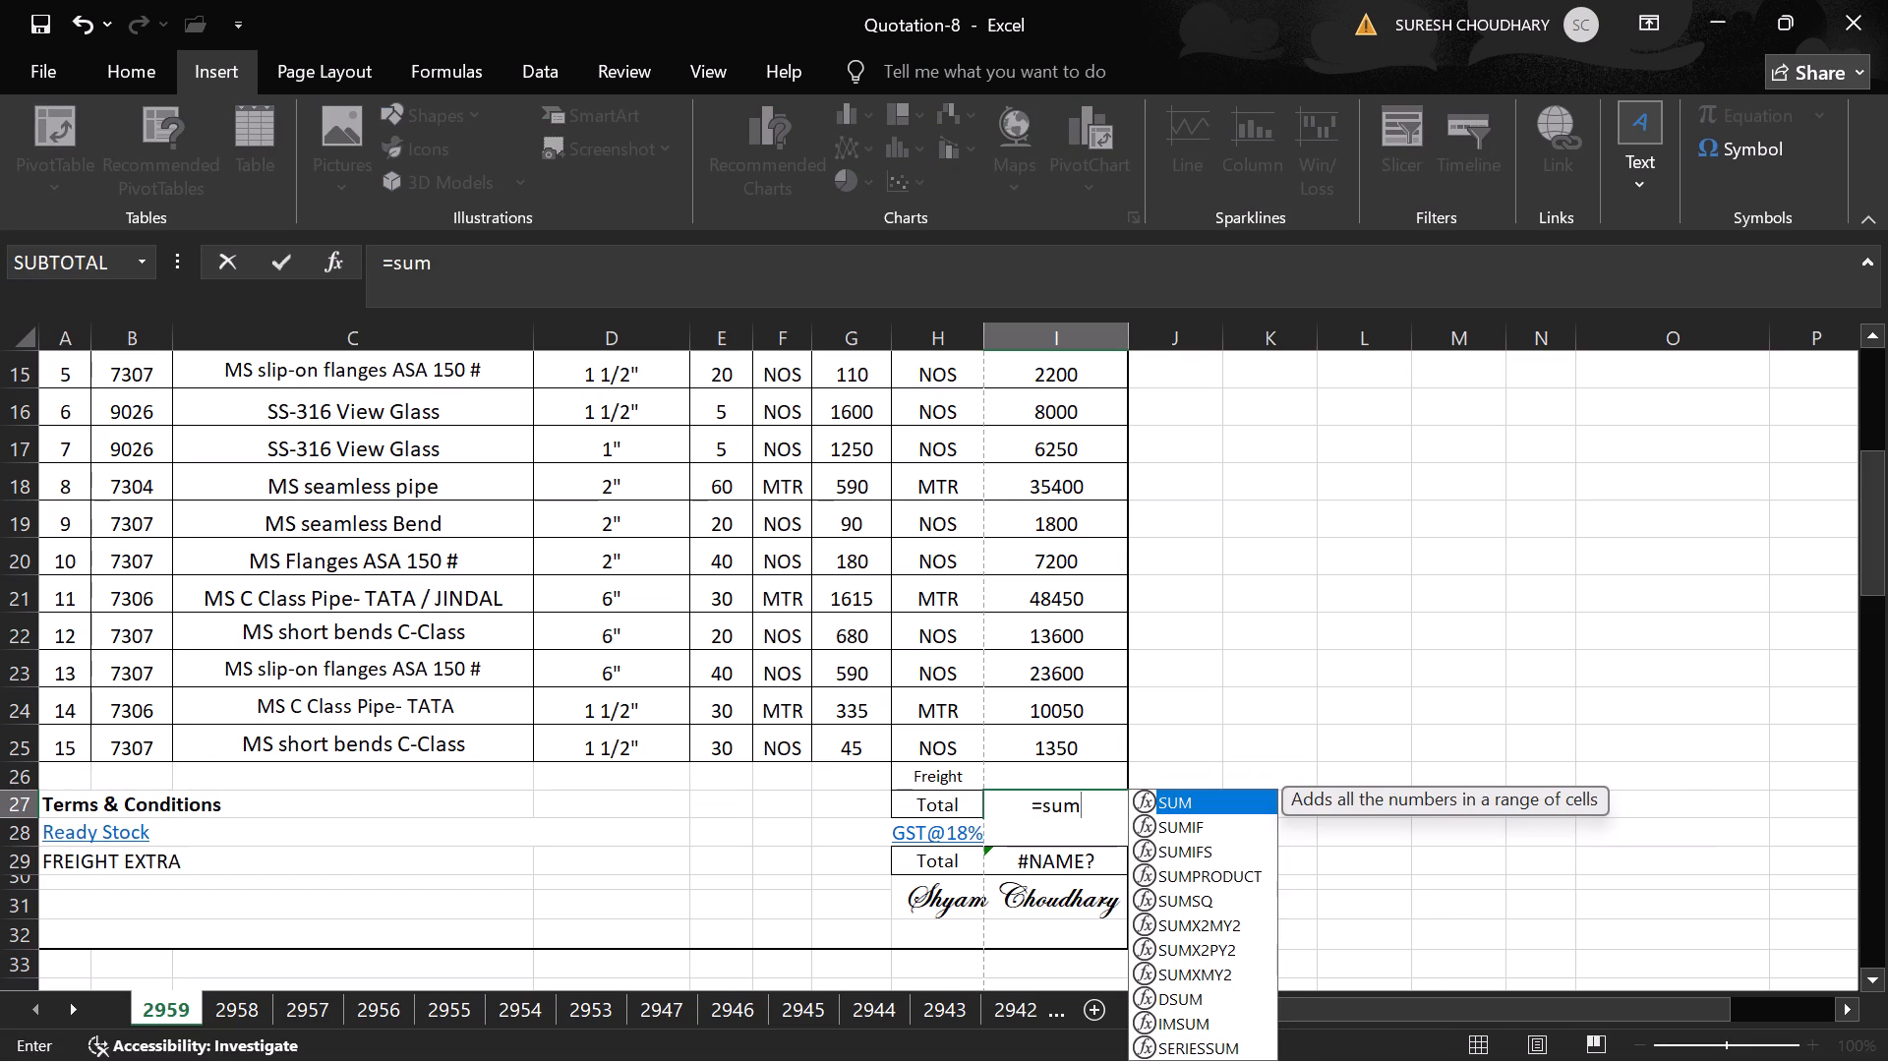
key("shift+parenleft")
key("Up")
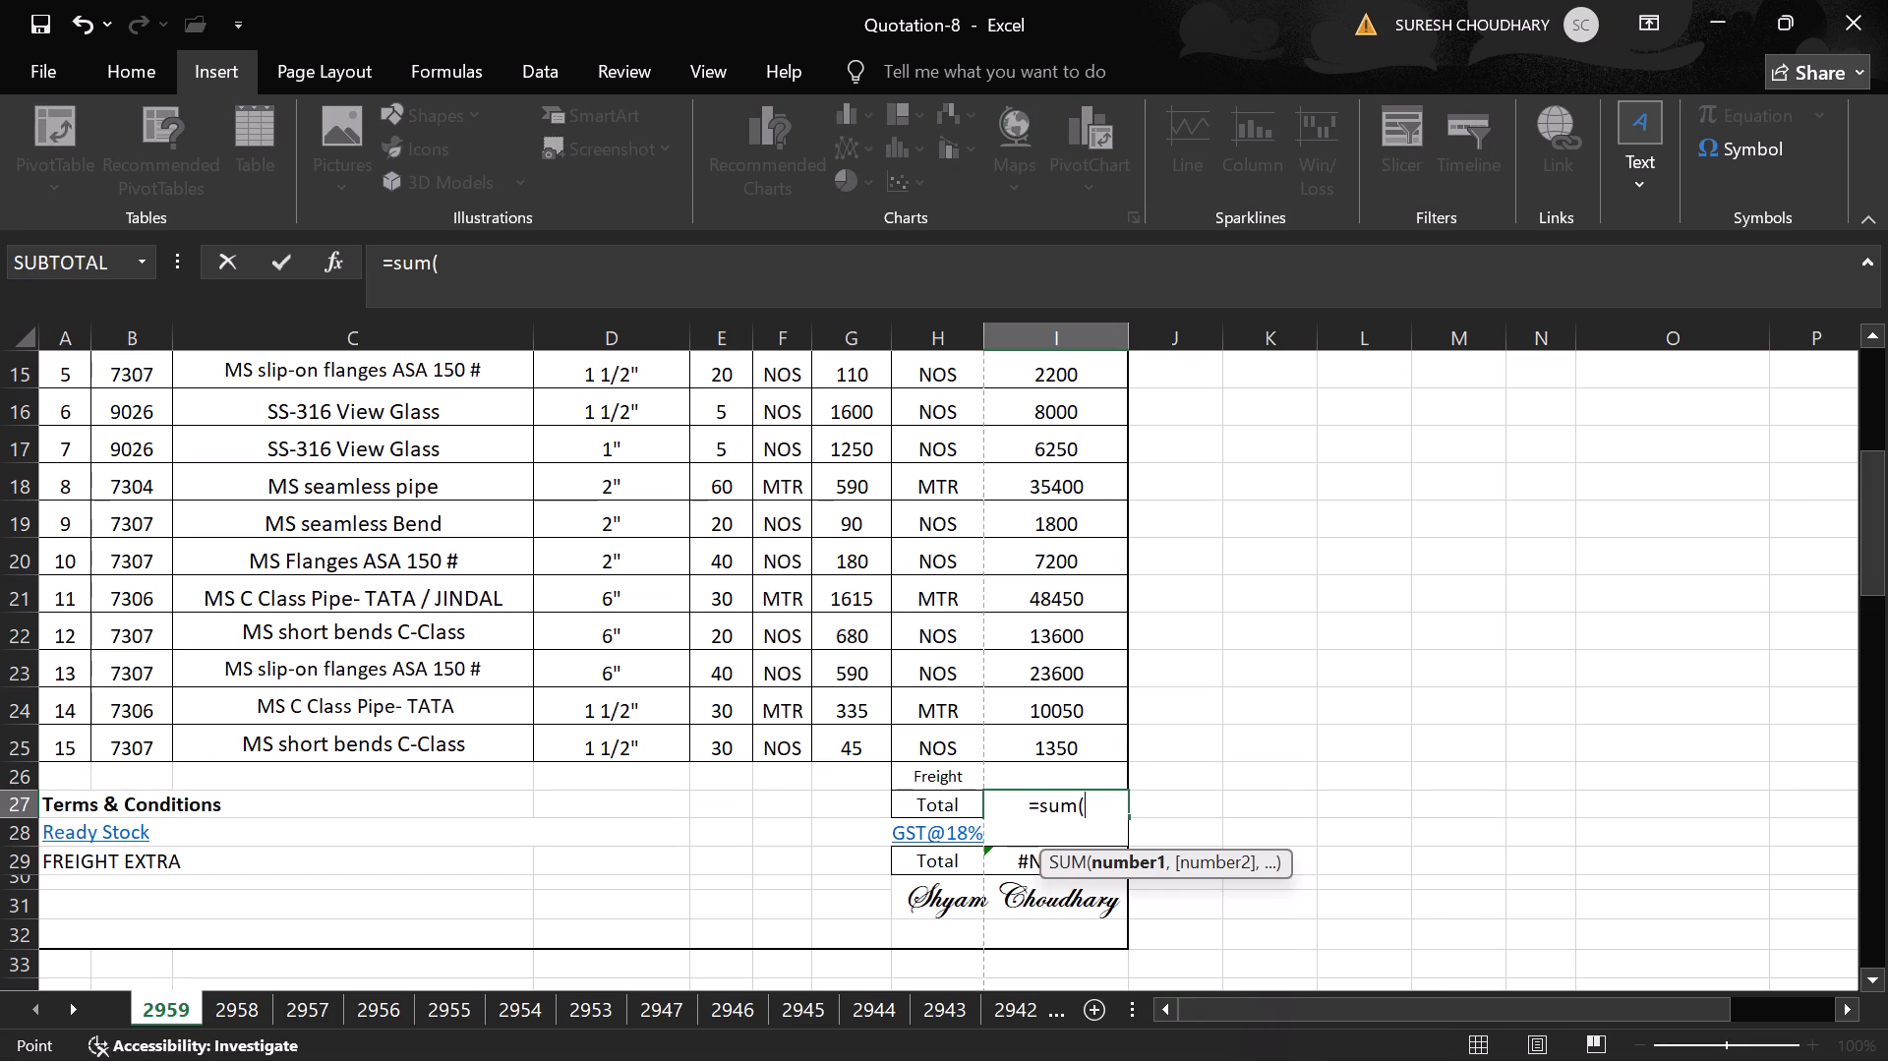
key("Up")
key("Up")
key("Up")
key("Up")
key("Up")
key("Up")
key("Up")
key("Up")
key("Up")
key("Up")
key("Up")
key("Up")
key("Up")
key("Up")
key("Up")
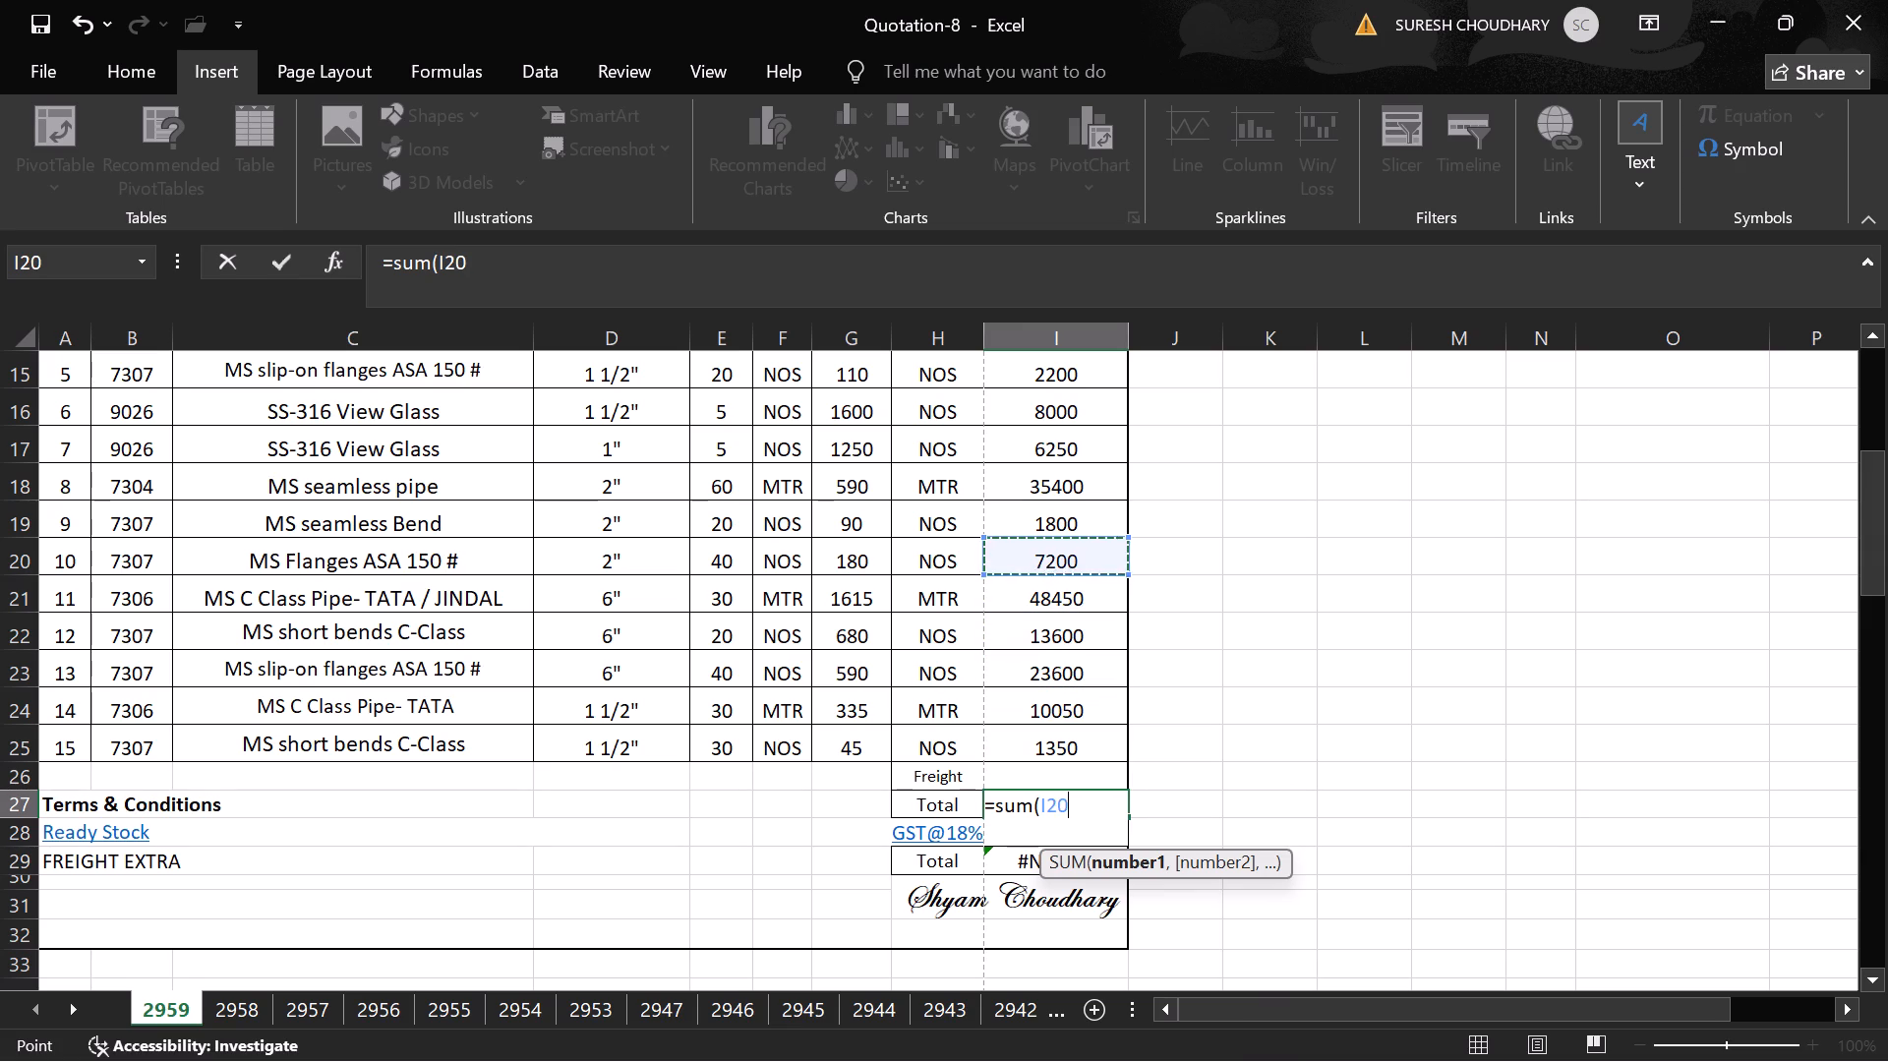
key("Up")
key("Up")
key("Up")
key("Up")
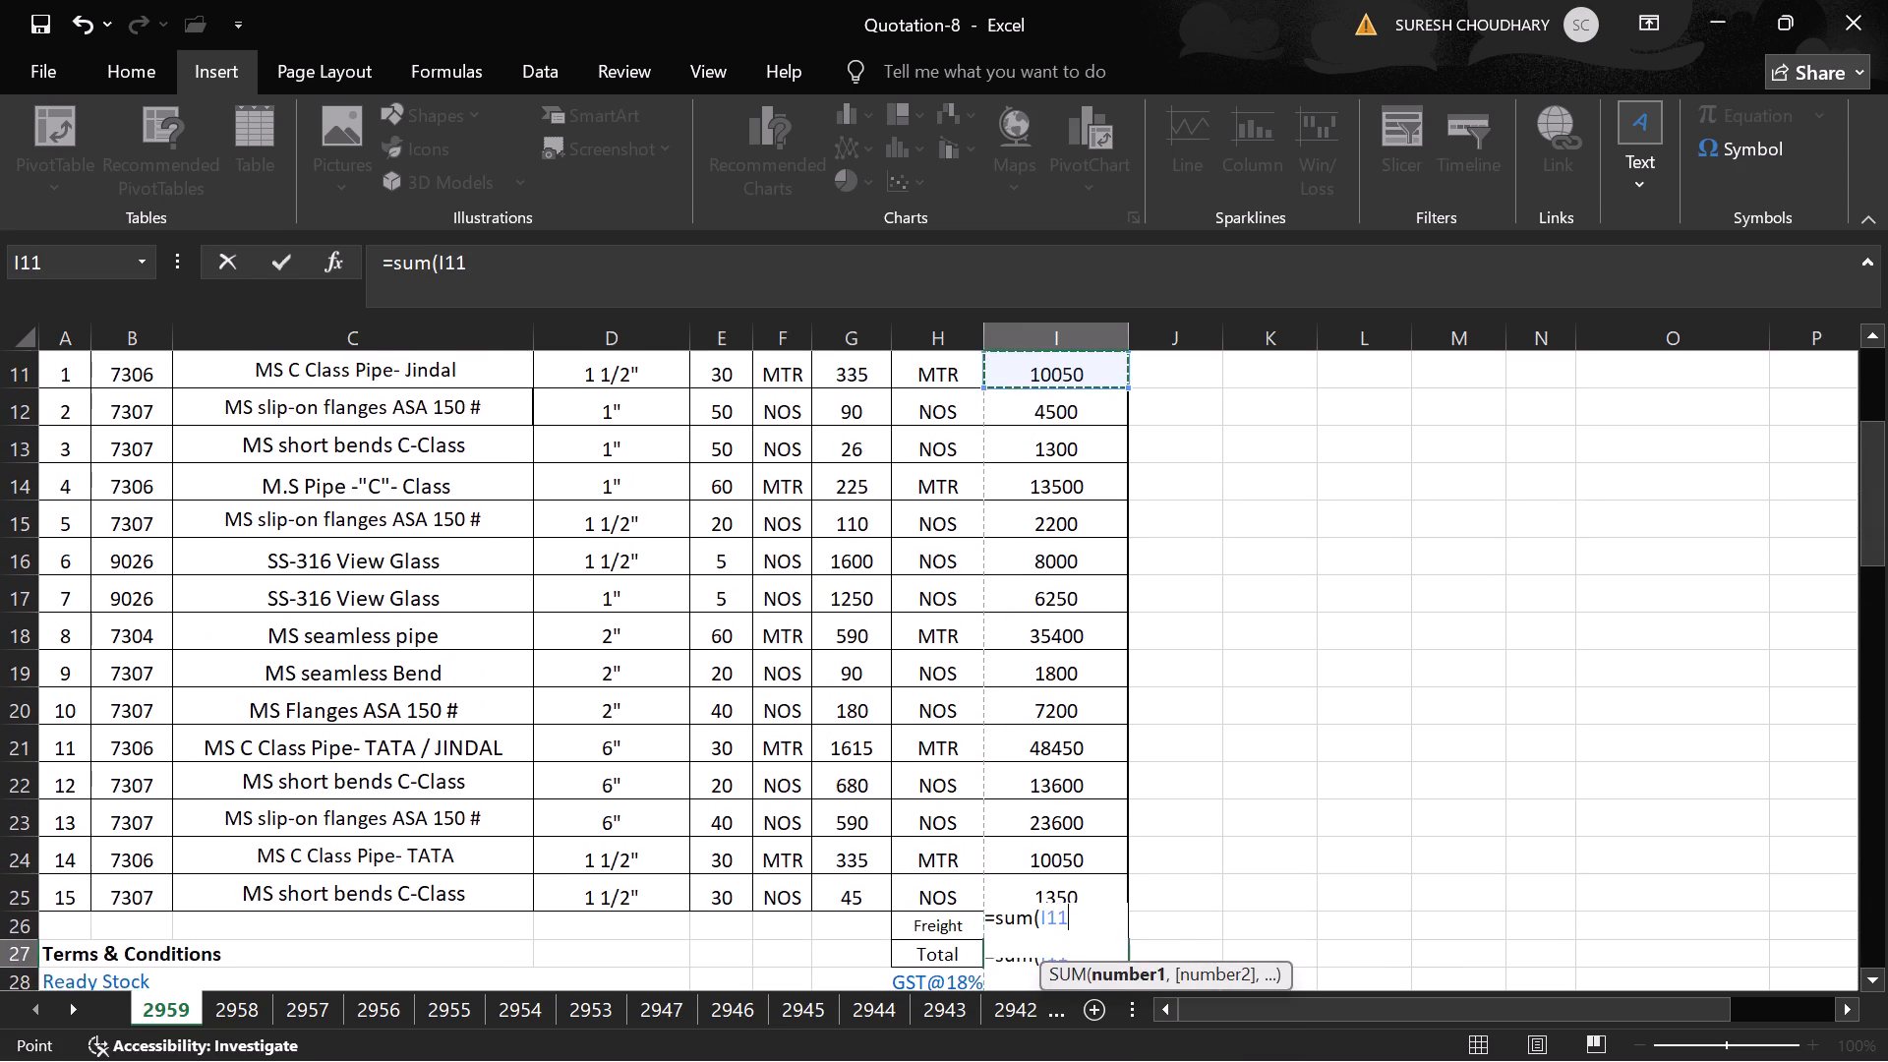
key("Up")
key("Down")
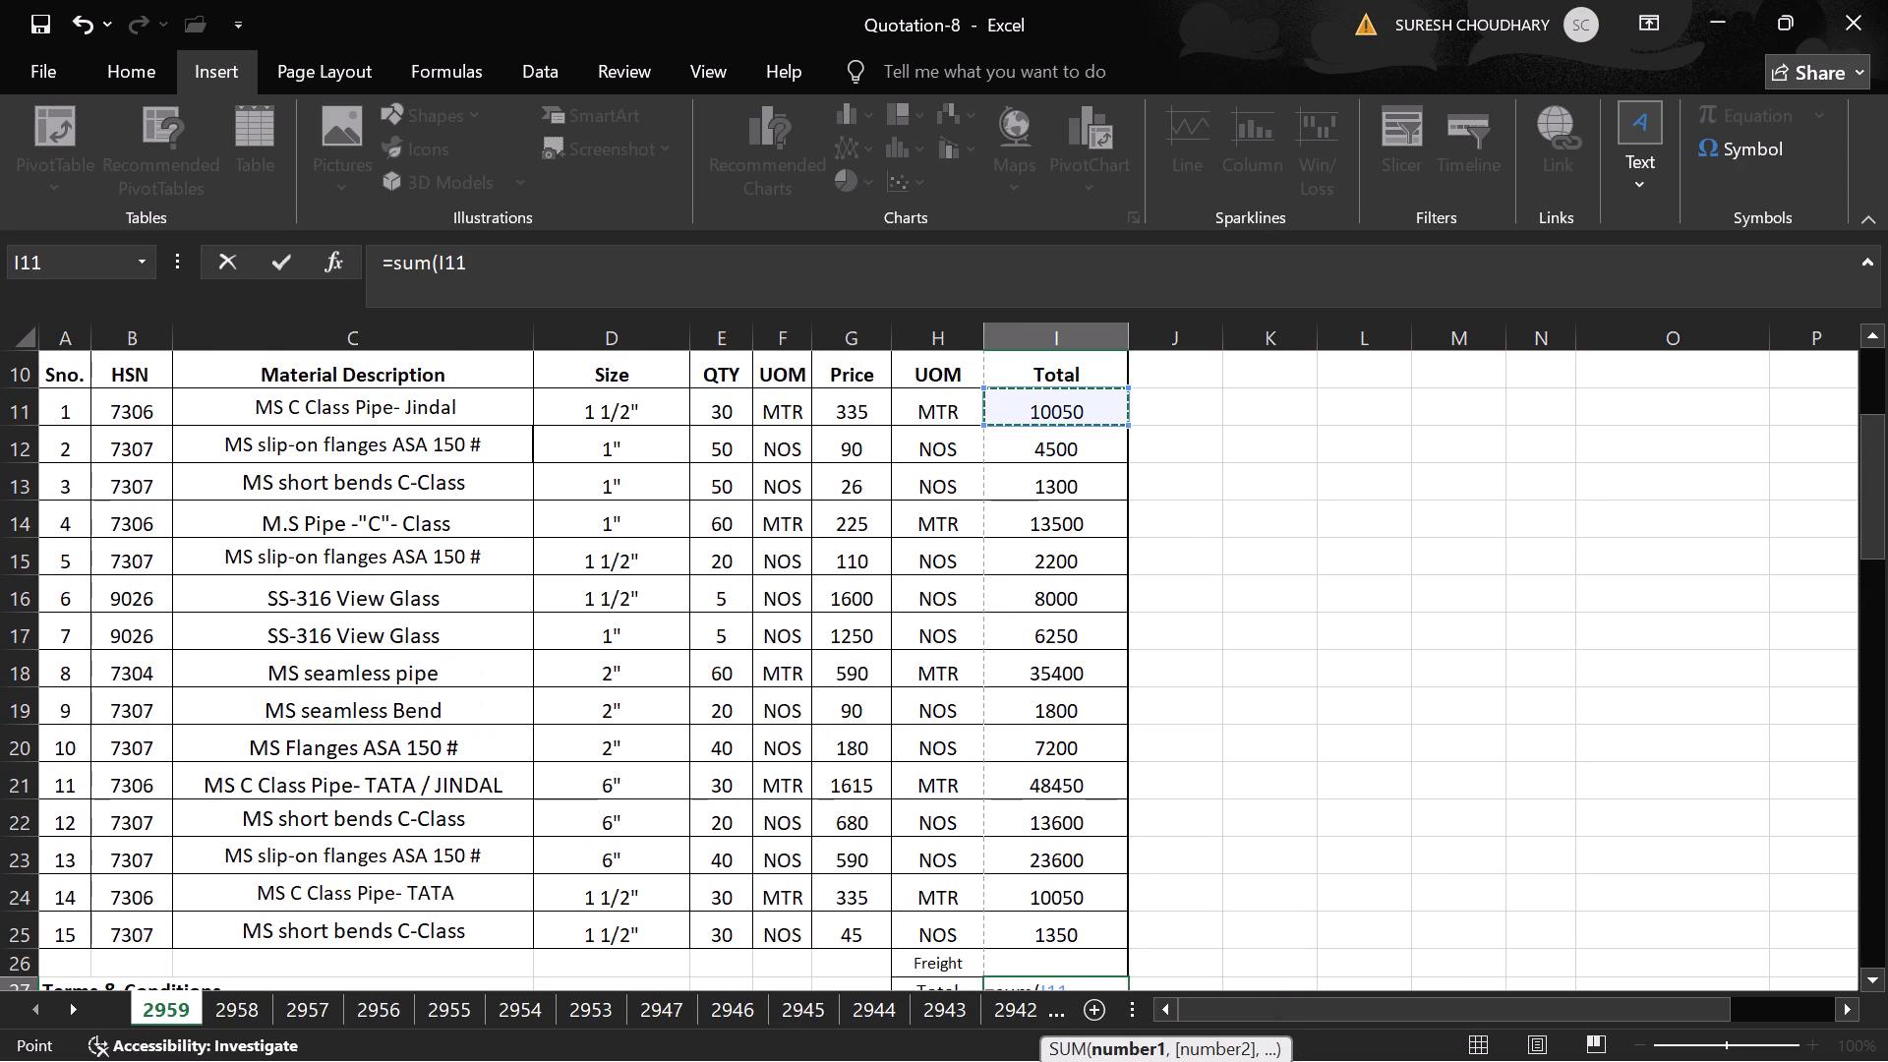
key("shift+Down")
key("shift+Down")
key("shift+Down")
key("shift+Down")
key("shift+Down")
key("shift+Down")
key("shift+Down")
key("shift+Down")
key("shift+Down")
key("shift+Down")
key("shift+Down")
key("shift+Down")
key("shift+Down")
key("shift+Down")
key("shift+Down")
key("shift+Down")
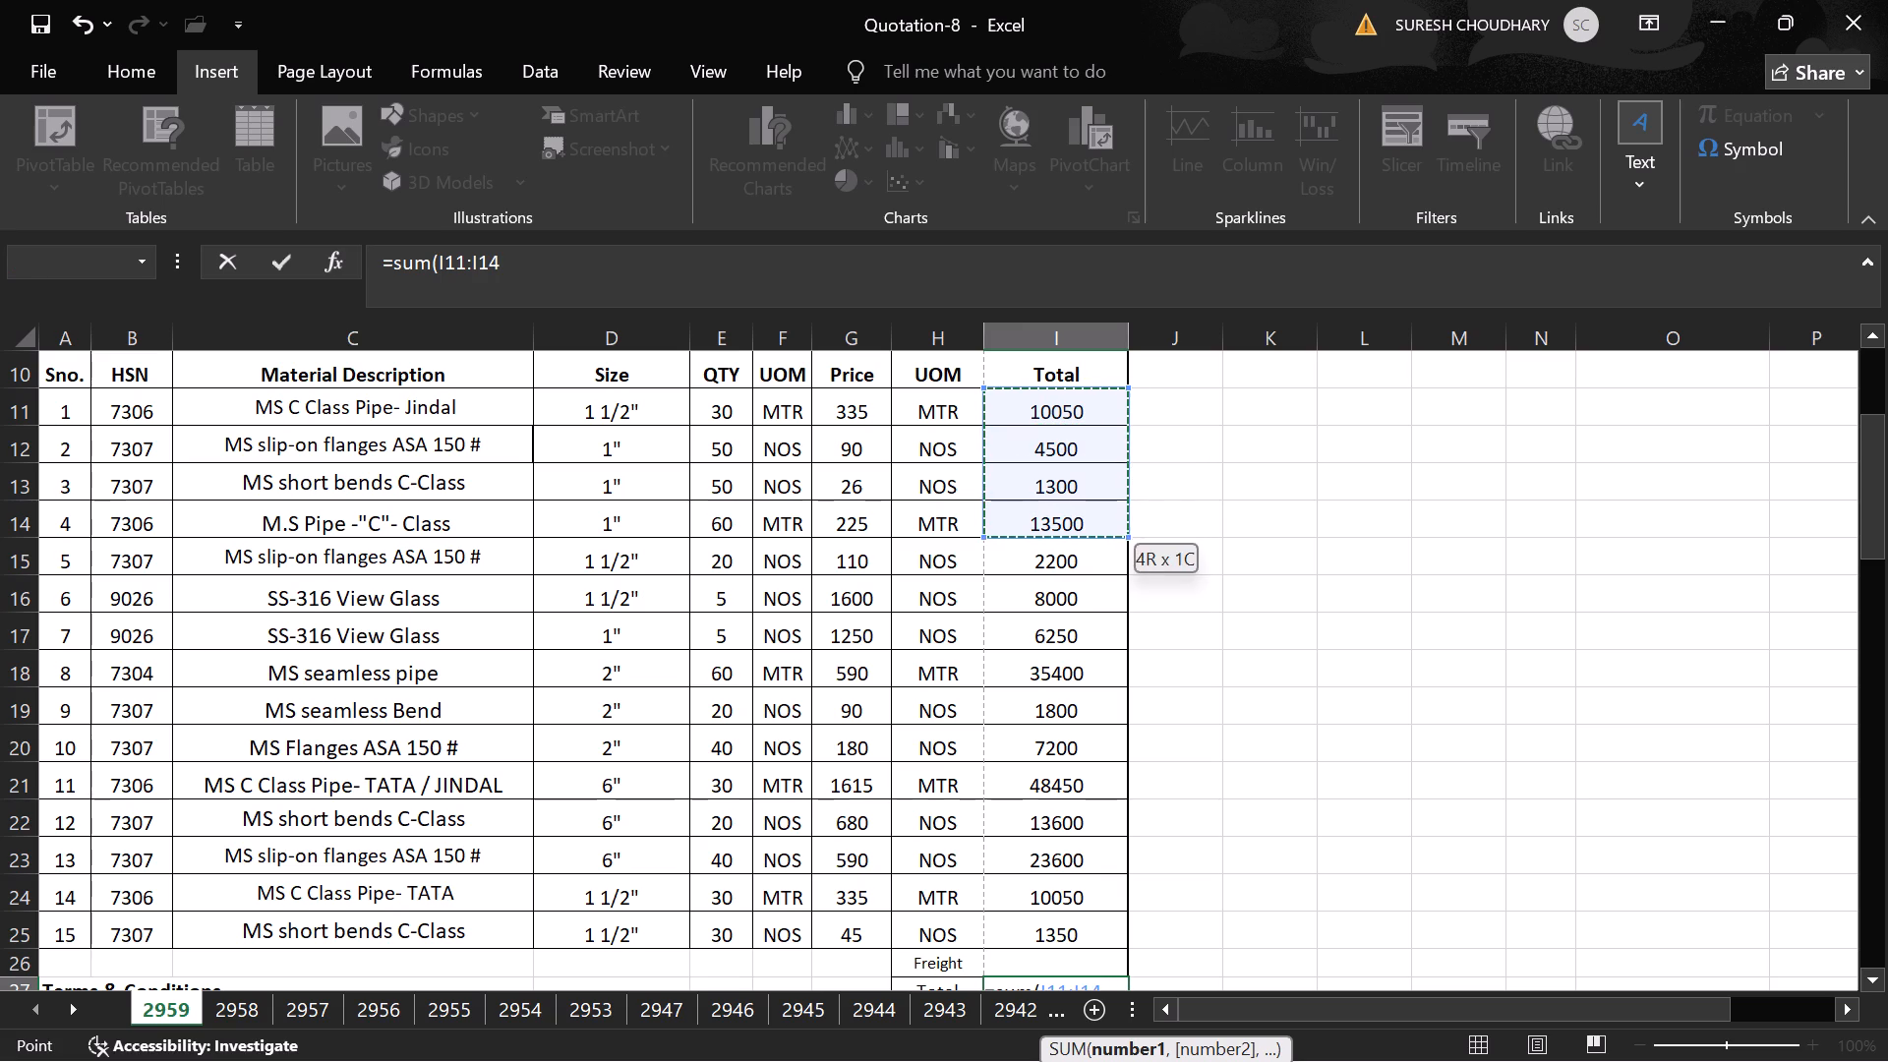
key("shift+Down")
key("shift+Down")
key("shift+Down")
key("shift+Down")
key("shift+Down")
key("shift+Down")
key("shift+Down")
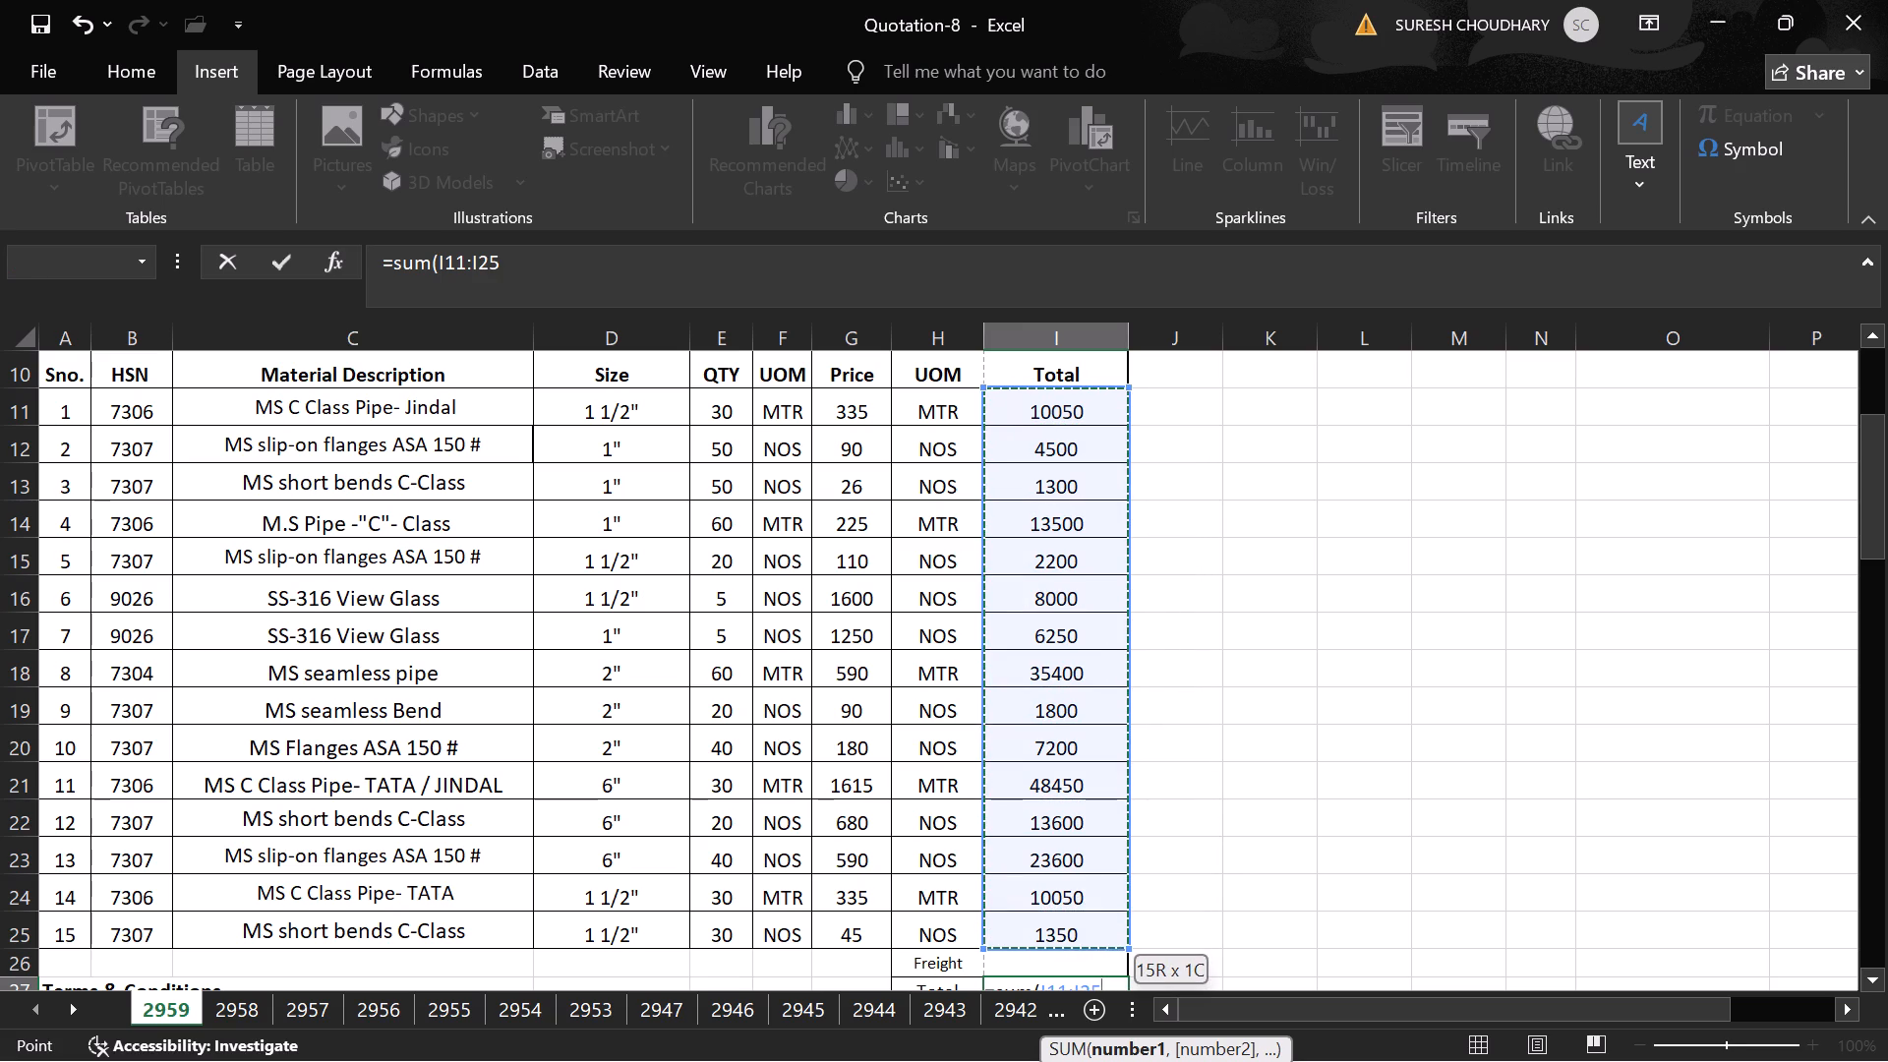
scroll(1059, 795, "down", 2)
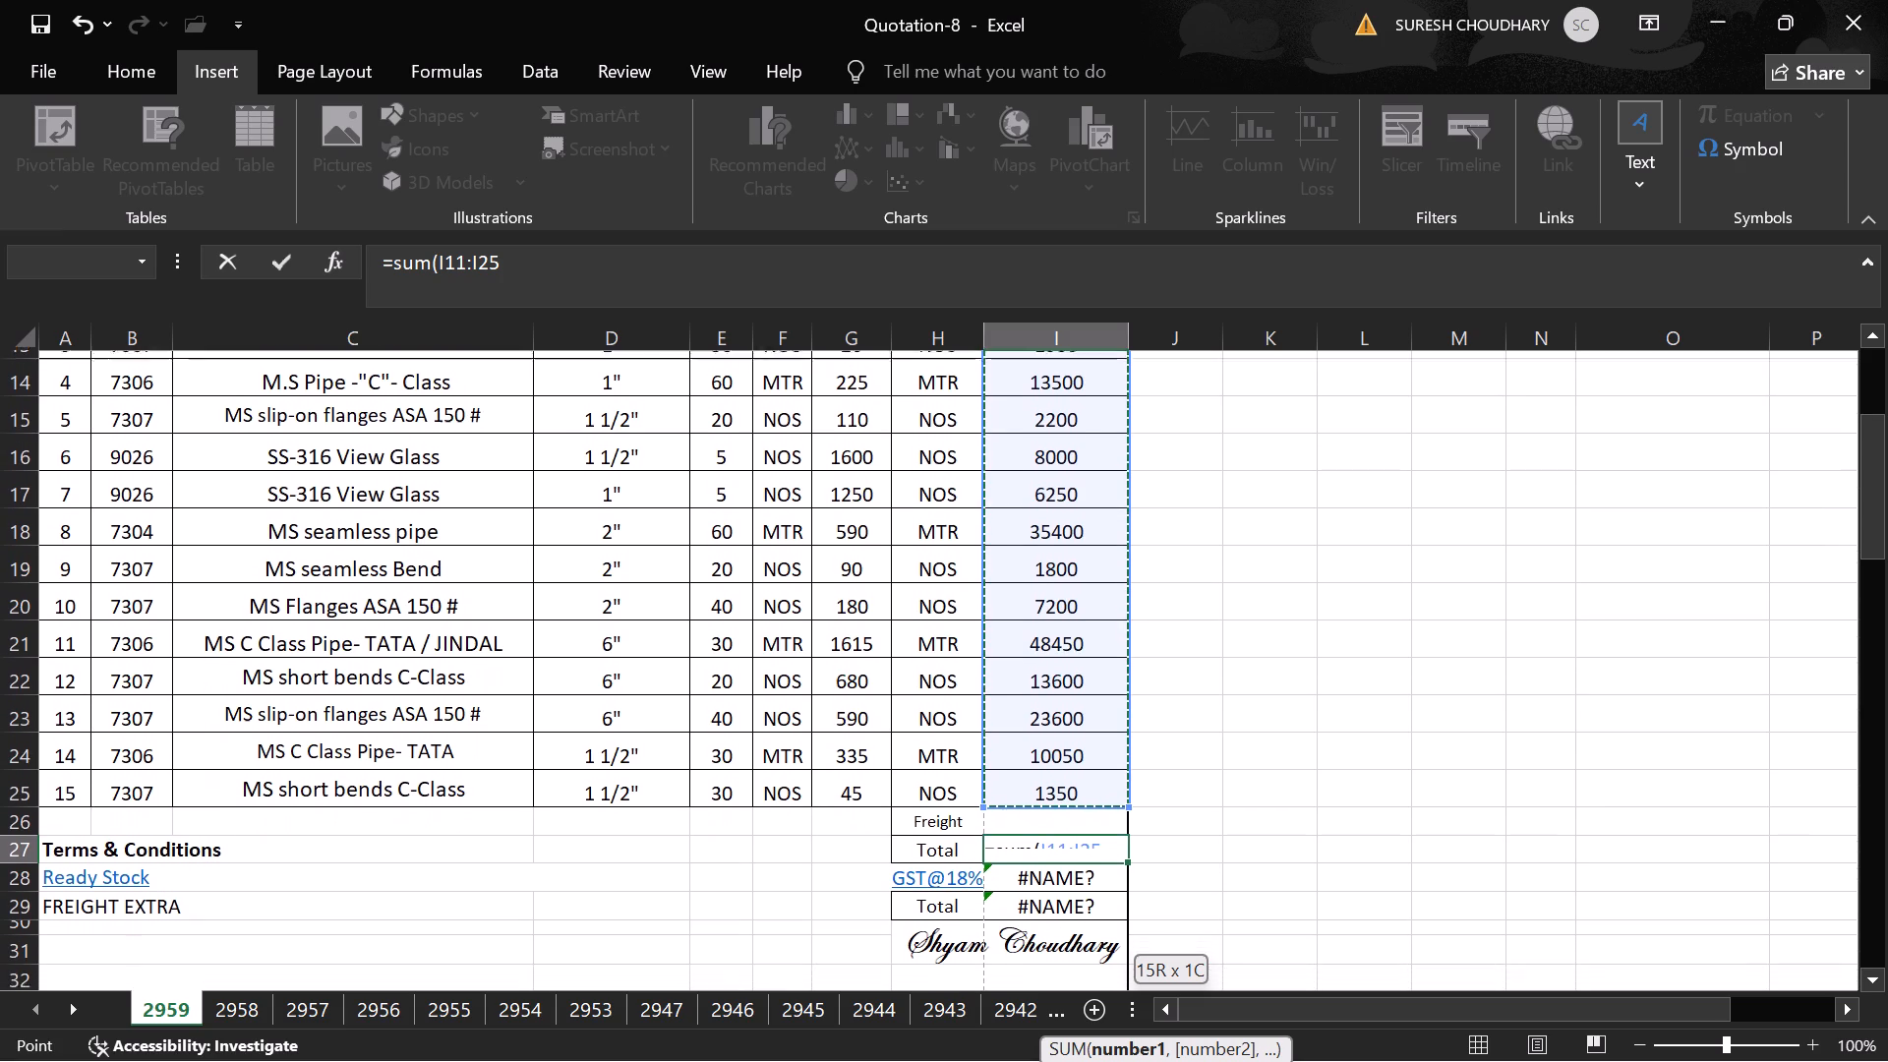
key("shift+parenright")
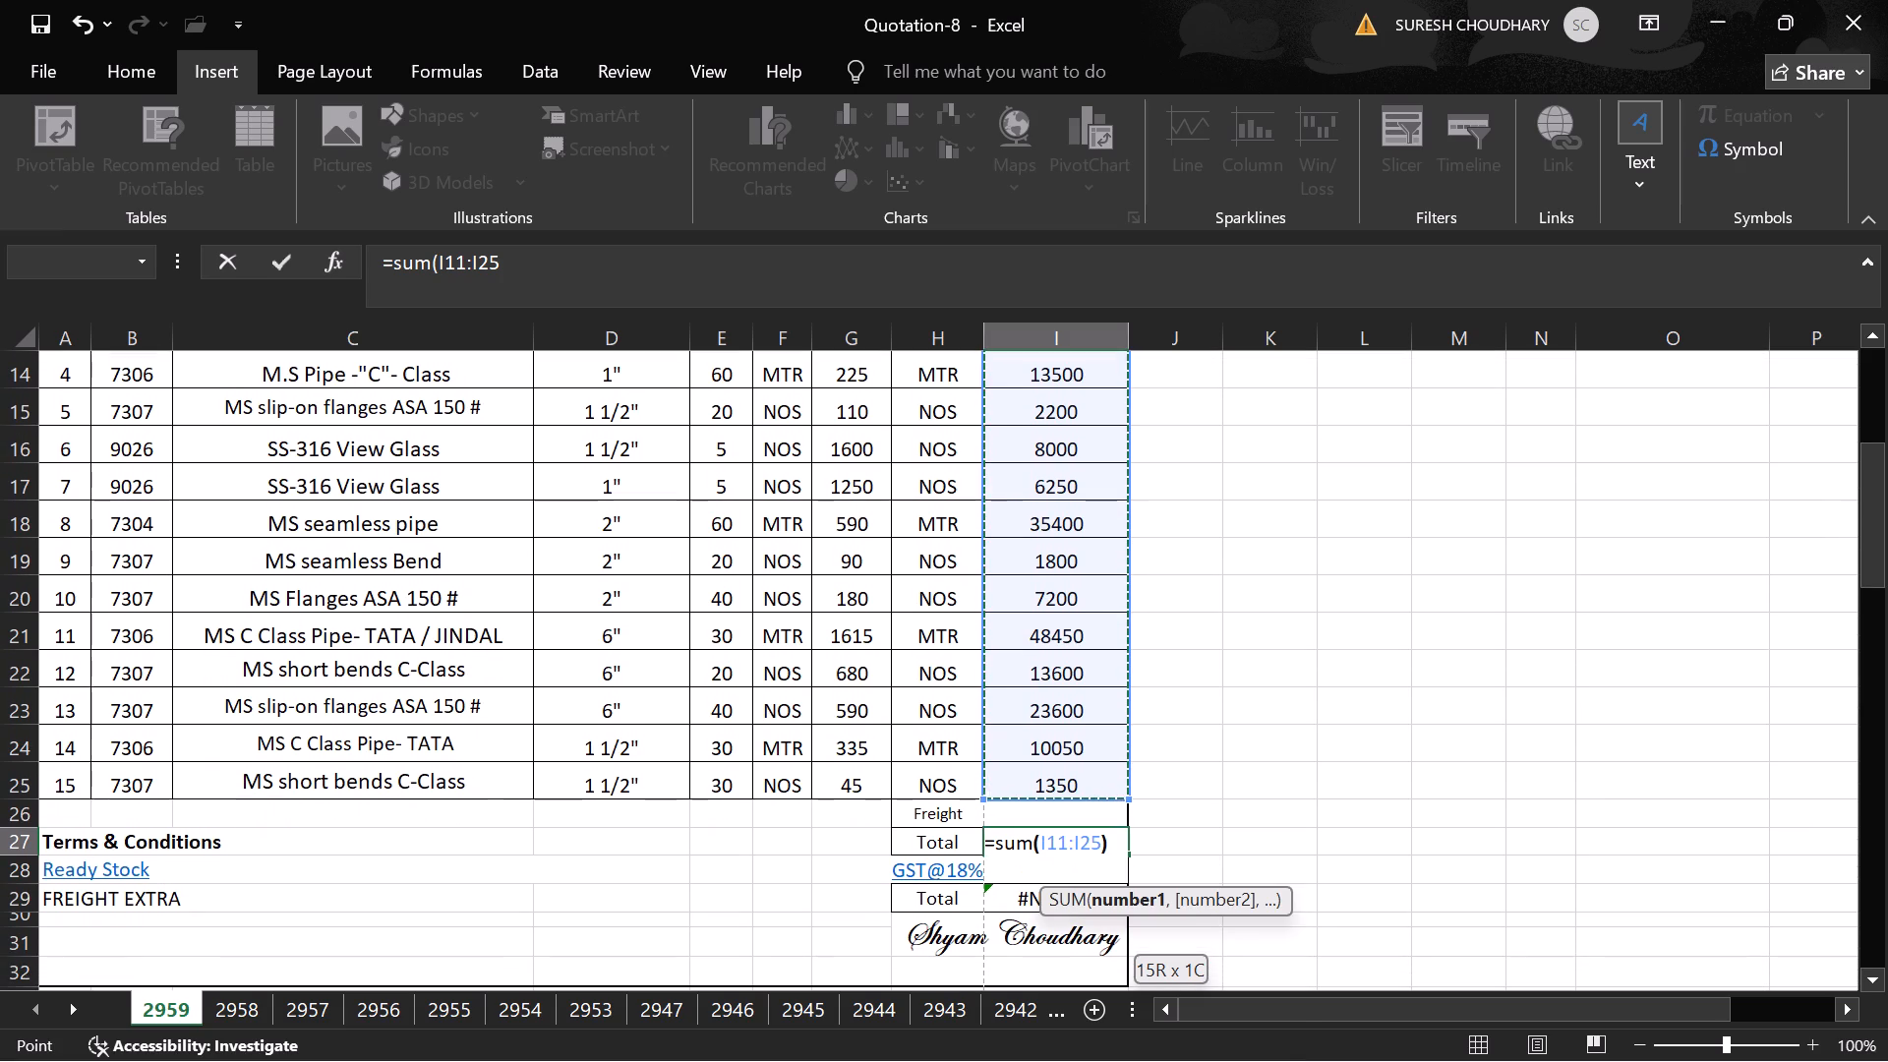
key("Return")
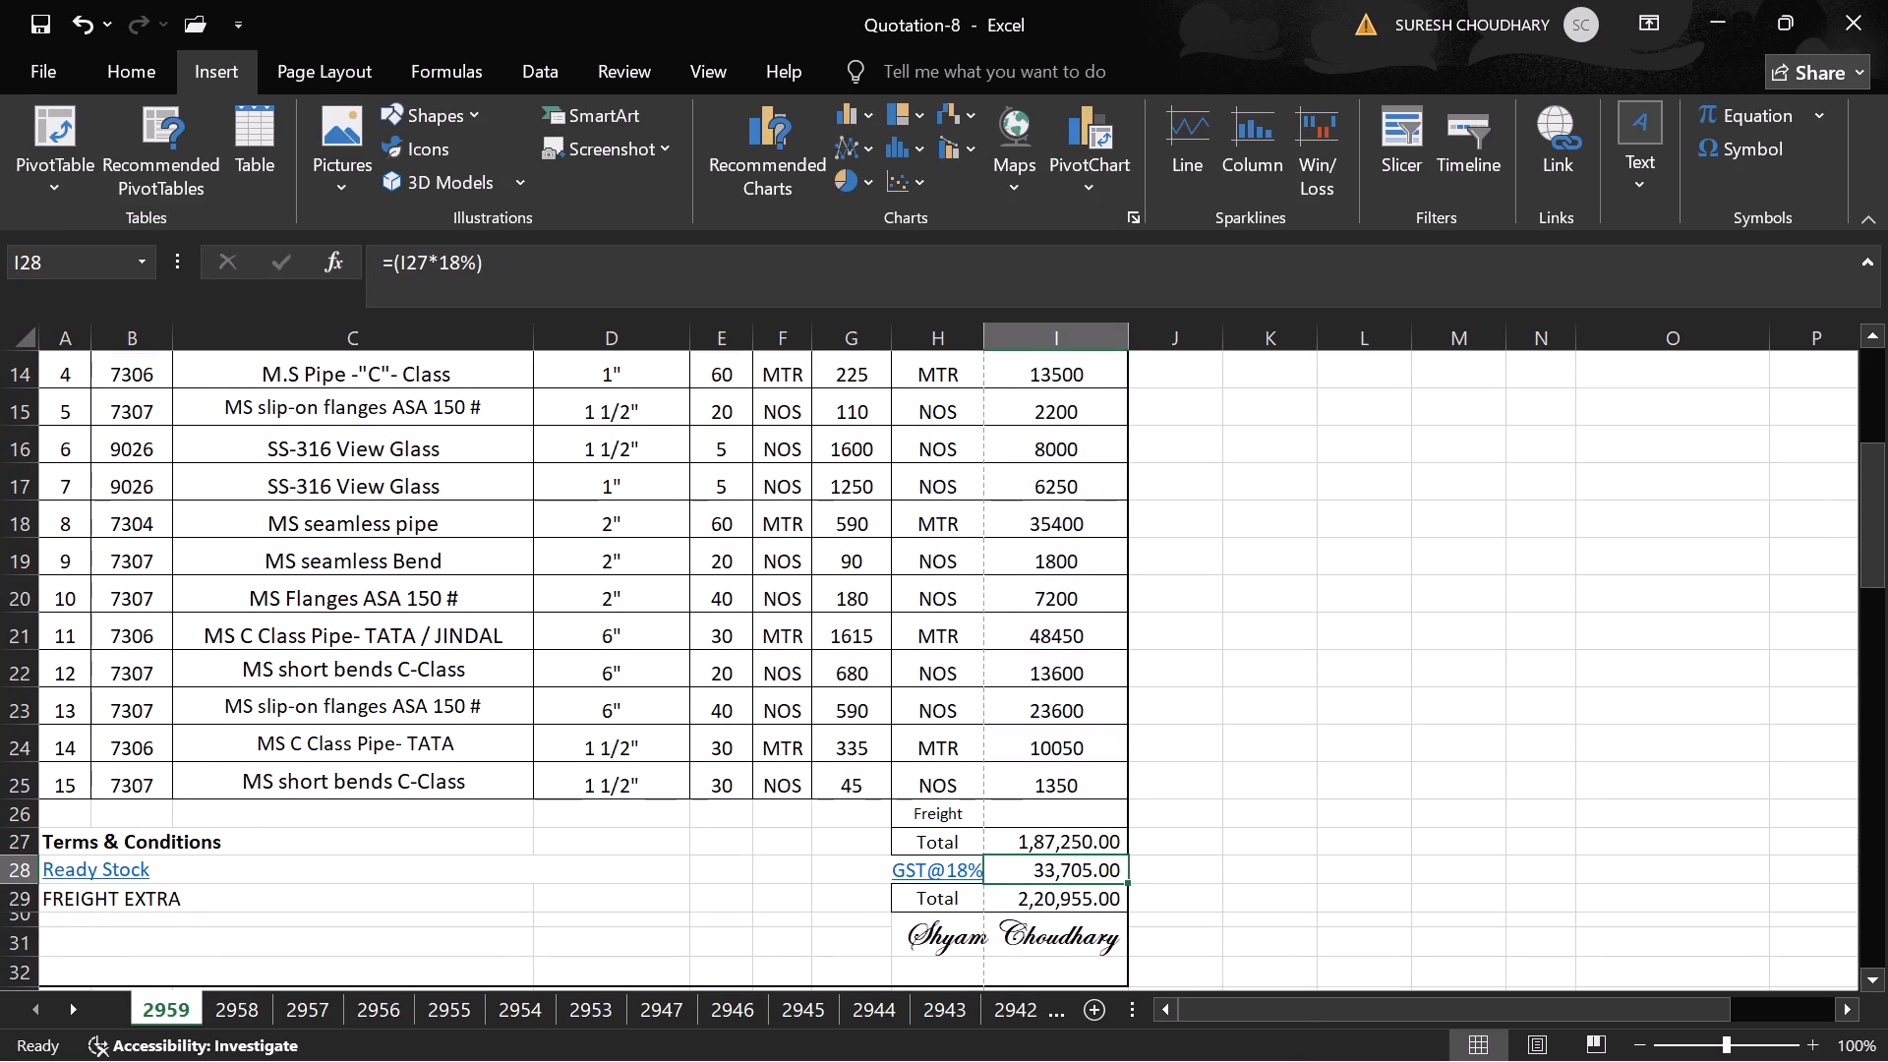
Check the formula in the Total cell above GST@18% against the list of item totals.
left_click(1042, 855)
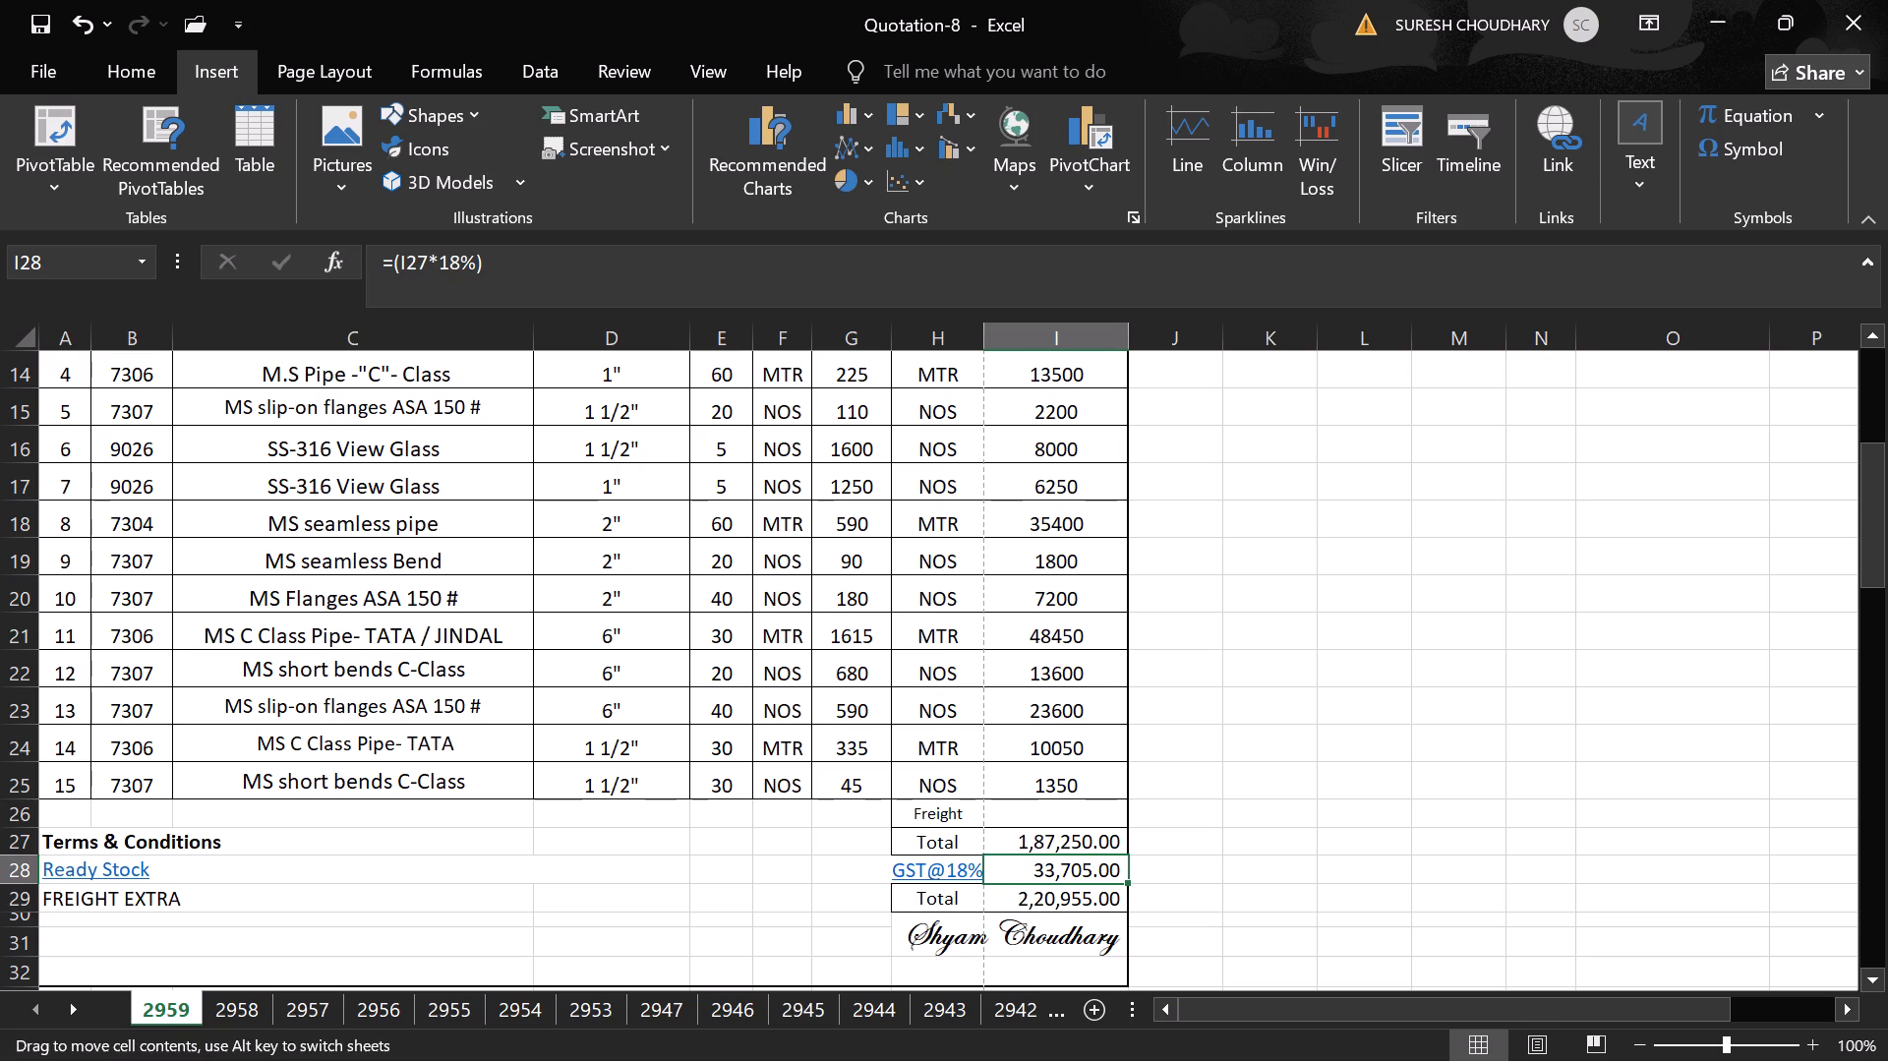
left_click(1036, 841)
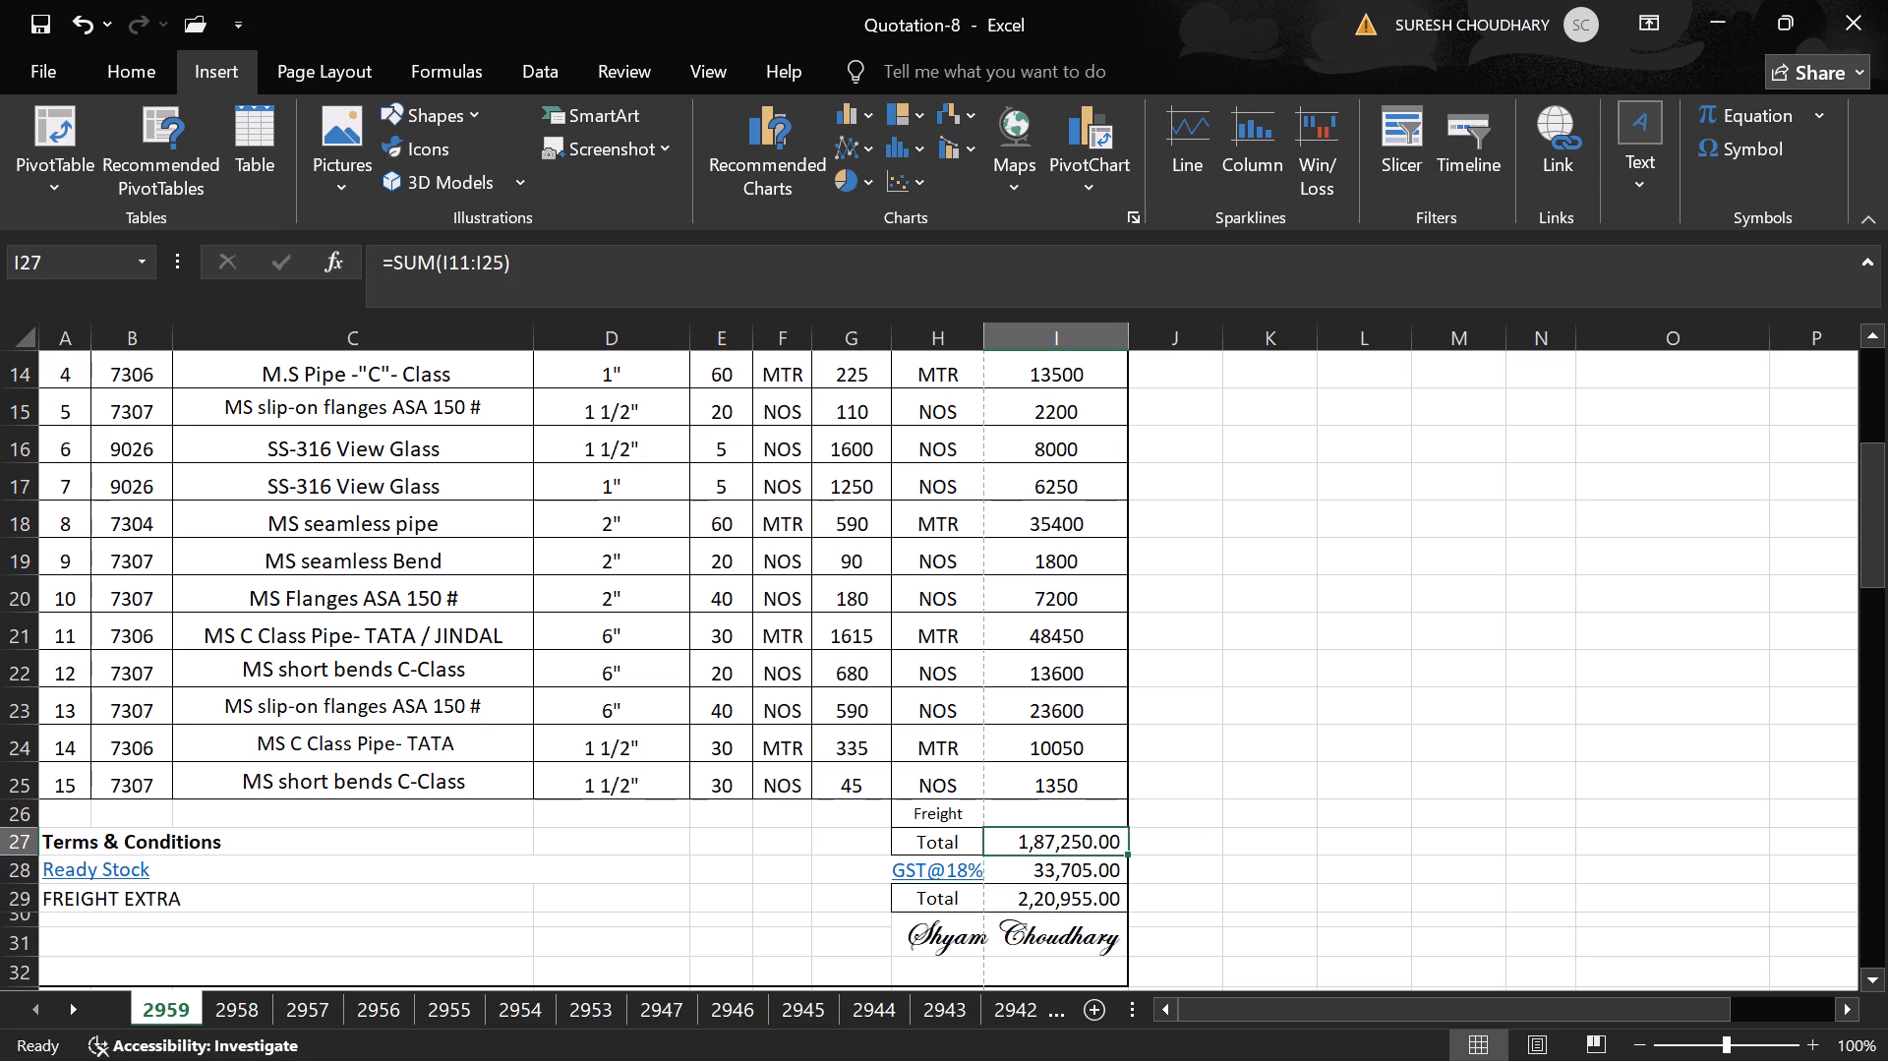
left_click(1036, 841)
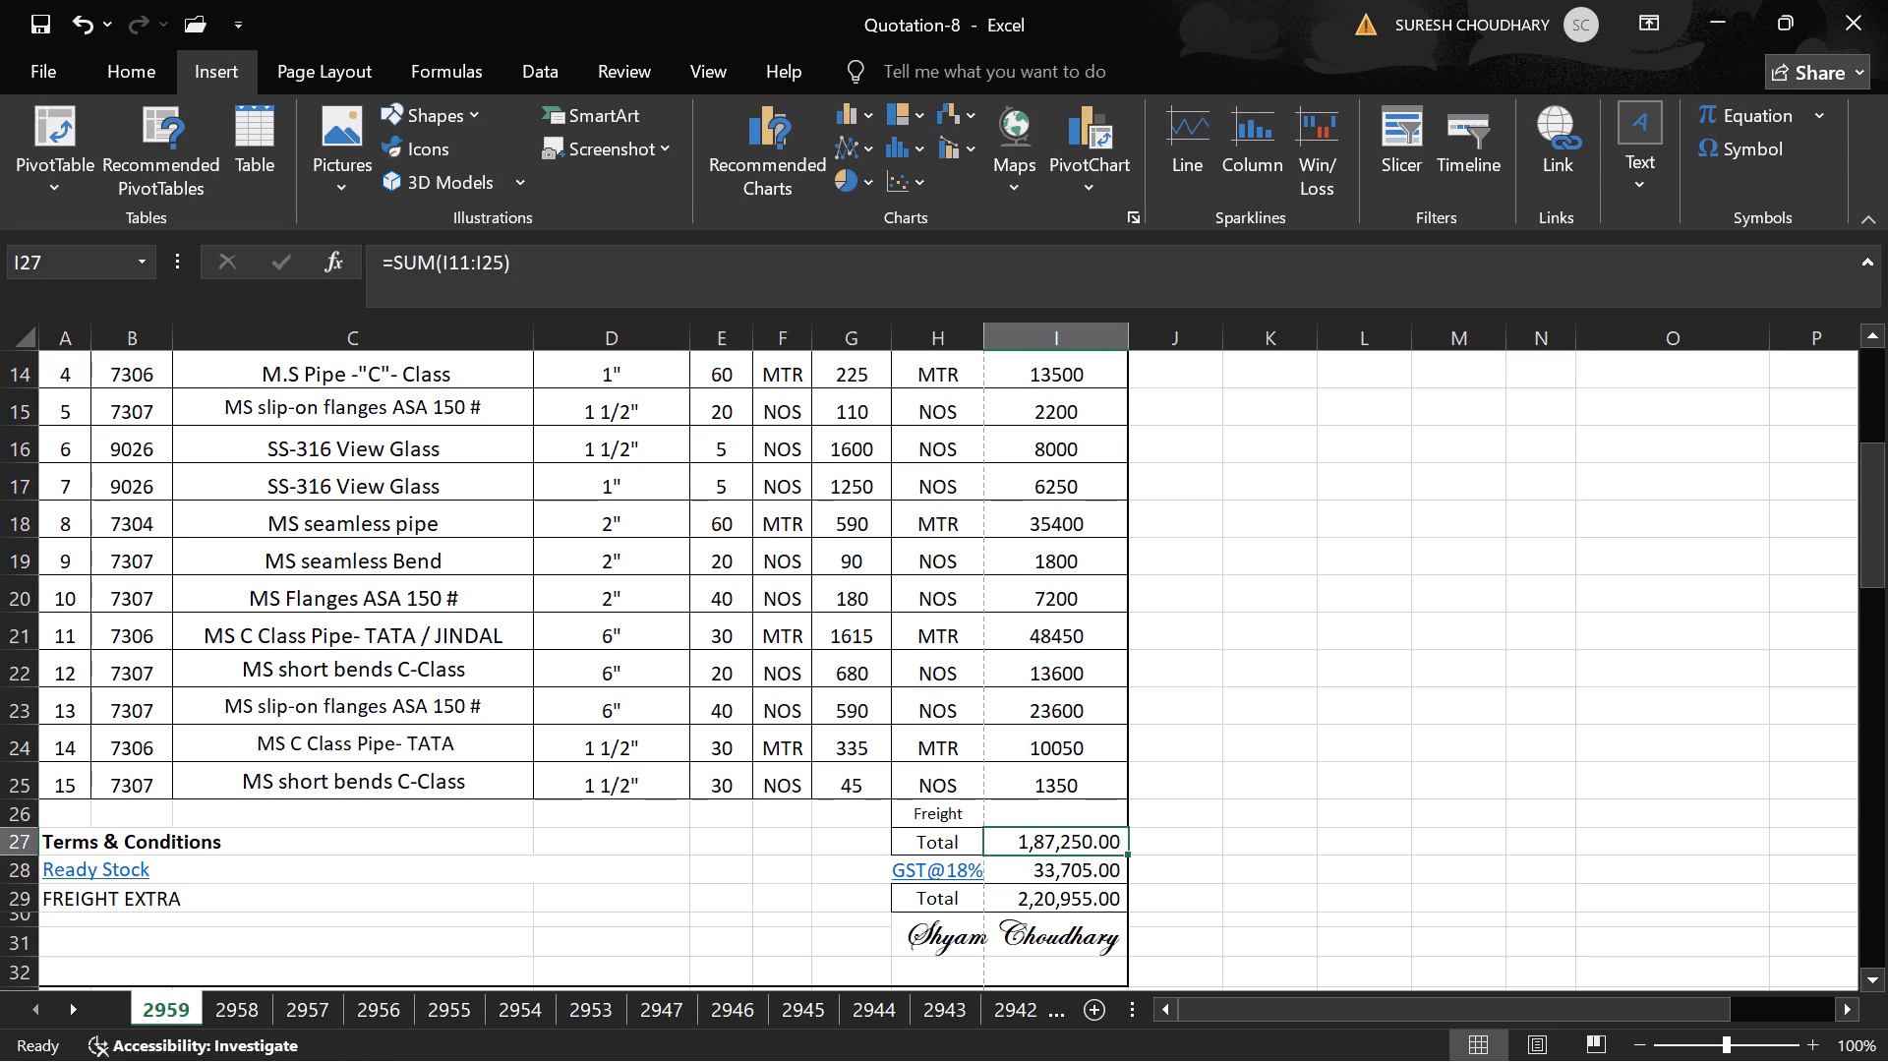
left_click(1036, 841)
right_click(1036, 841)
right_click(1036, 841)
left_click(1036, 841)
scroll(1233, 757, "up", 1)
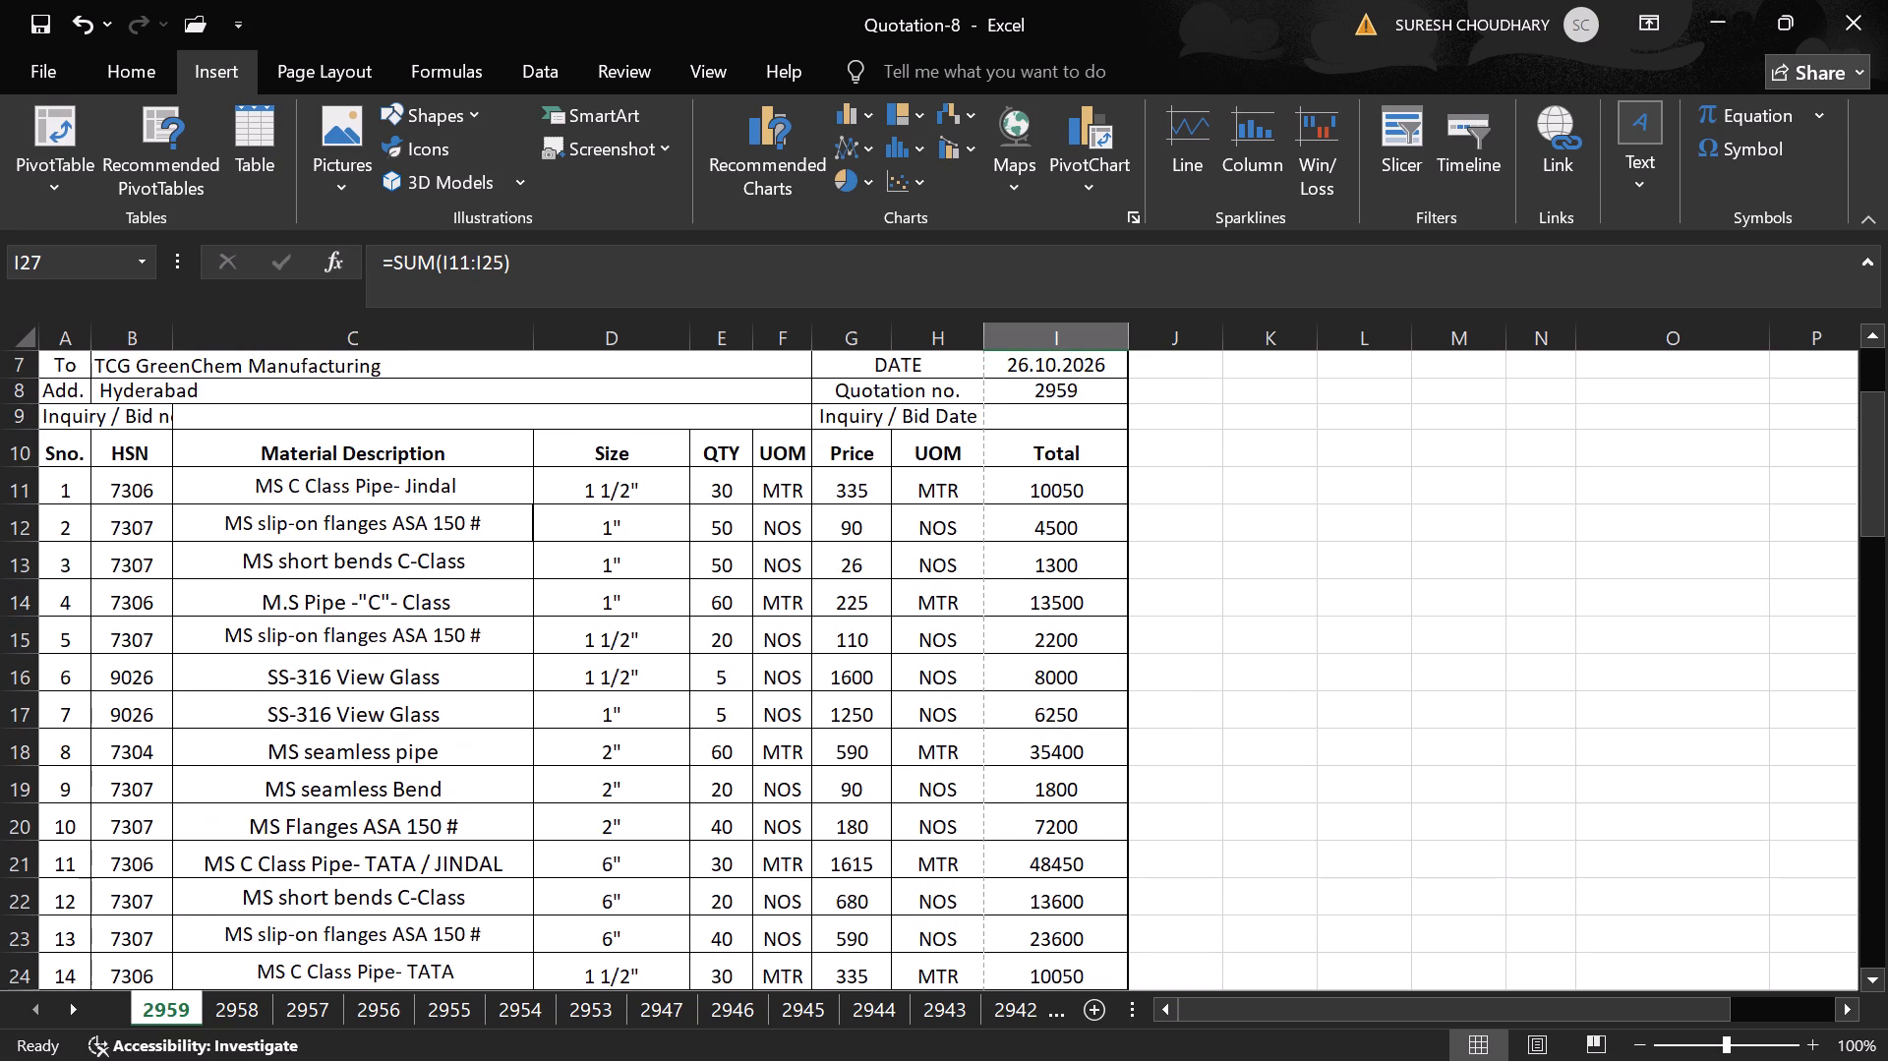
scroll(1233, 757, "down", 1)
scroll(1233, 757, "up", 1)
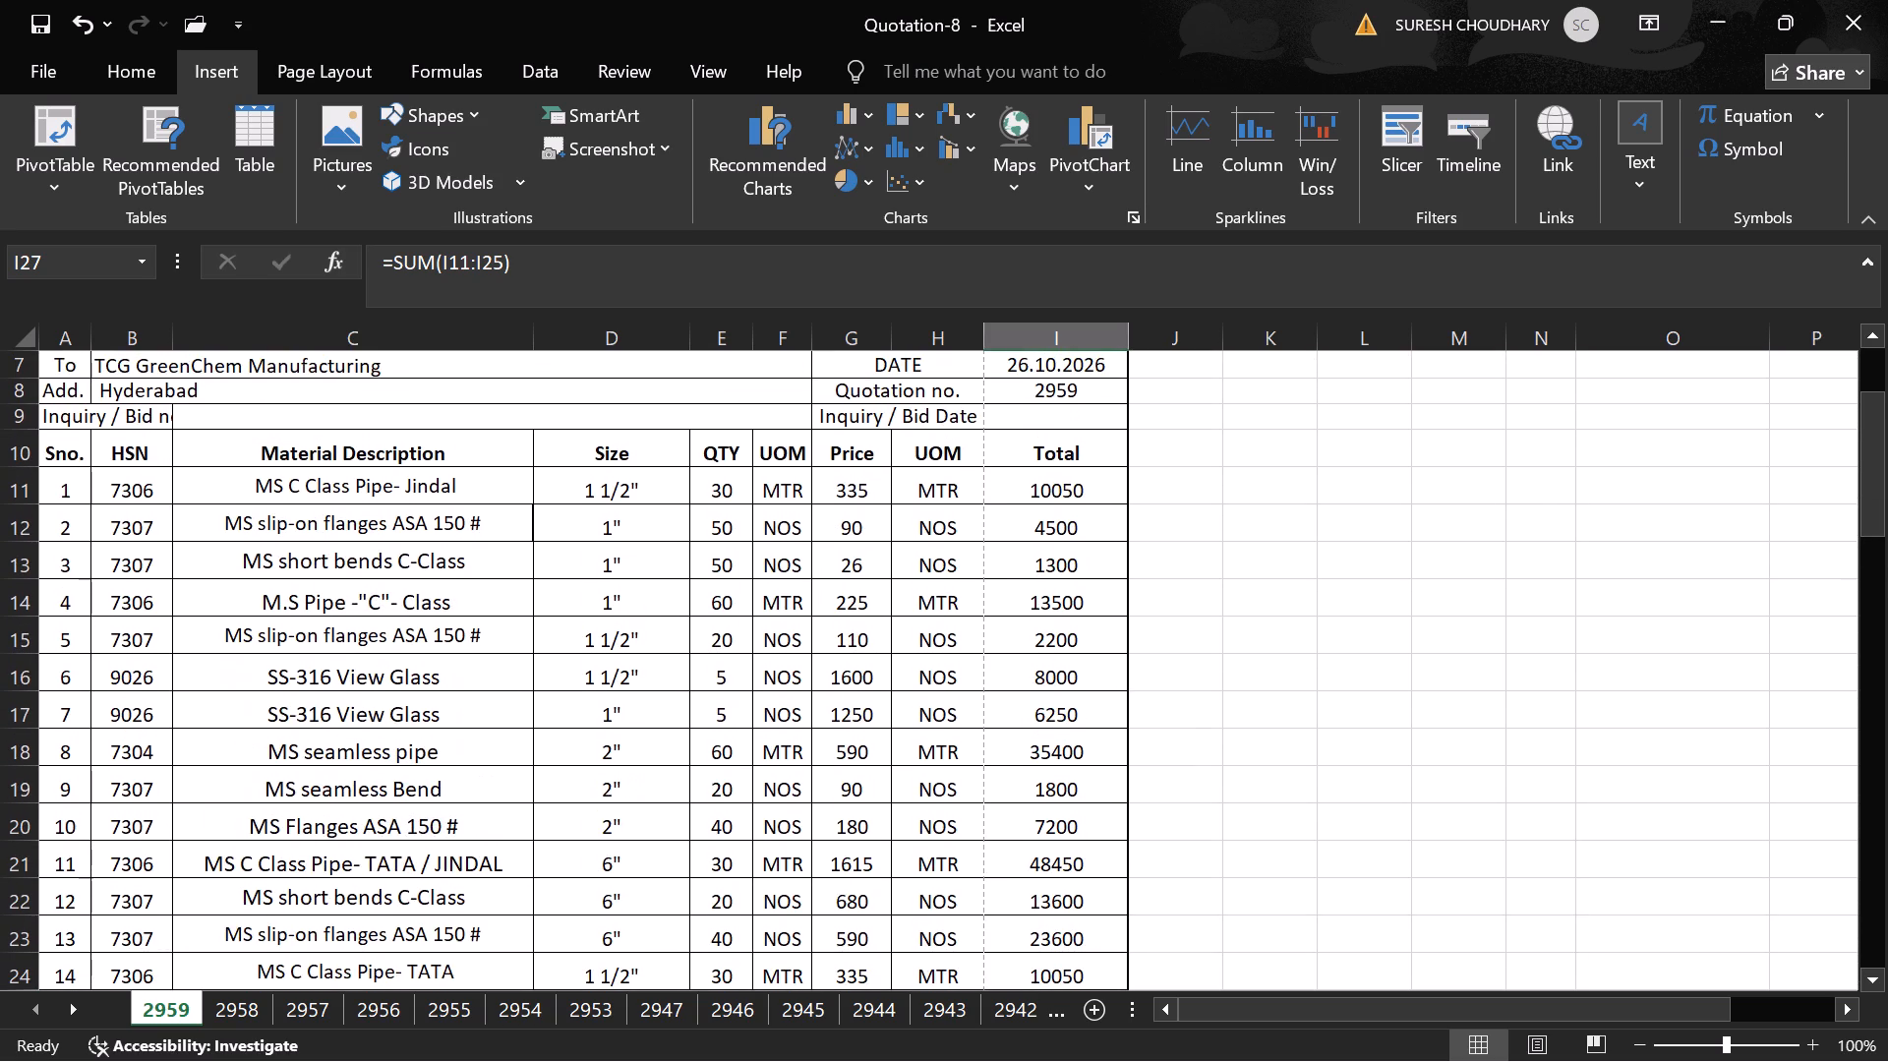
scroll(1233, 757, "down", 1)
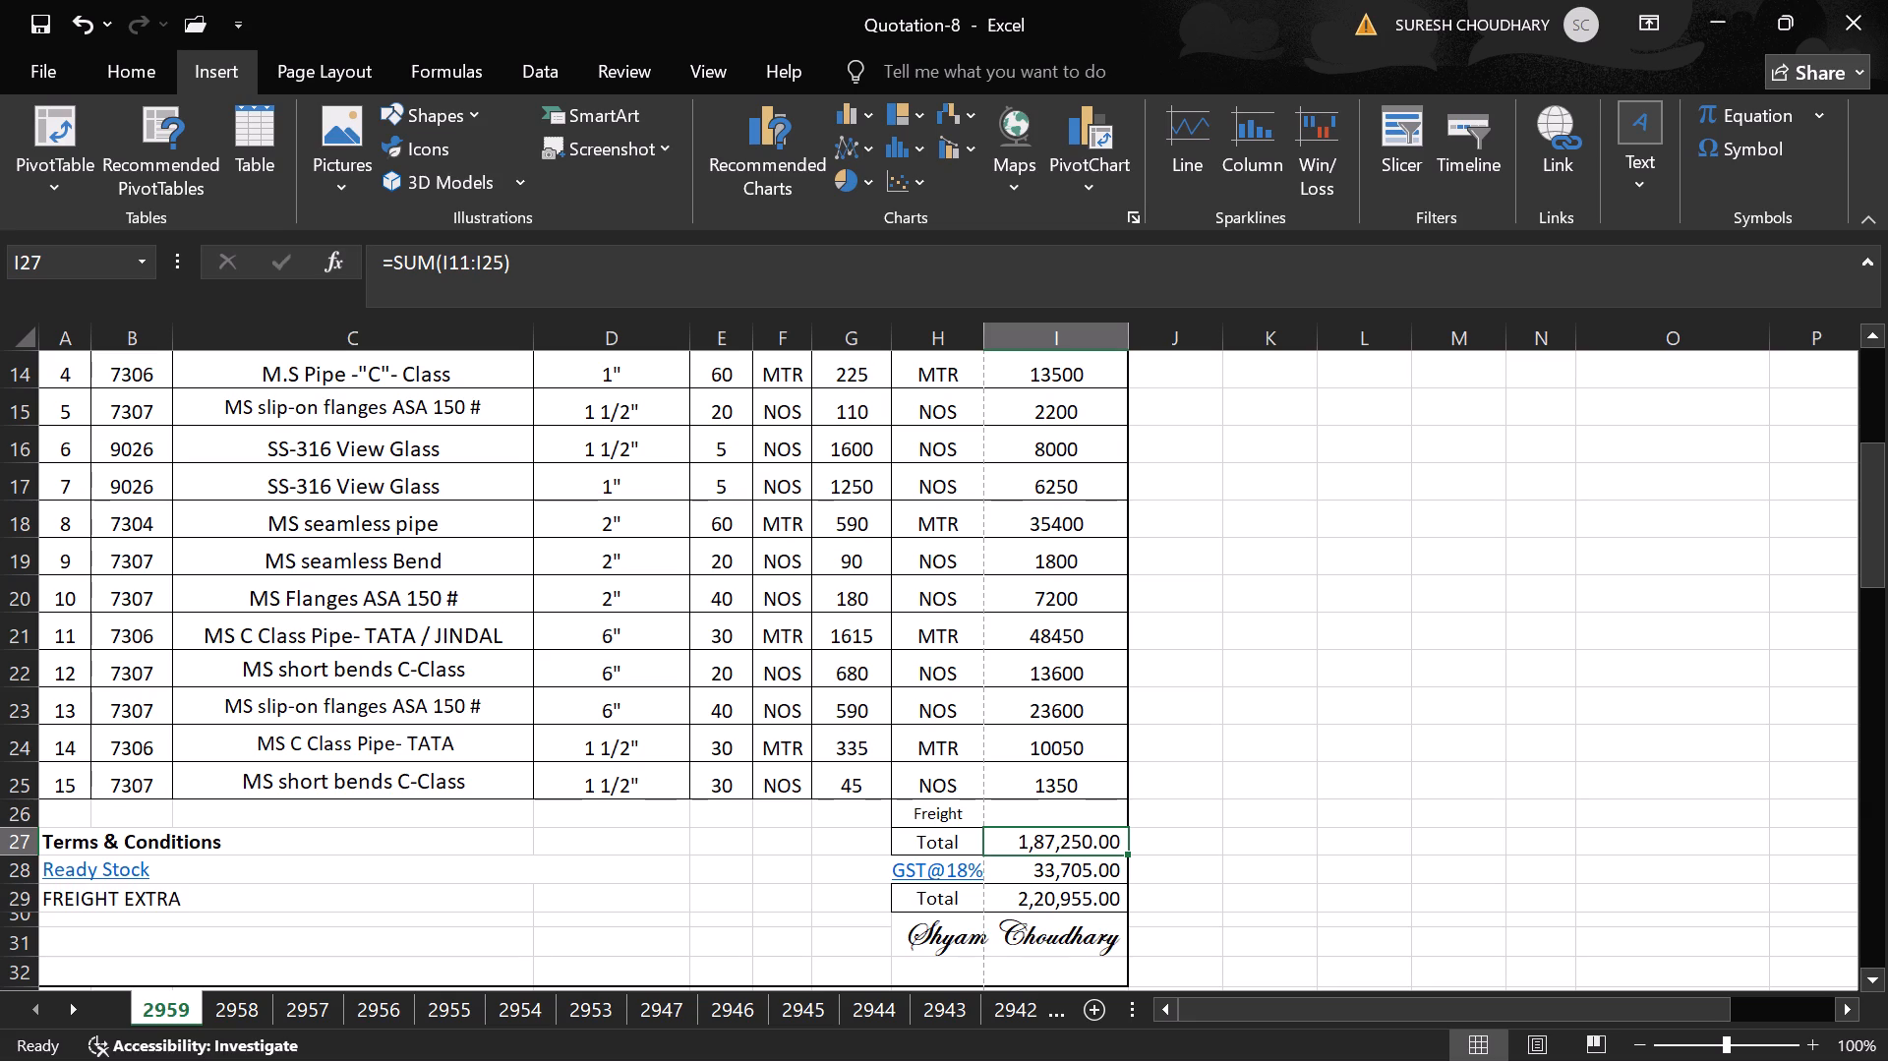
Examine the total formulas and unit prices of the last items in the list, around items 11 to 15.
key("Up")
key("Up")
key("Up")
key("Up")
key("Up")
key("Up")
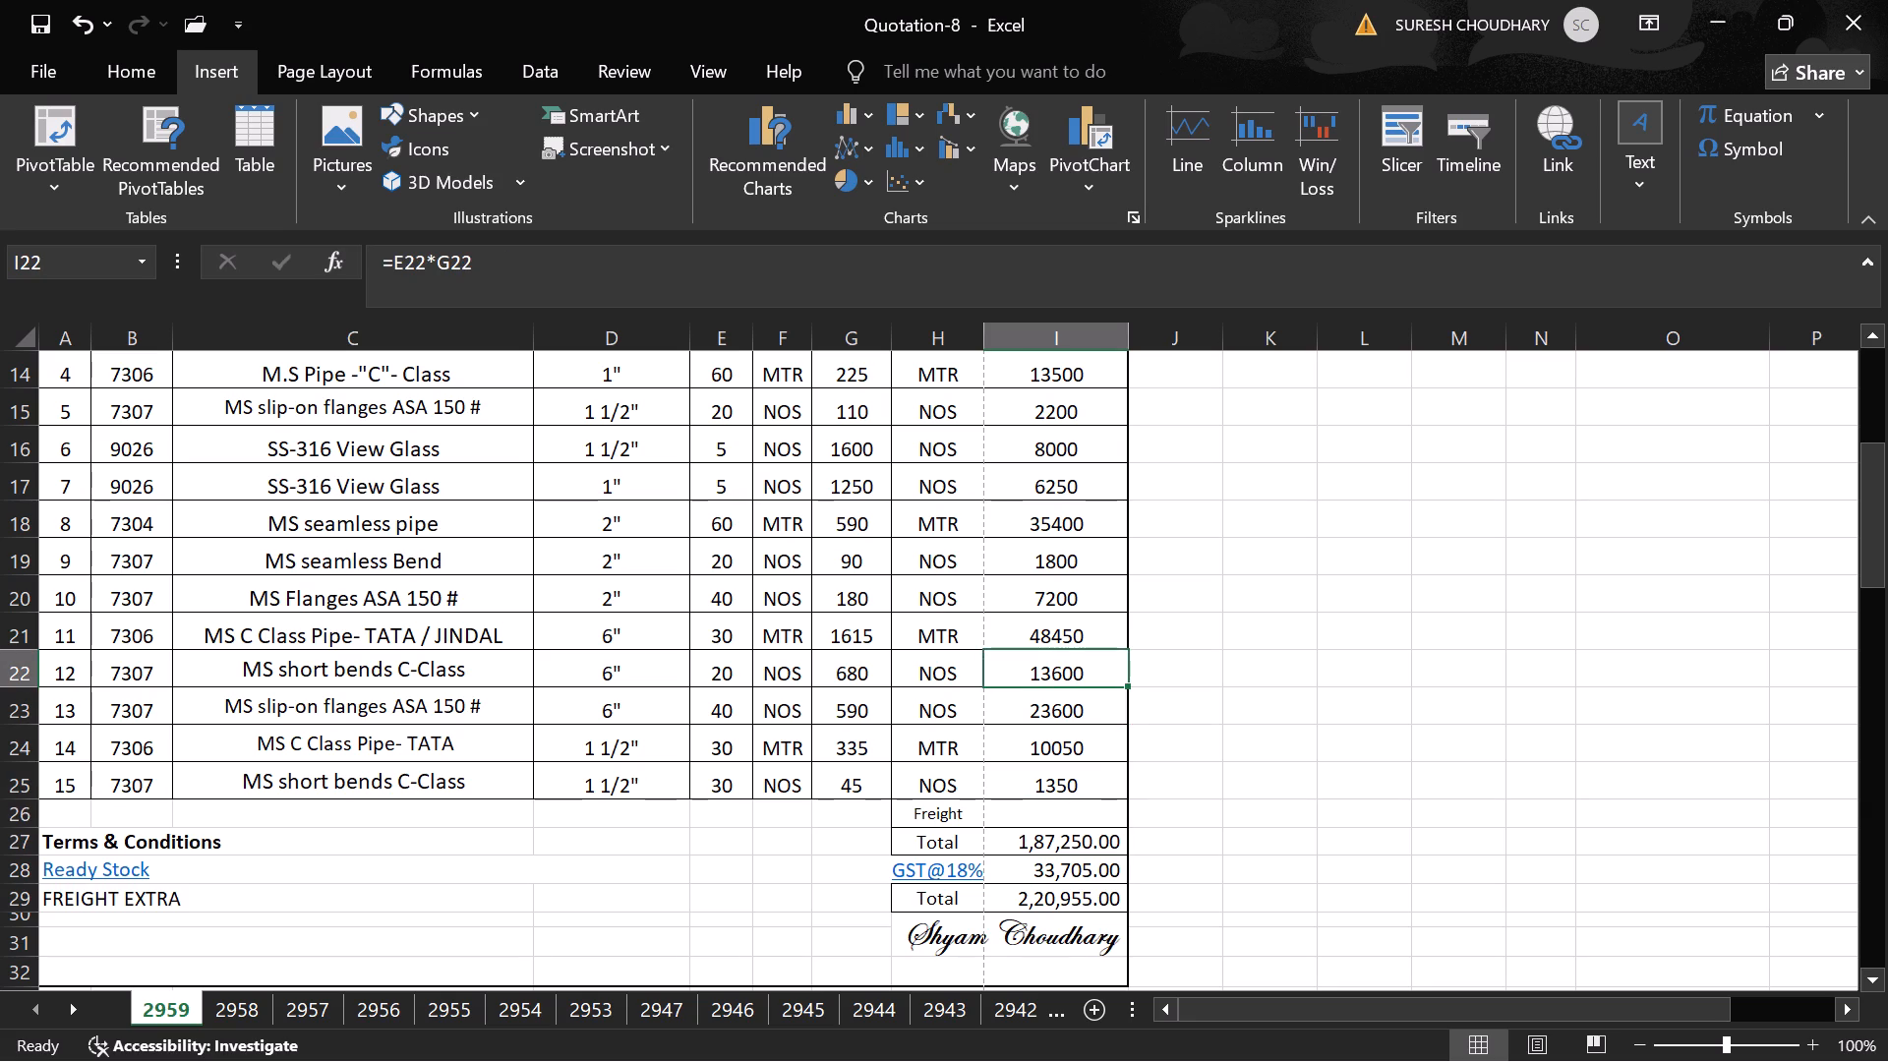
key("Up")
key("Down")
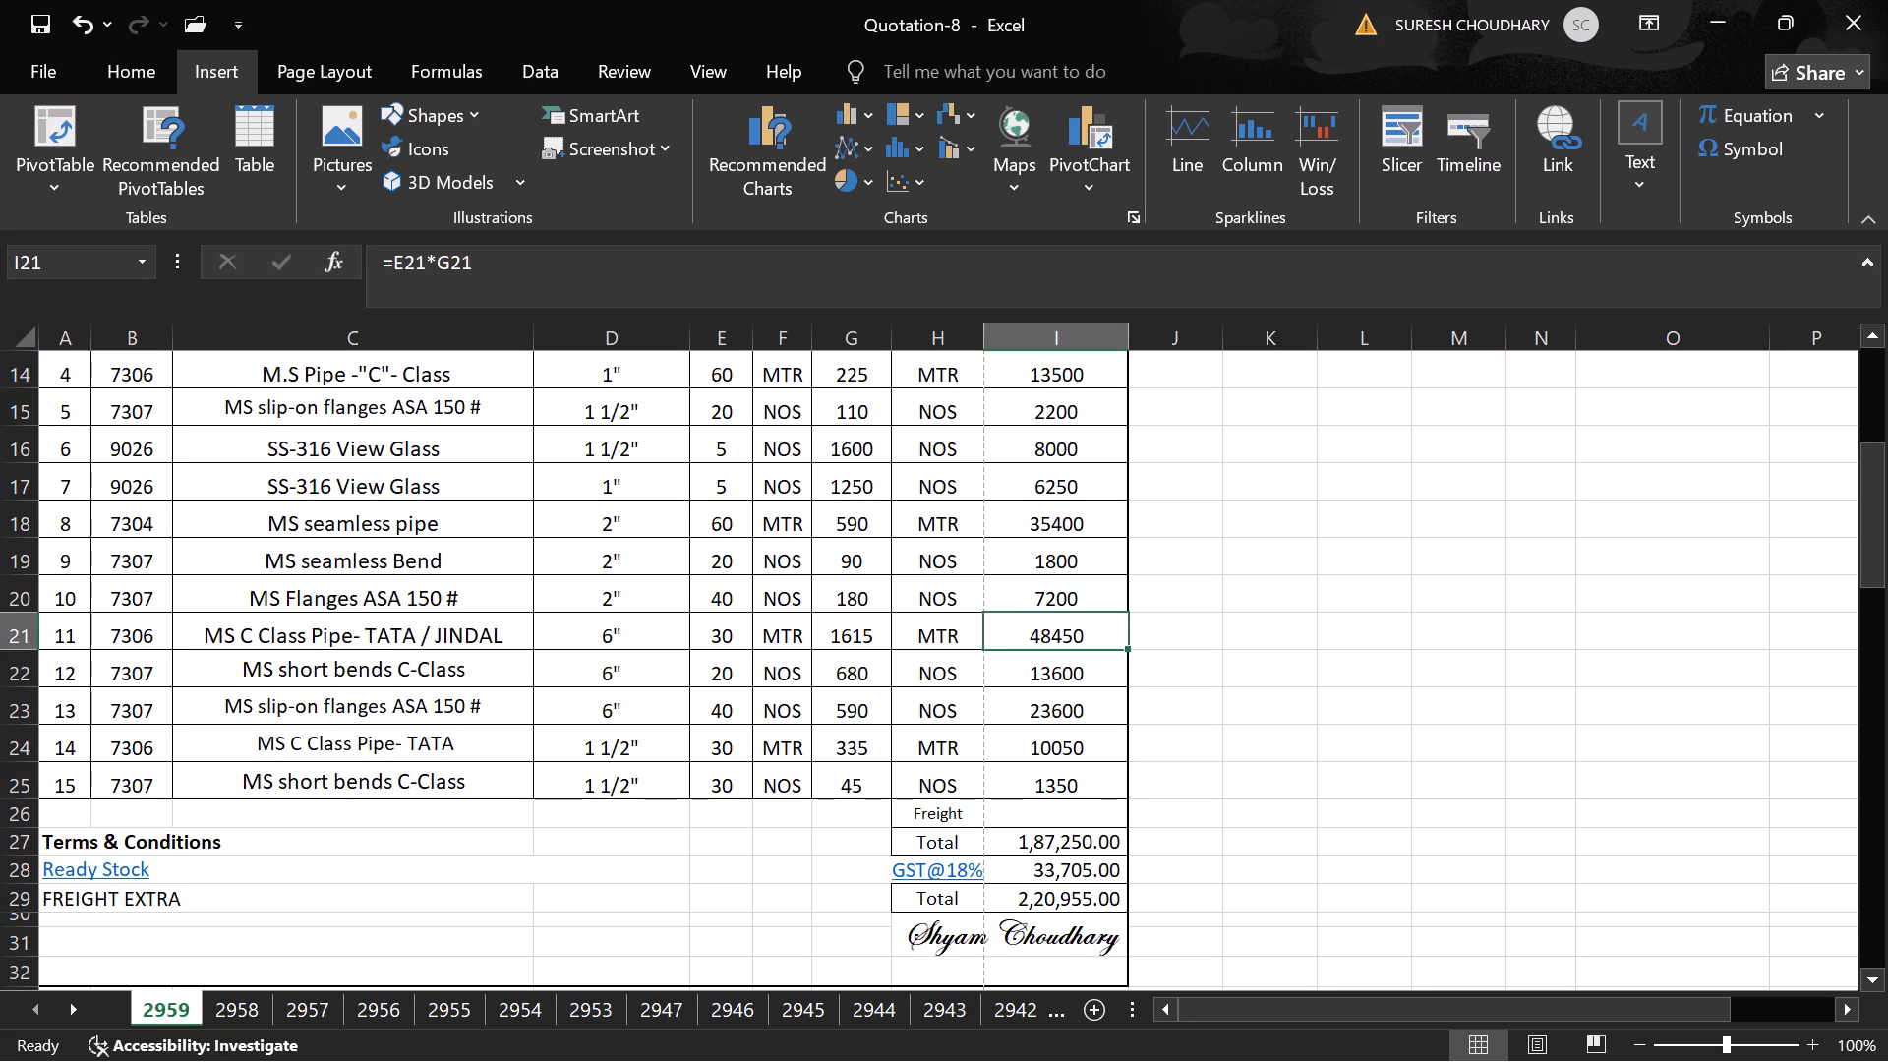
key("Left")
key("Left")
key("Down")
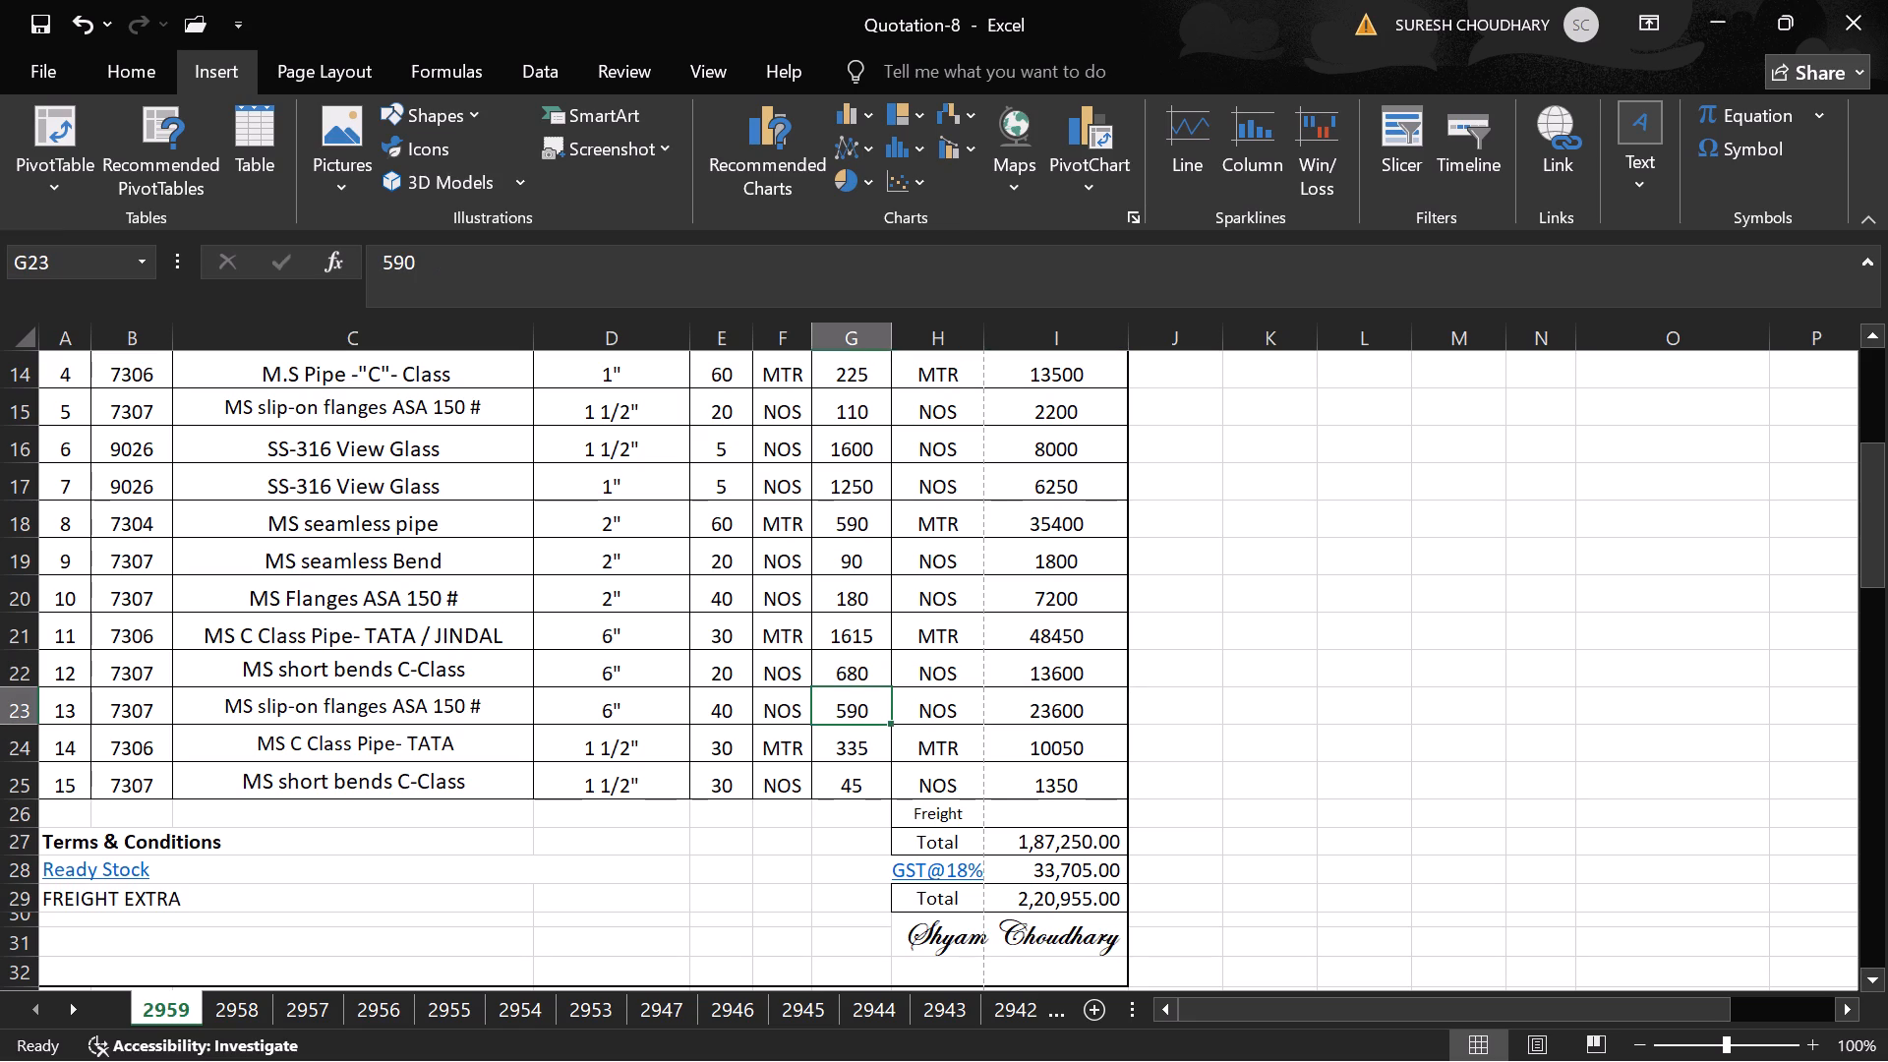
key("Down")
key("Down")
key("Up")
key("Up")
Review the unit prices in the Price column from item 13 back up to the column headings.
key("Up")
key("Up")
key("Up")
key("Up")
key("Up")
key("Up")
key("Up")
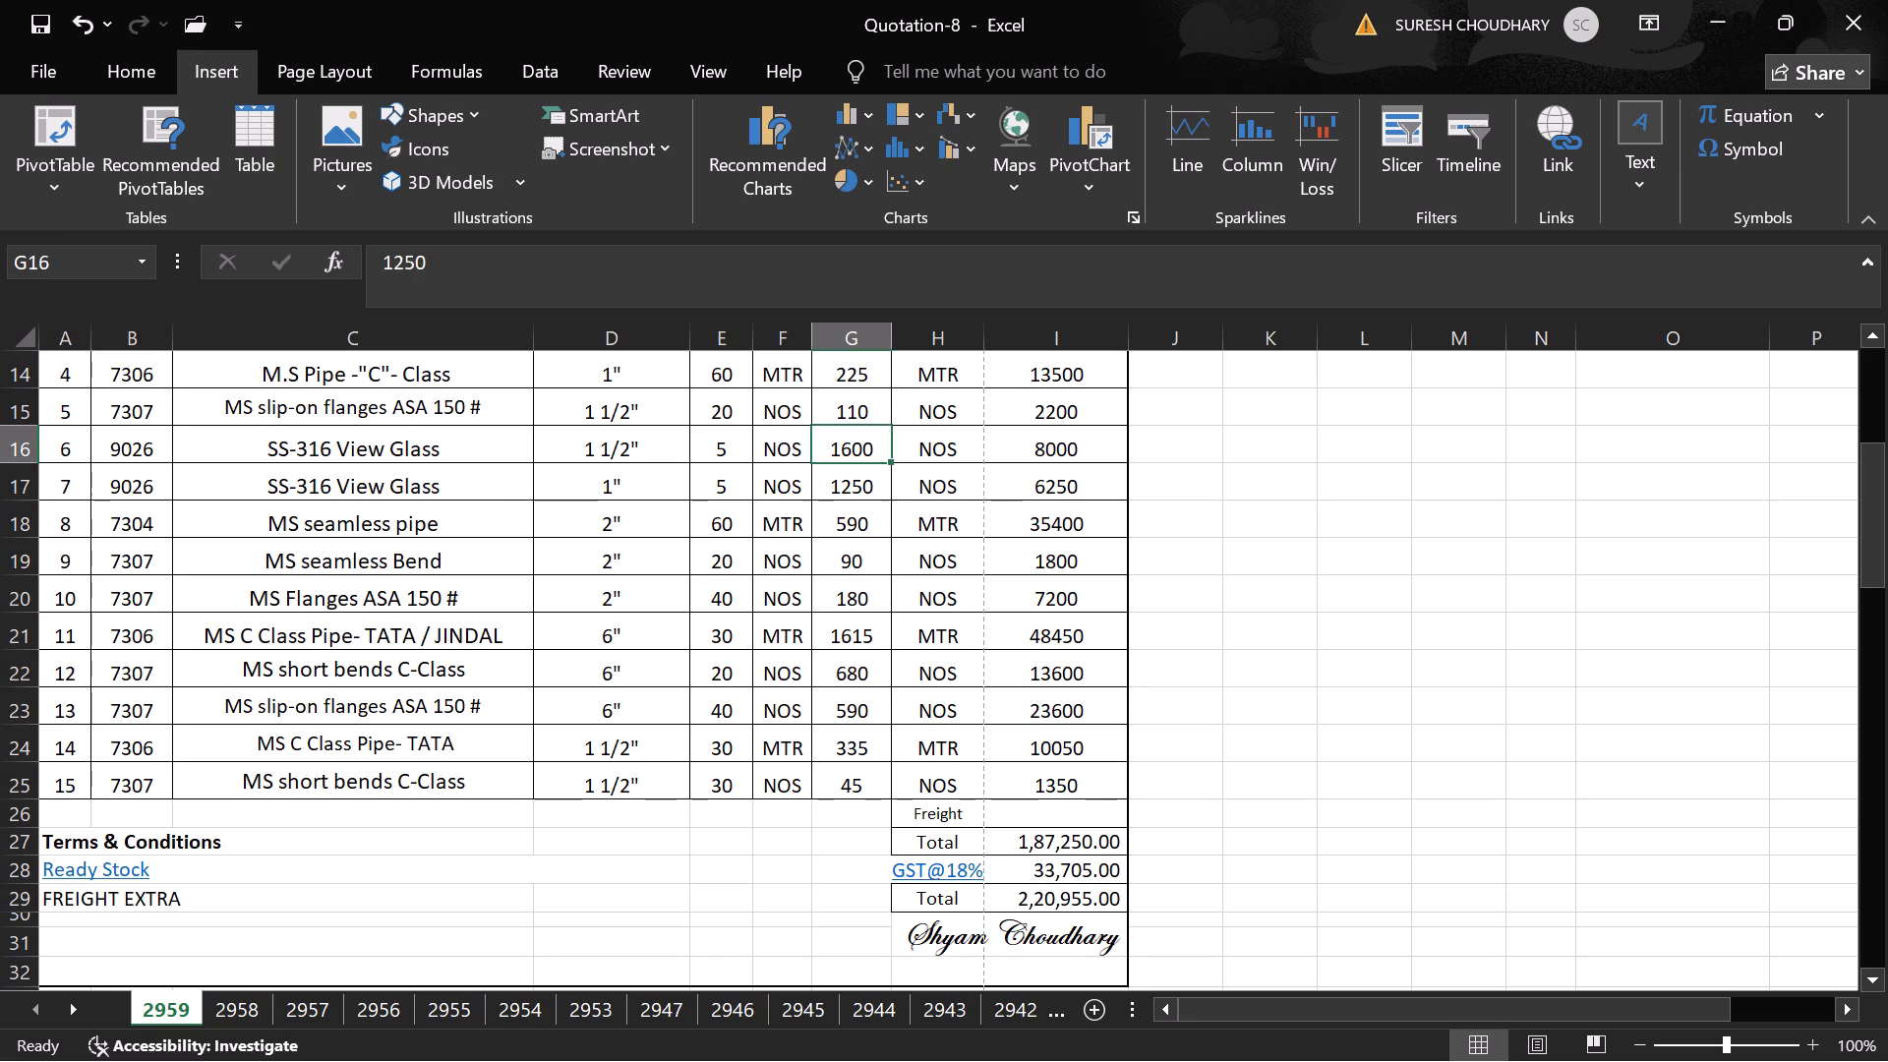
key("Up")
key("Up")
key("Up")
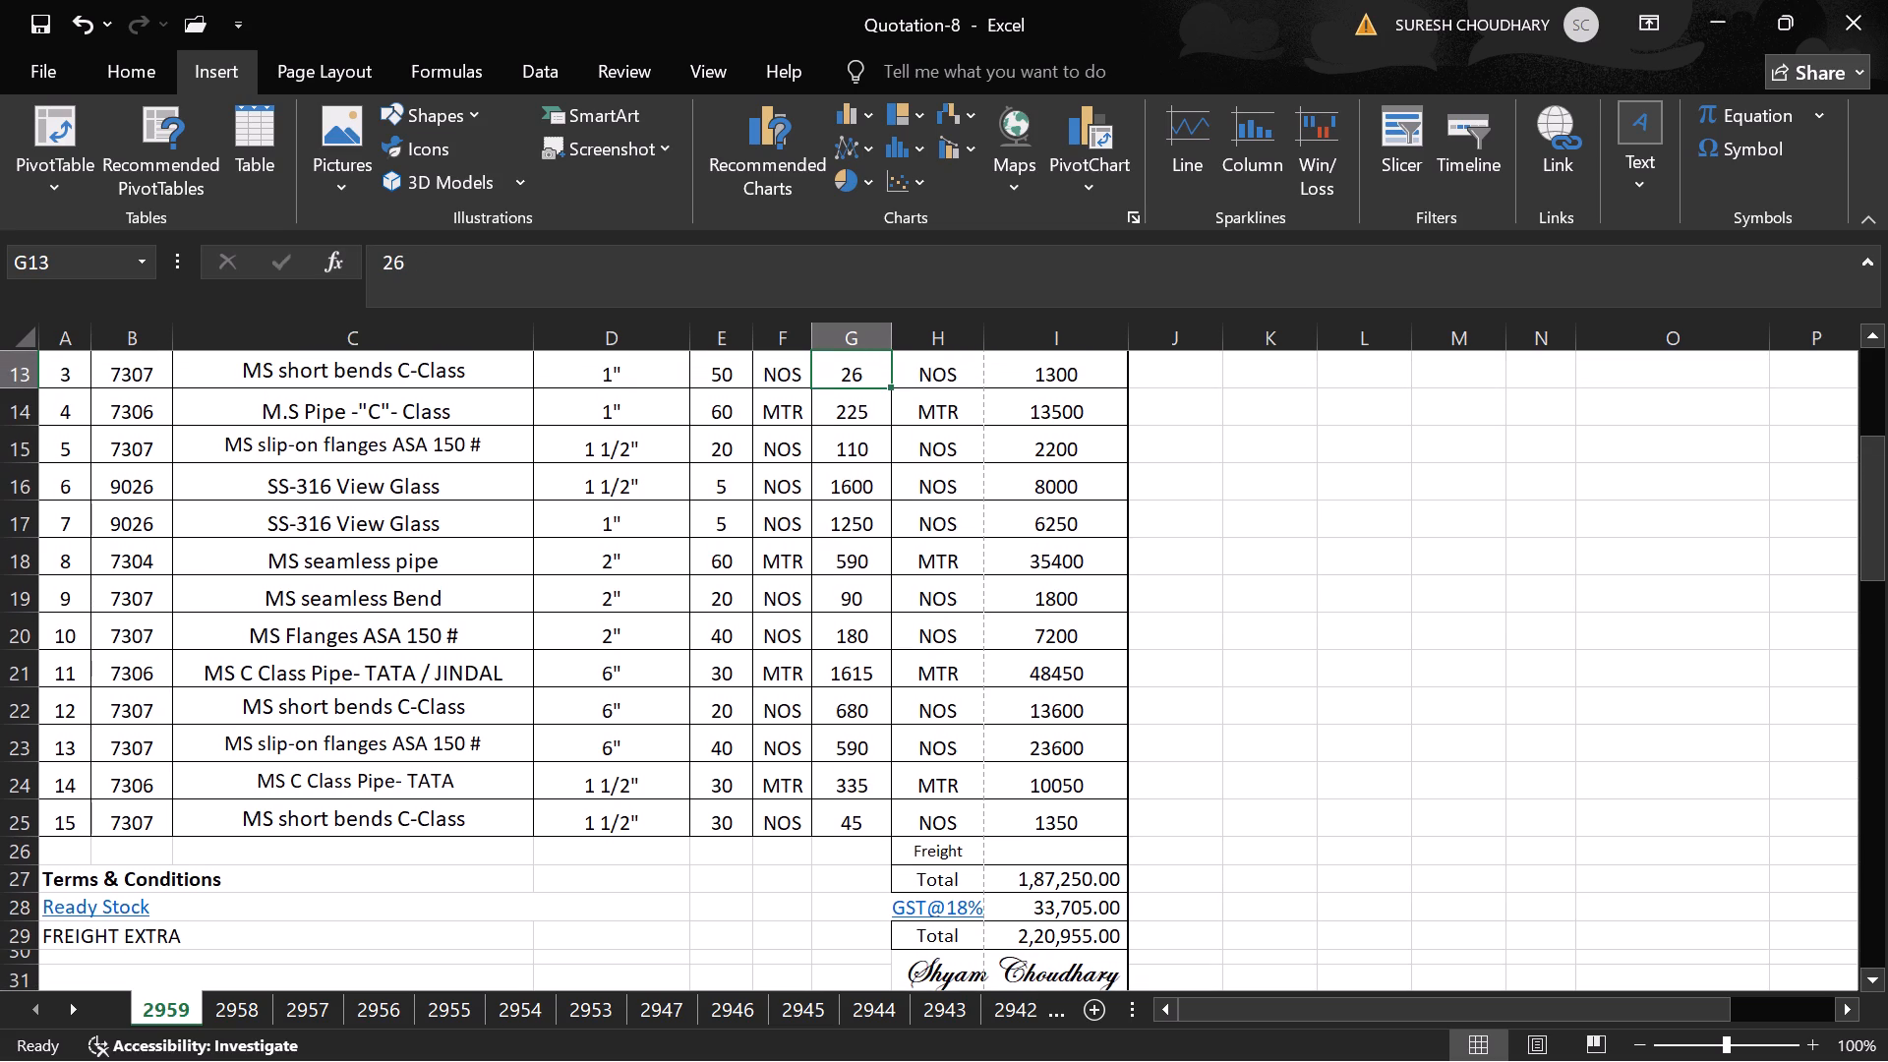
key("Down")
key("Down")
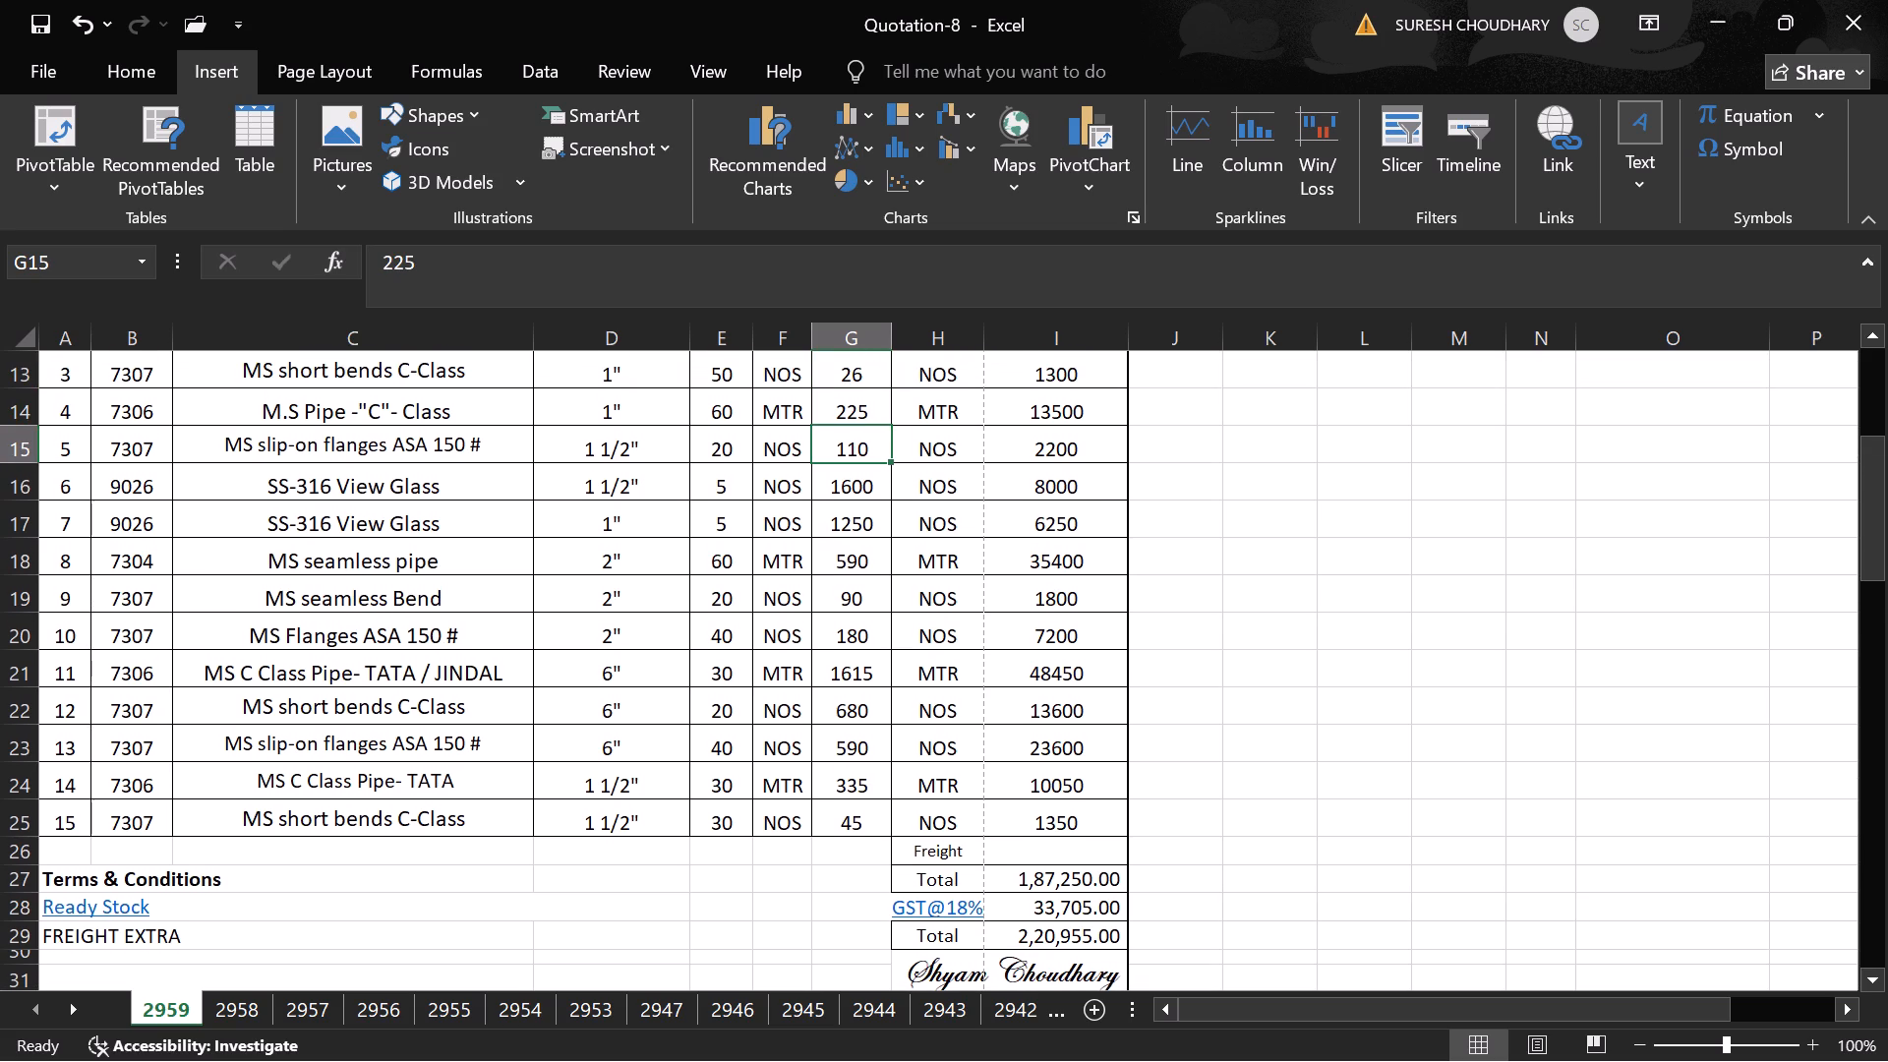
key("Up")
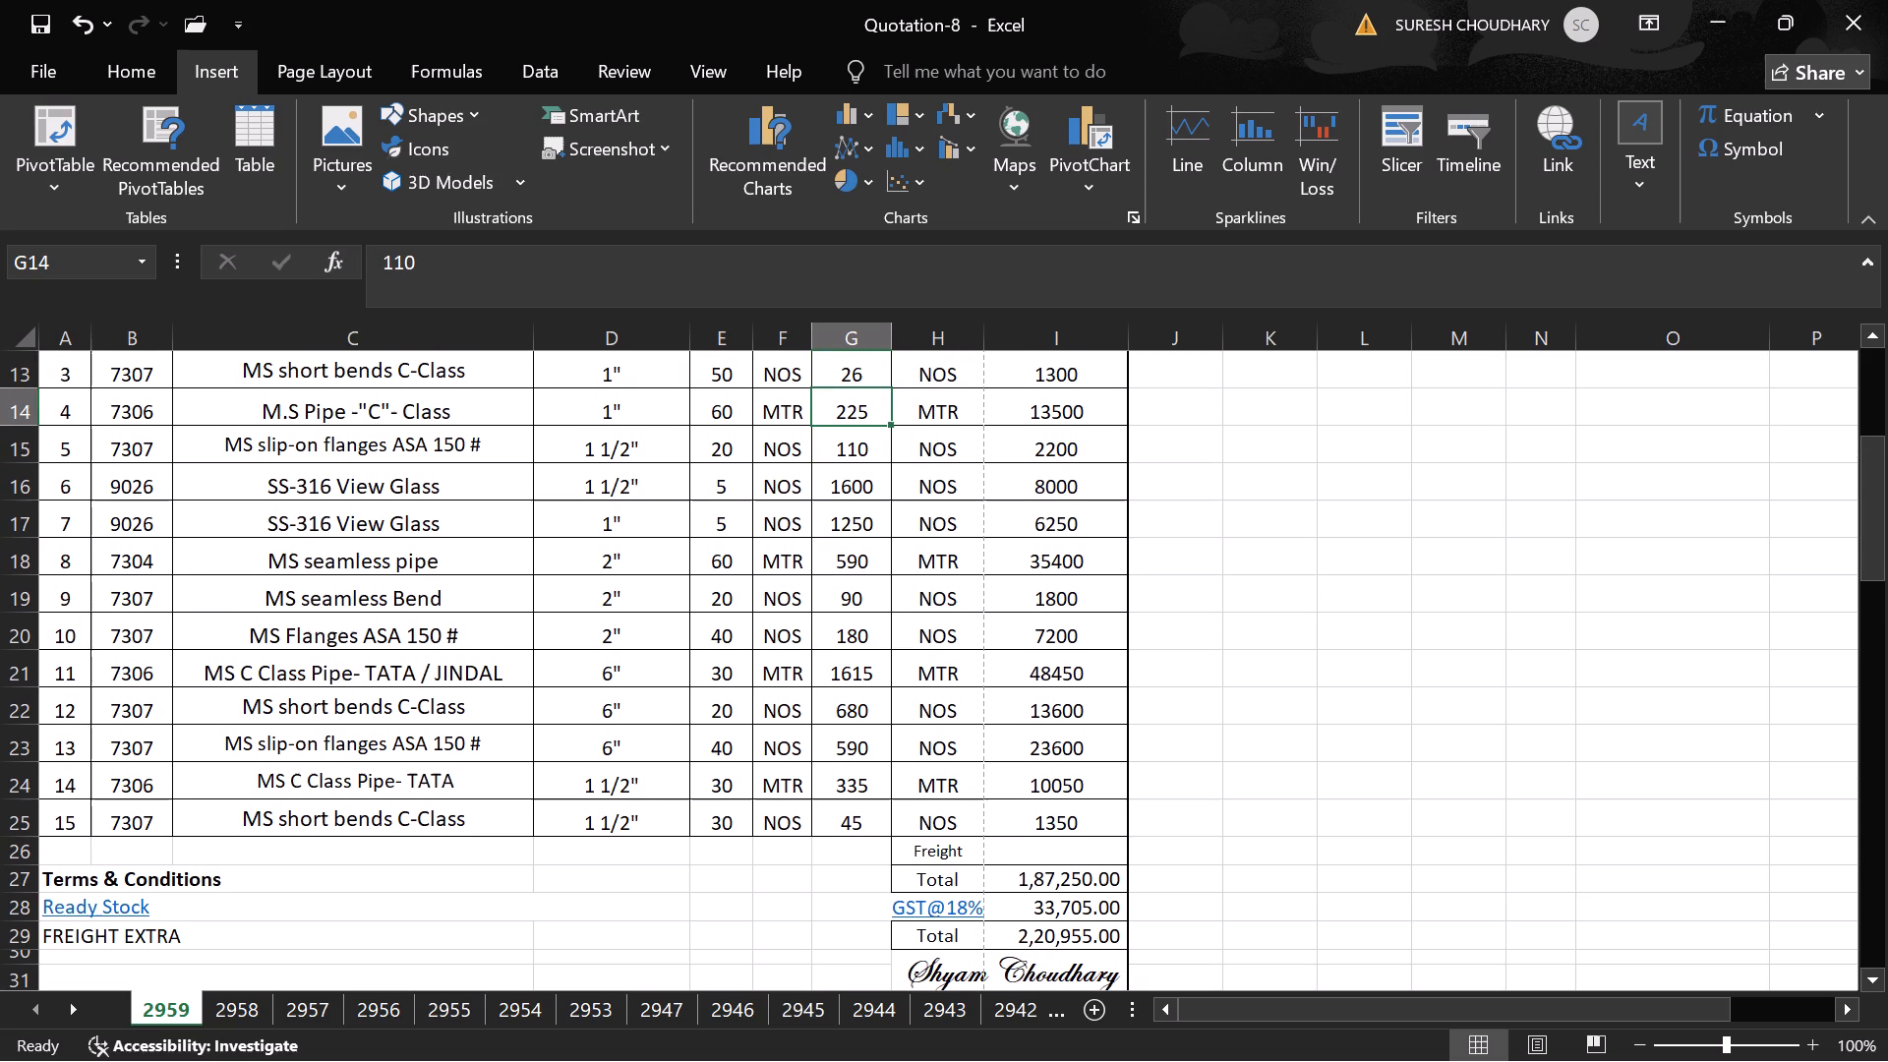
key("Up")
key("Up")
key("Up")
key("Up")
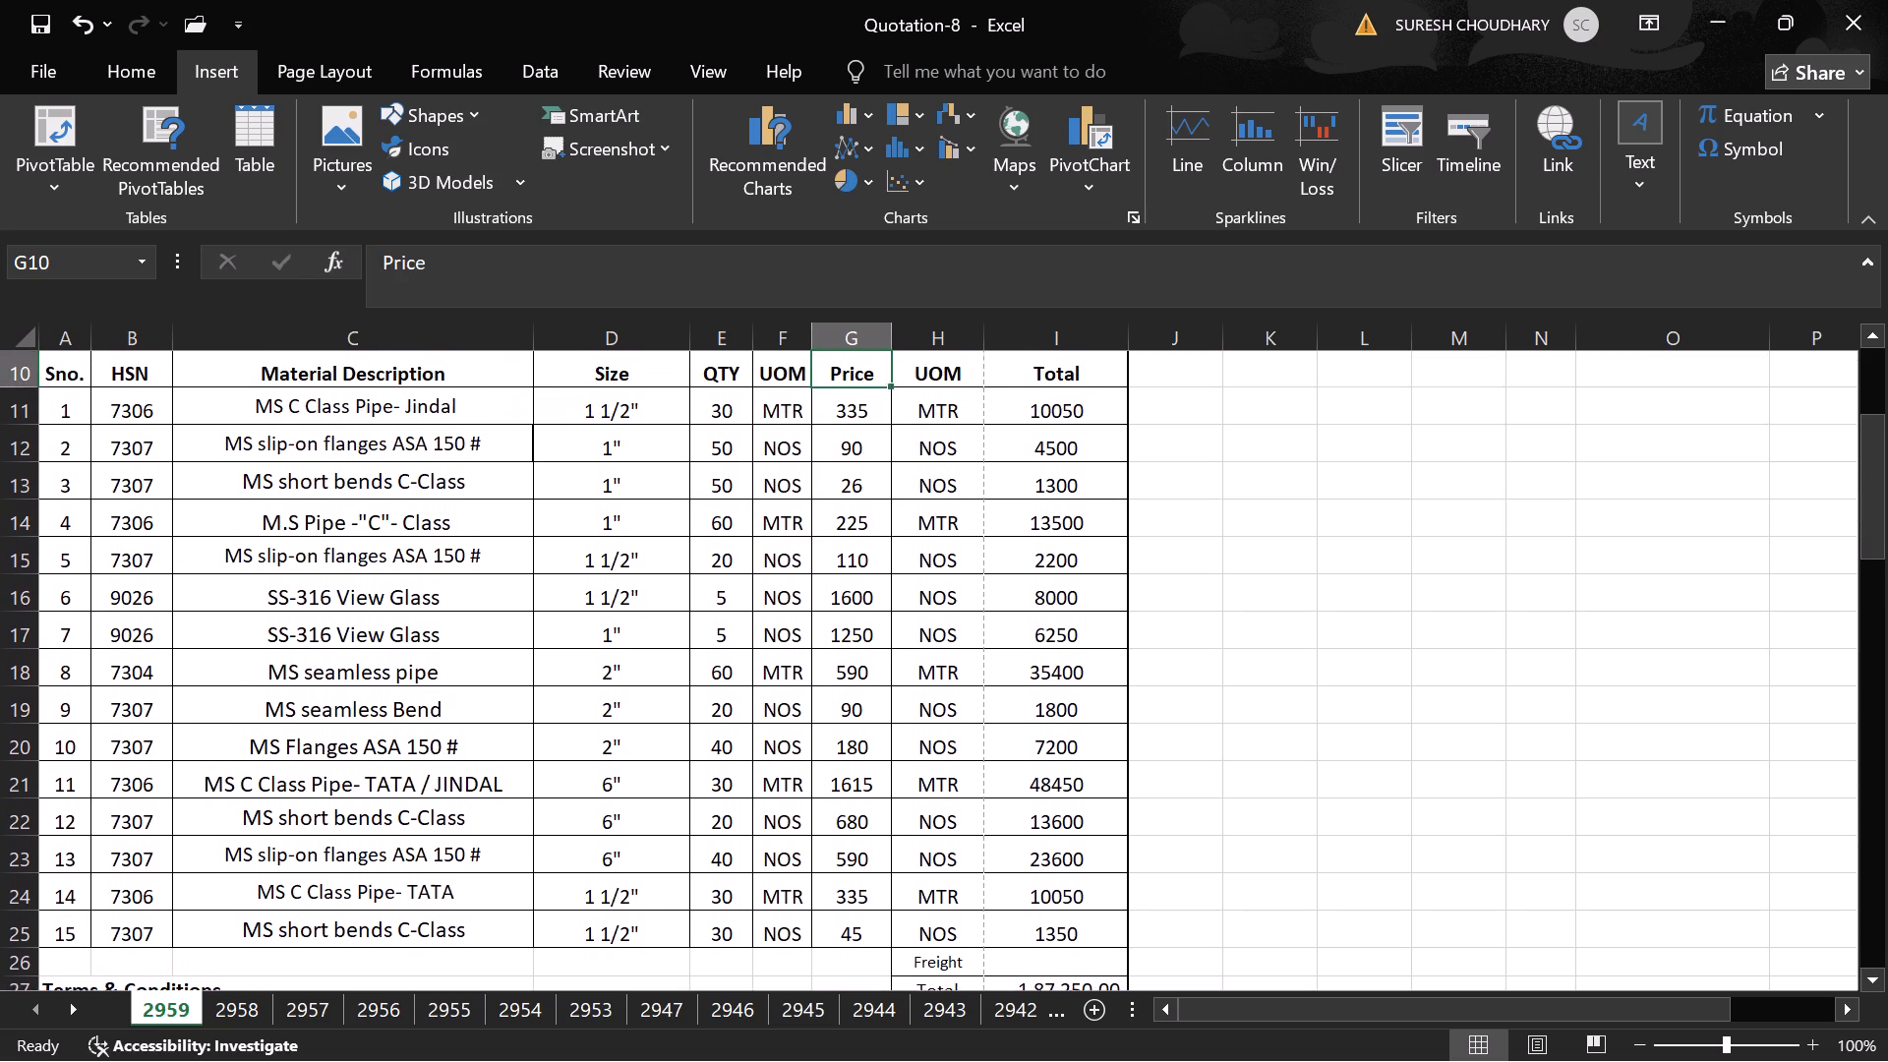
Look over the quotation's header block, from the date and quotation number up to the company title.
key("Up")
key("Up")
key("Up")
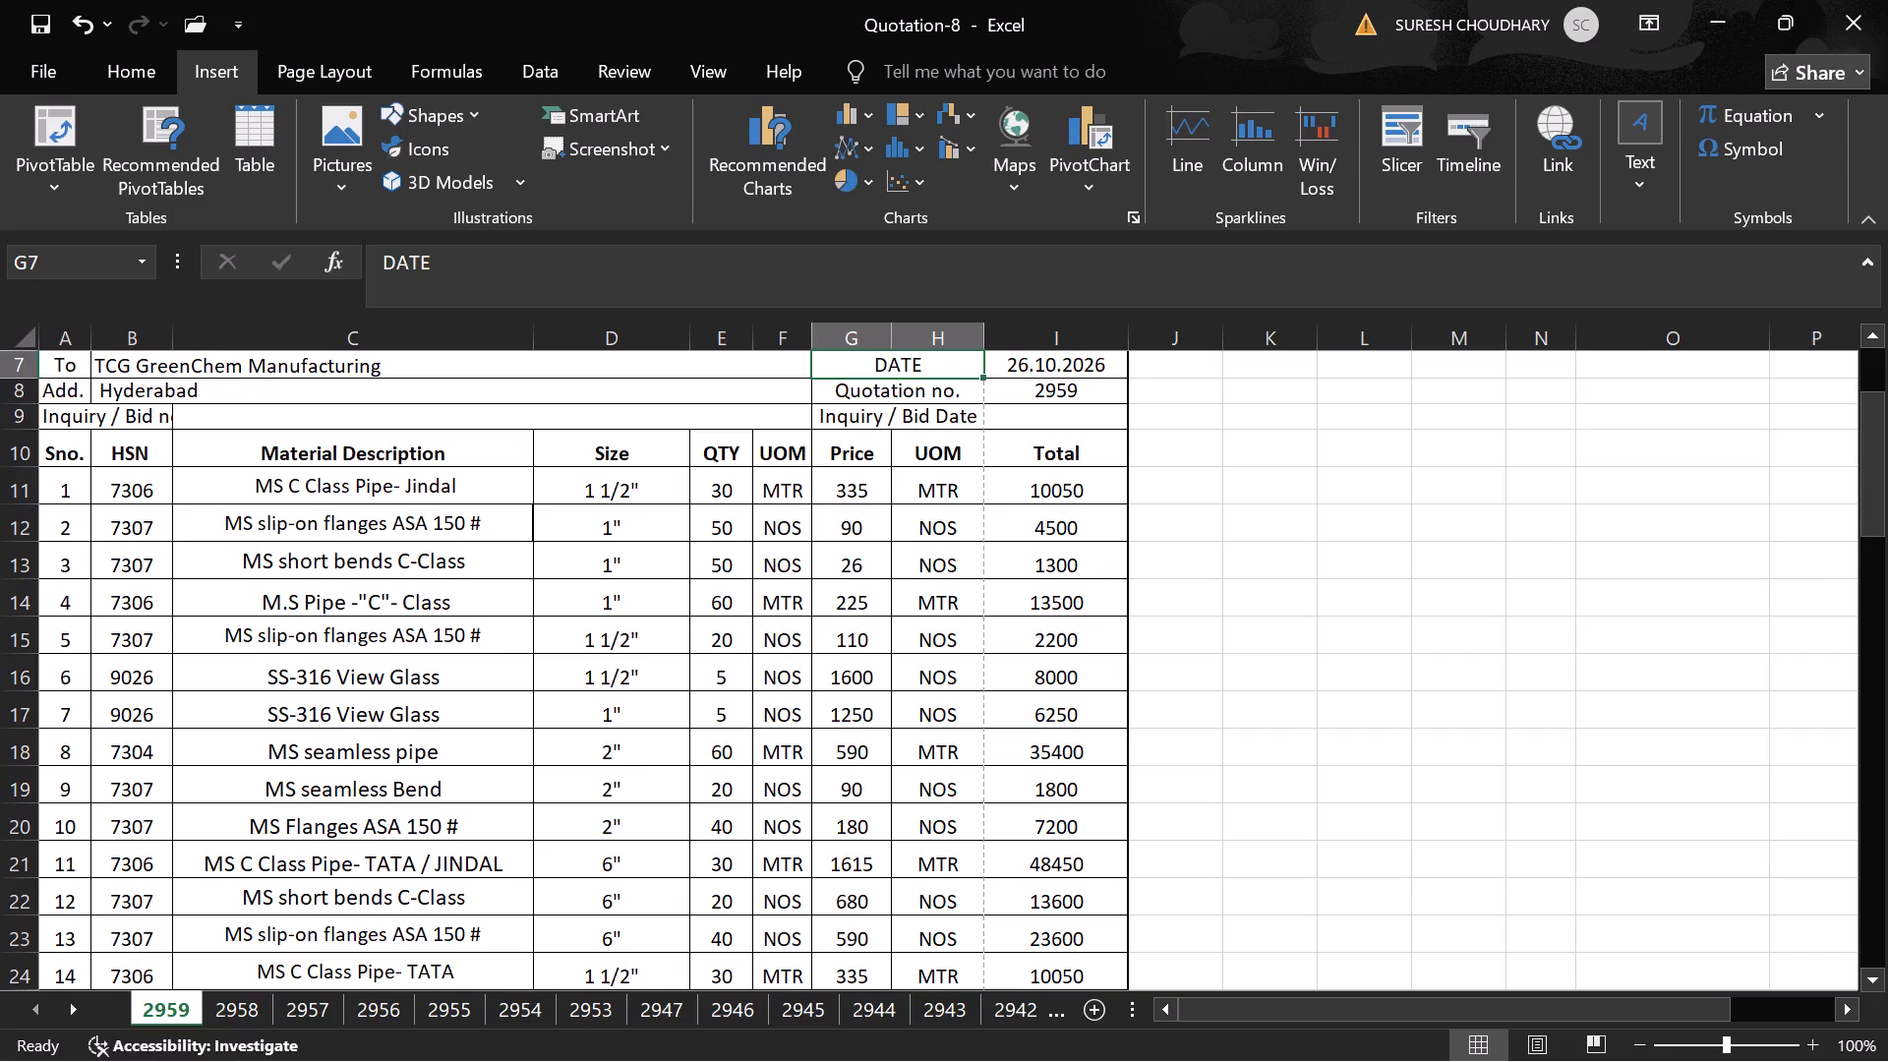
key("Up")
key("Up")
key("Up")
key("Up")
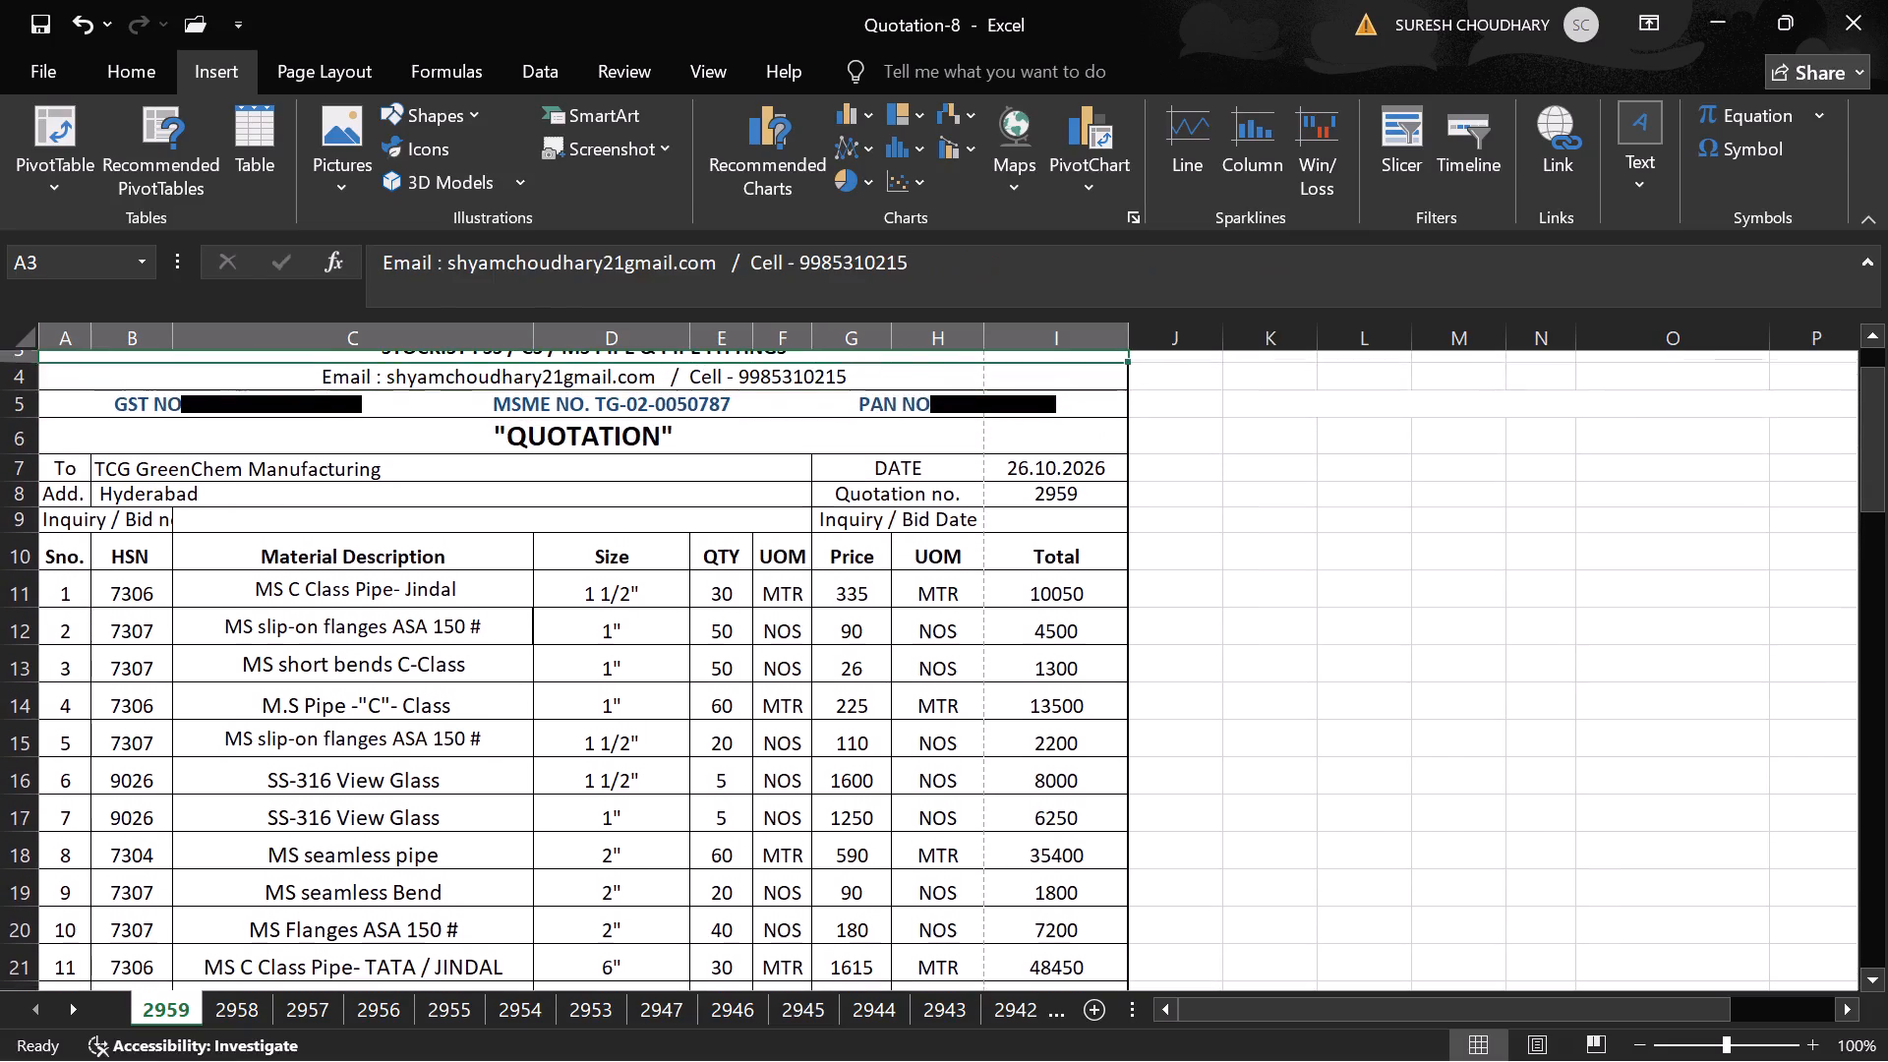
key("Up")
key("Up")
key("Up")
key("Up")
key("Up")
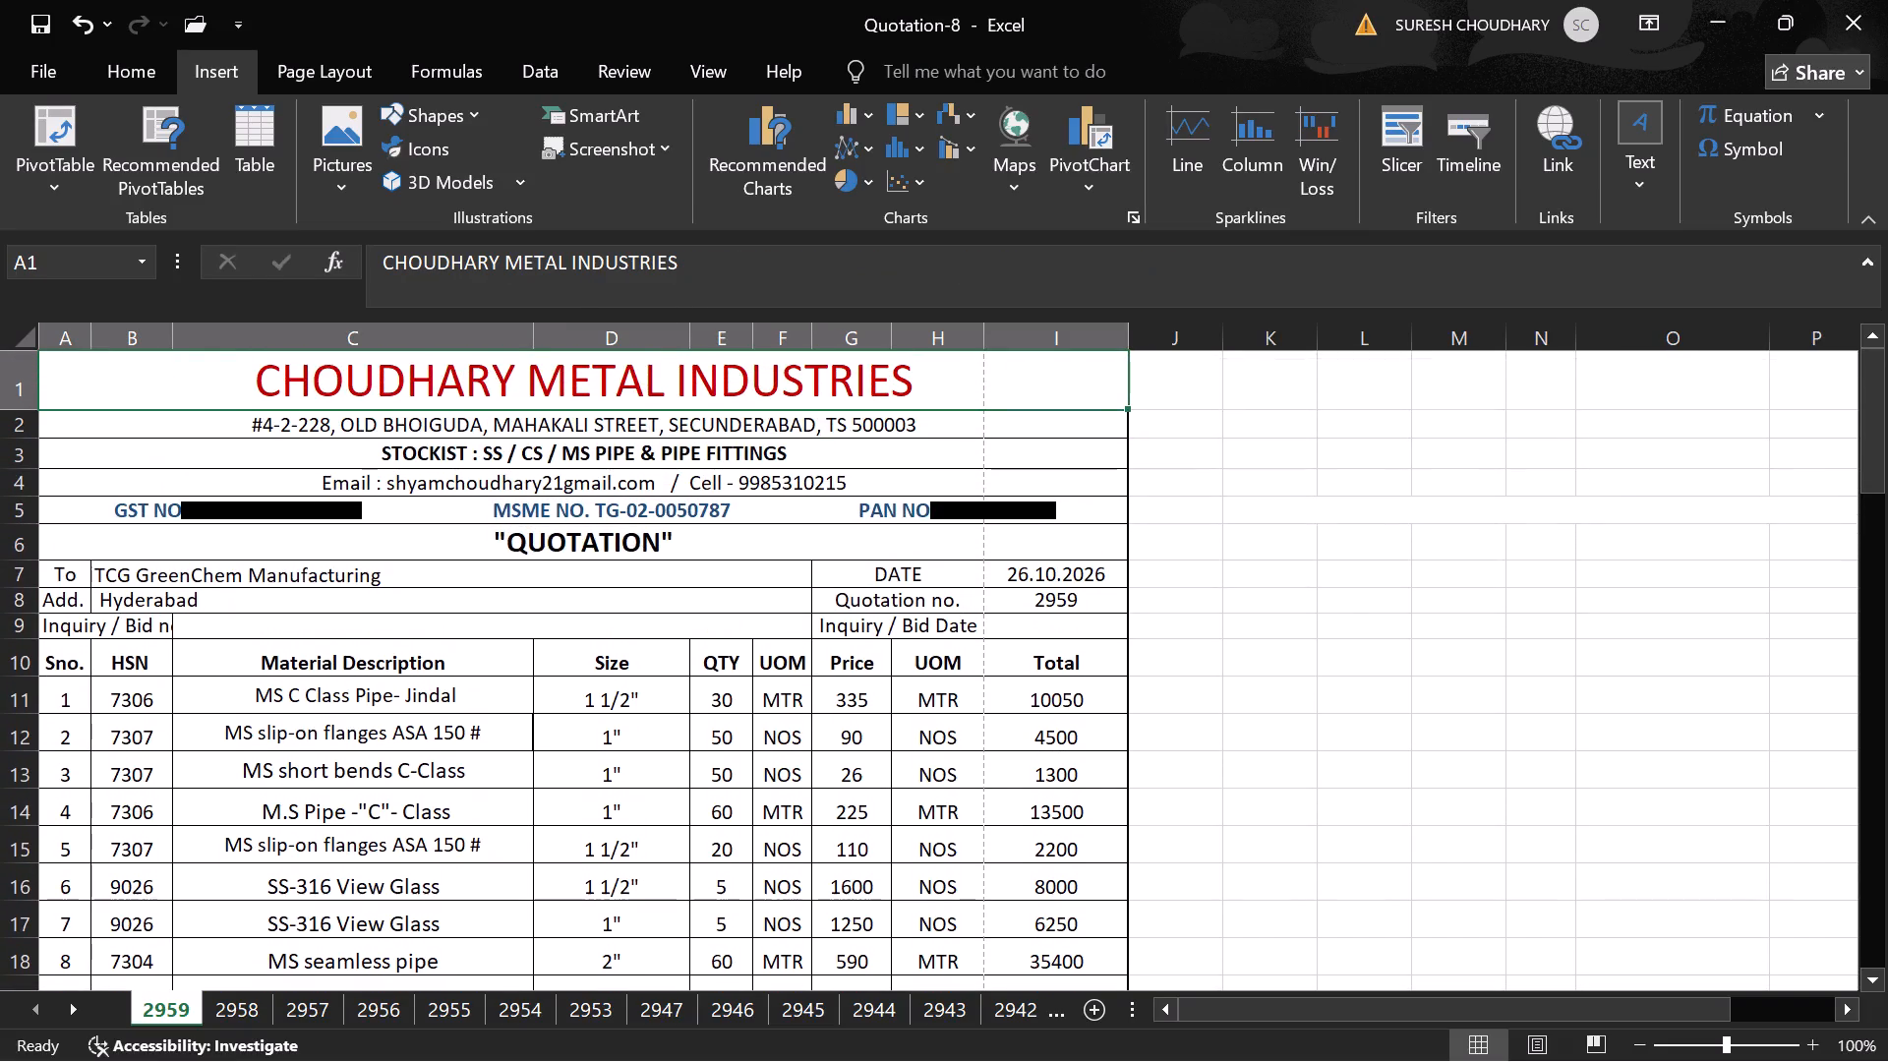
Open the print preview, set the quotation to Landscape Orientation, and check how it splits across pages.
key("ctrl+p")
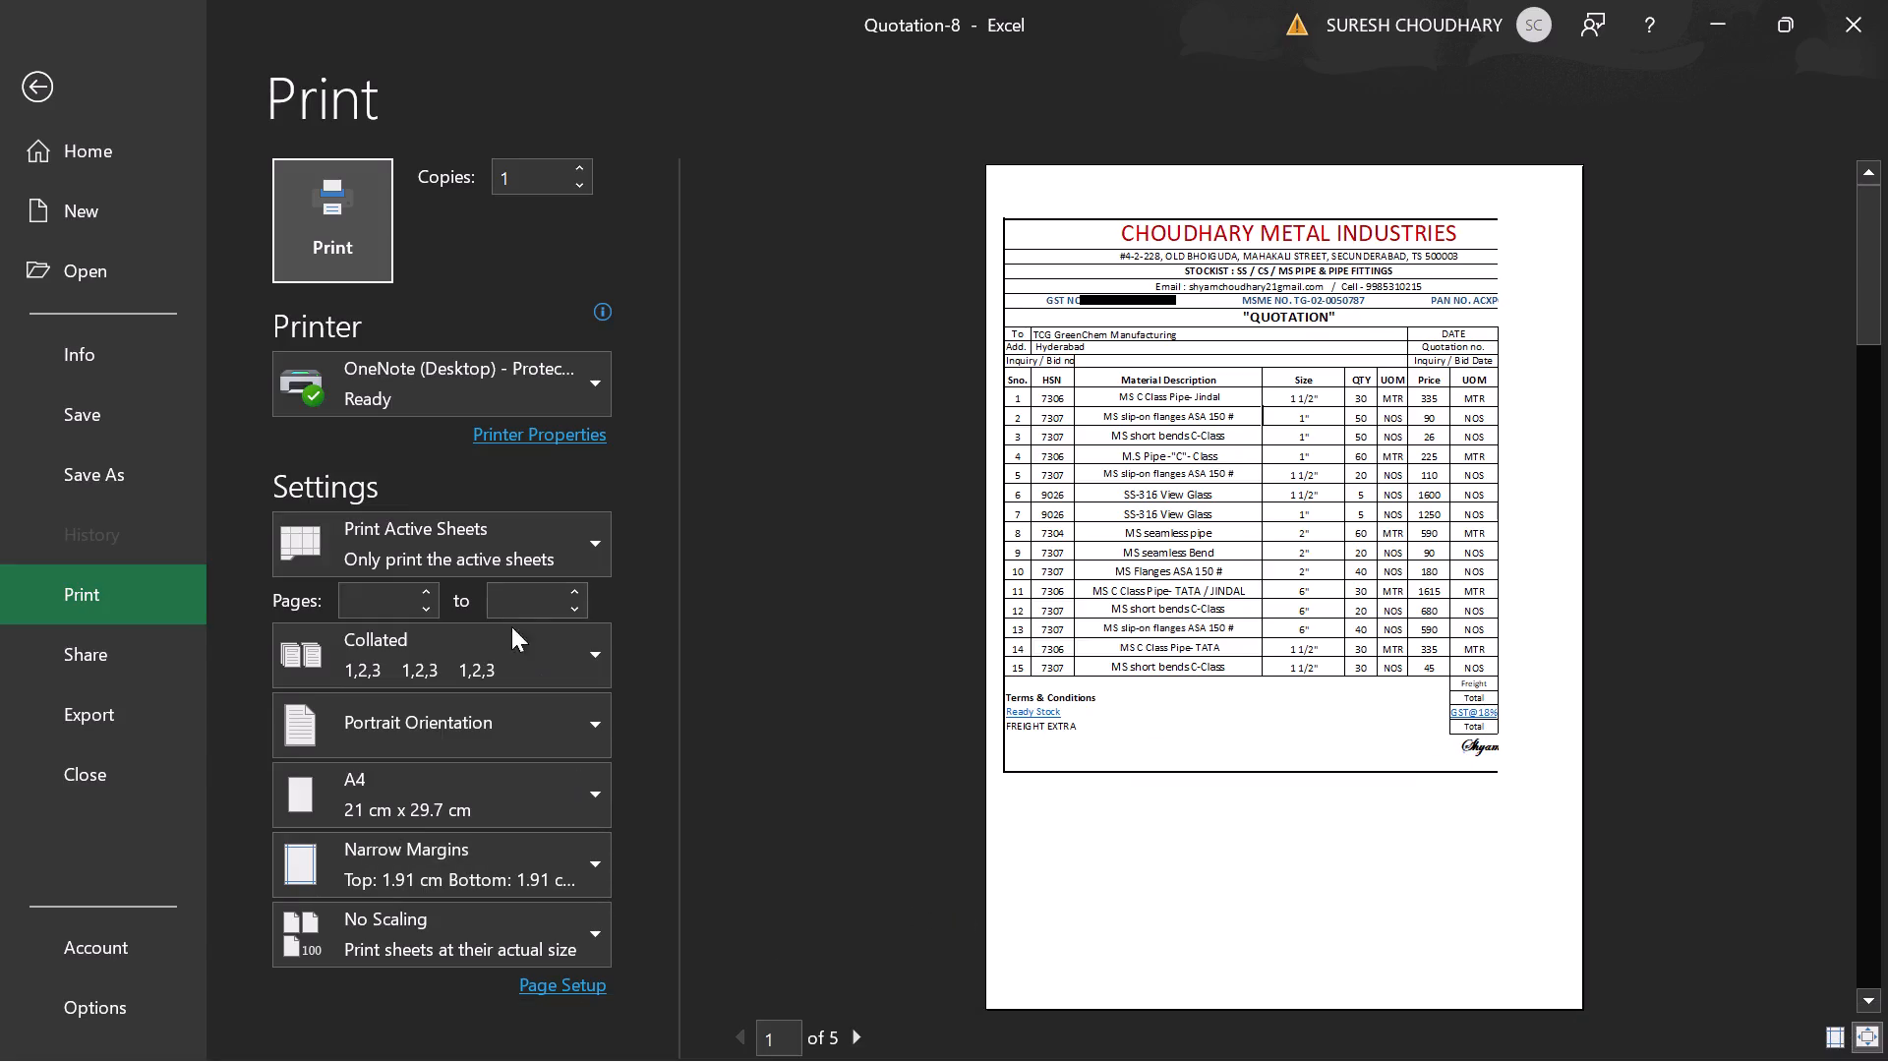
left_click(585, 723)
left_click(532, 852)
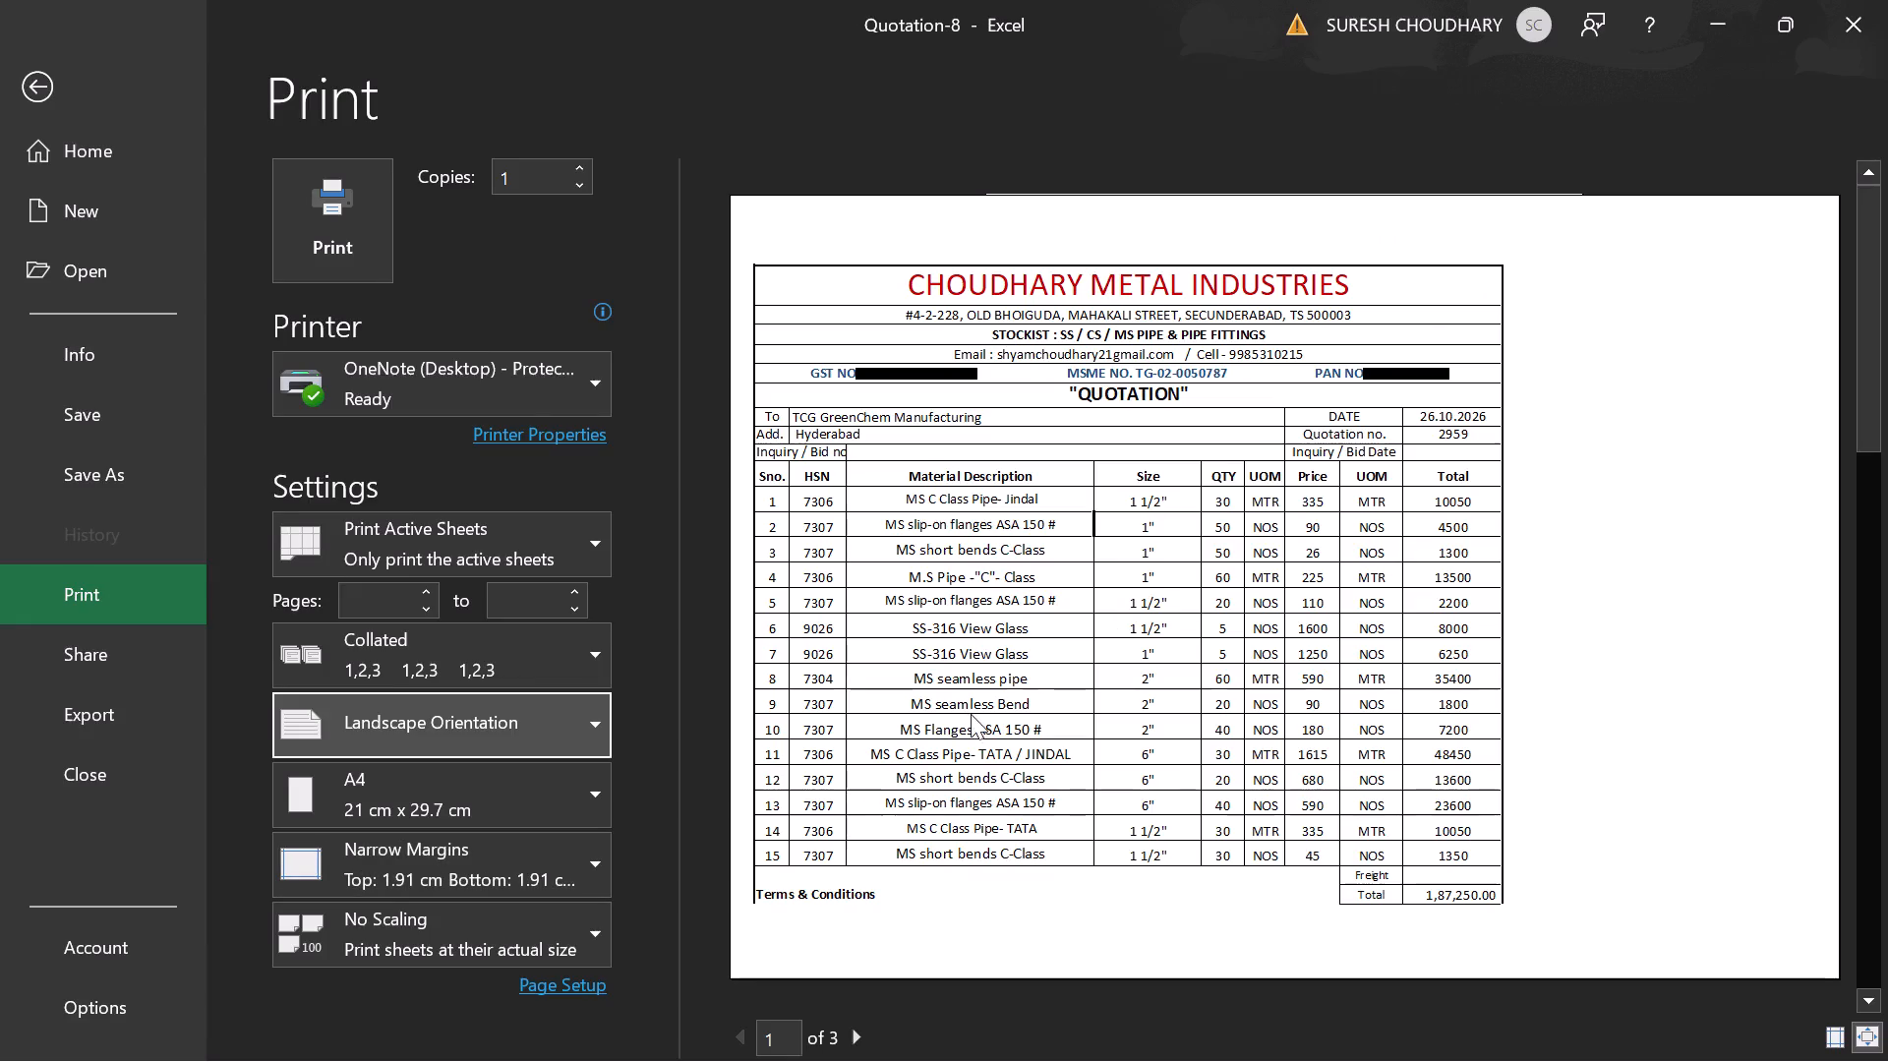
scroll(1175, 552, "down", 2)
scroll(1175, 552, "up", 1)
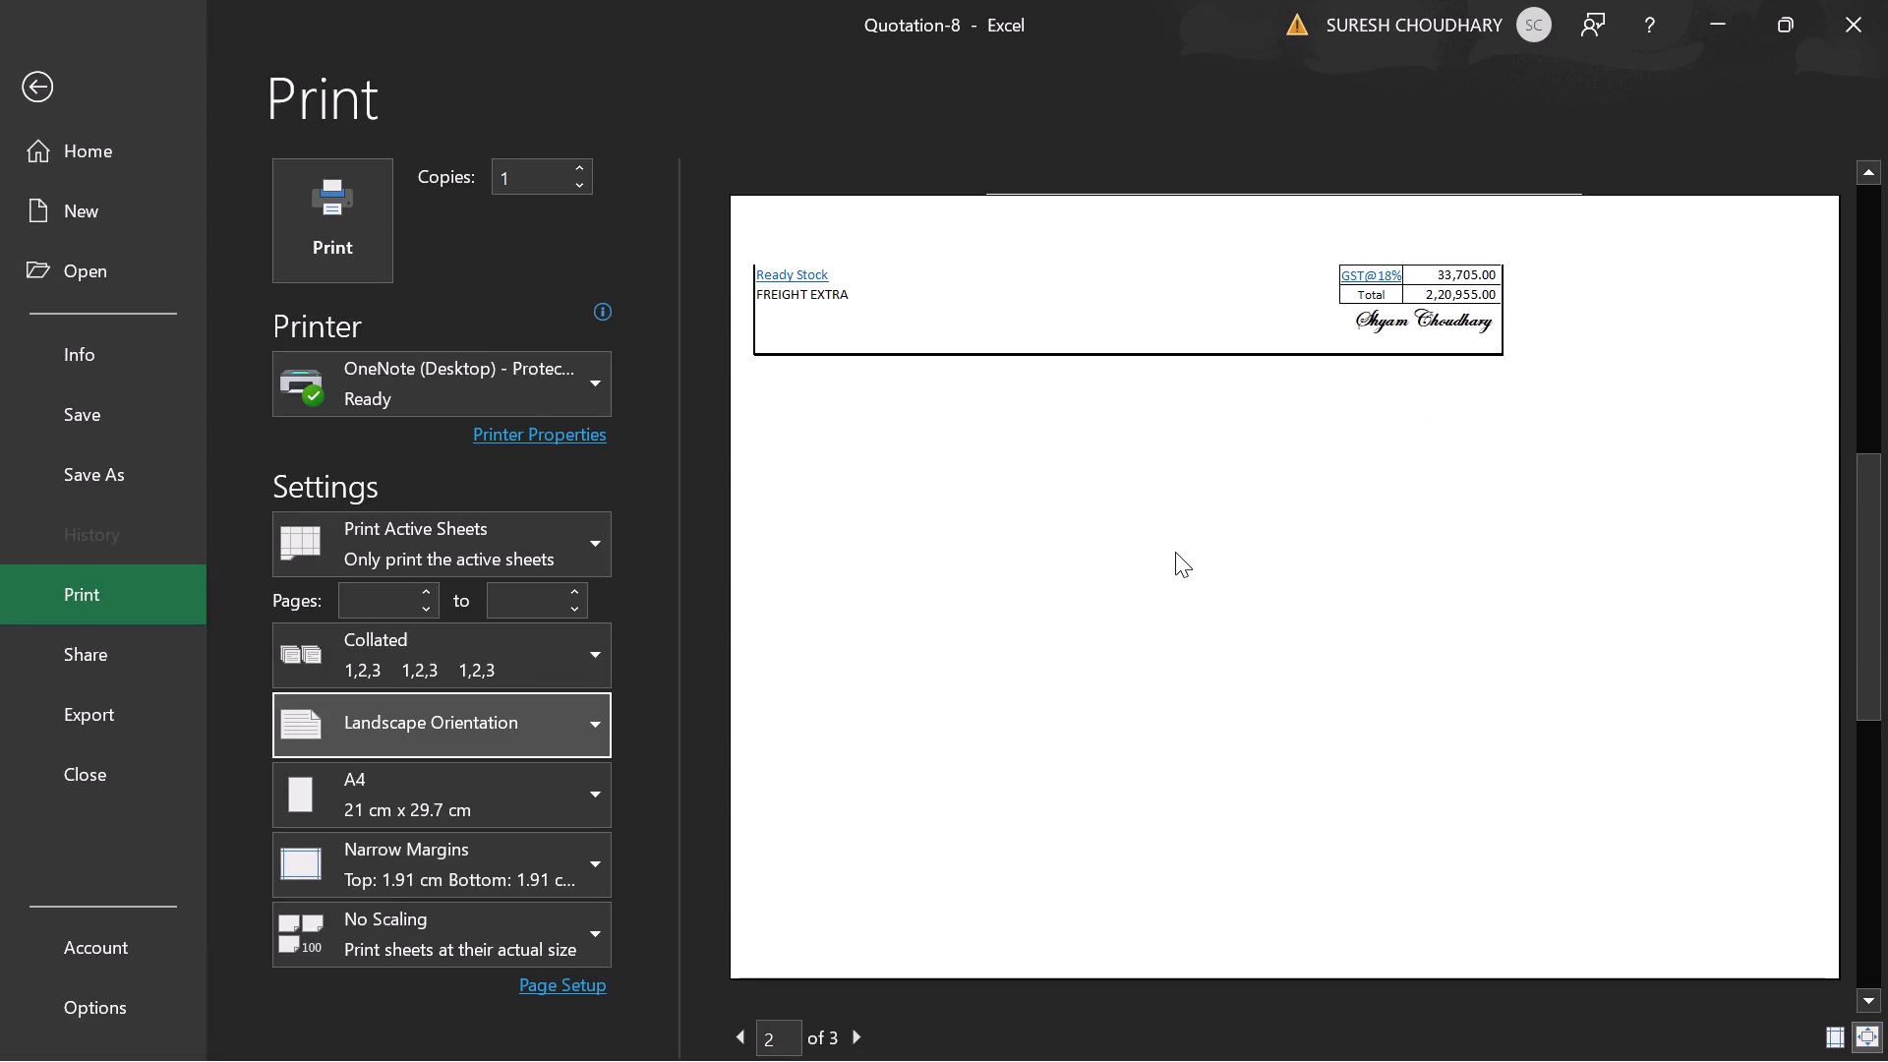
scroll(1175, 552, "up", 1)
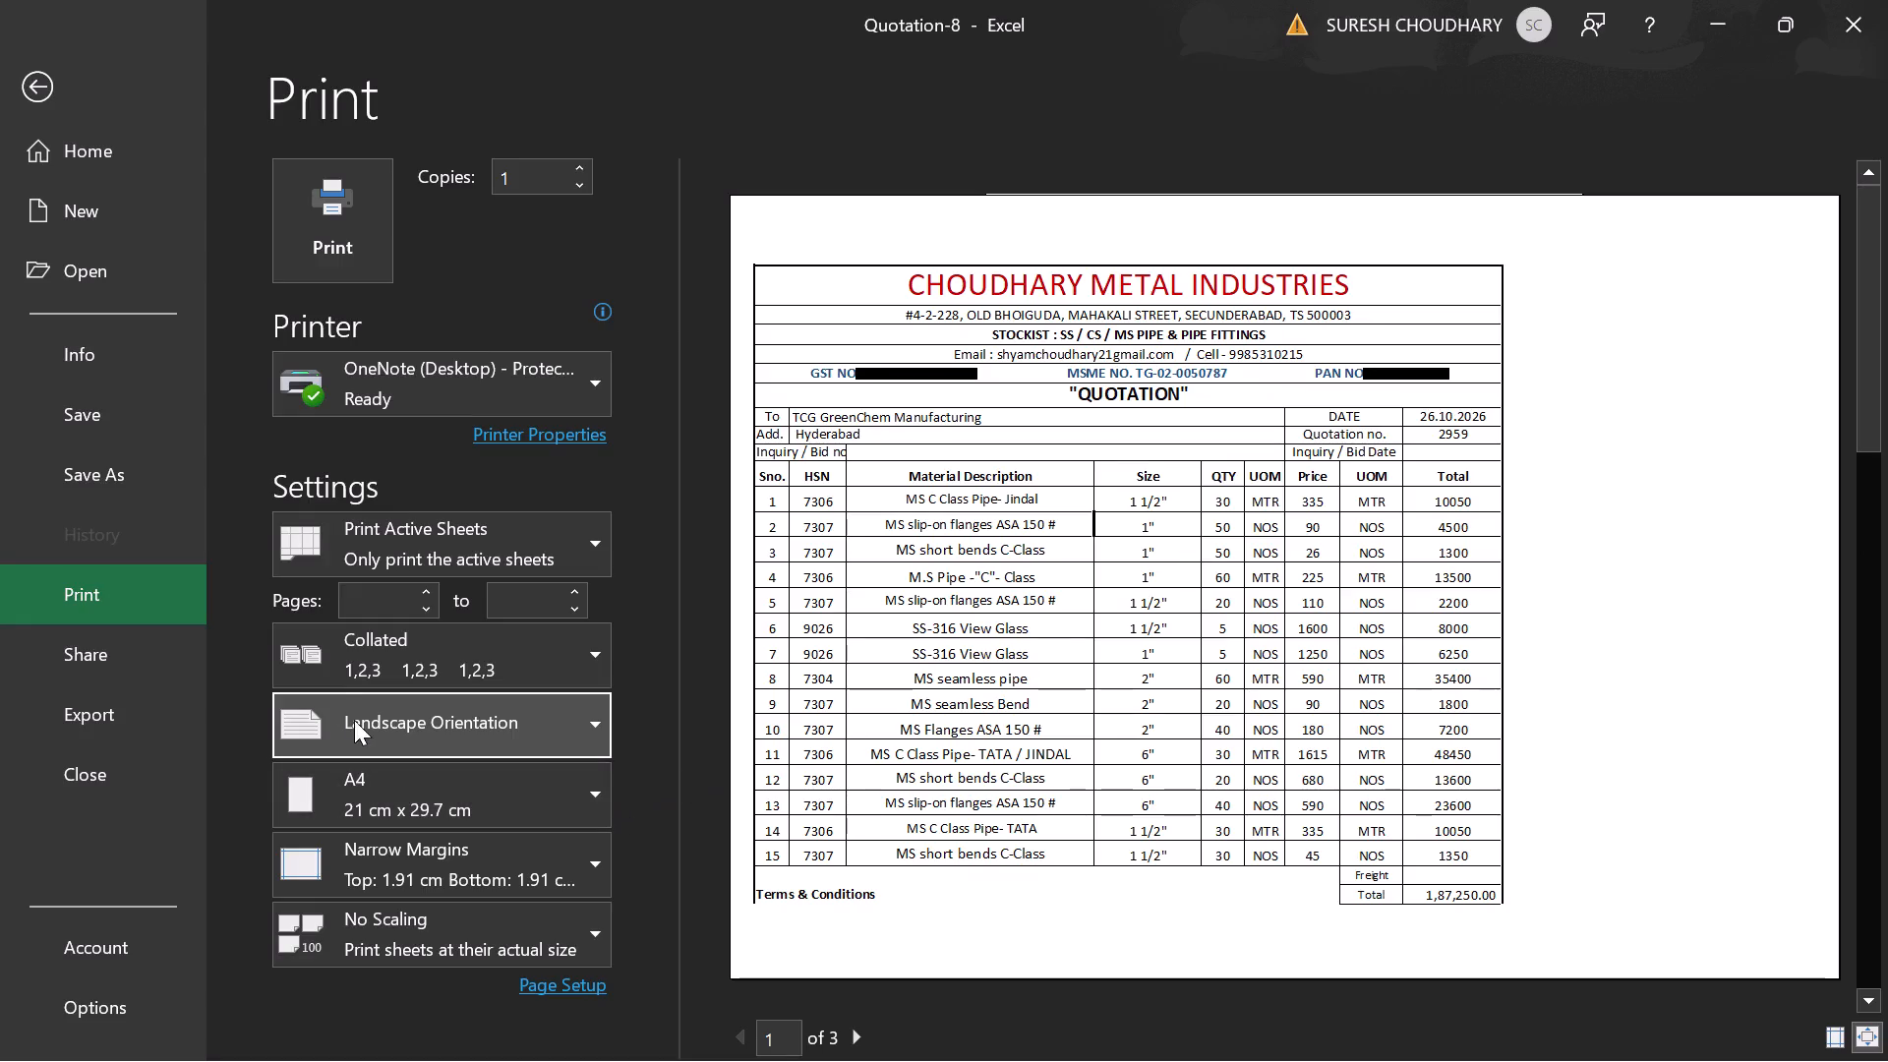
Limit the print range to pages 1 to 2 and check both pages in the preview.
left_click(366, 595)
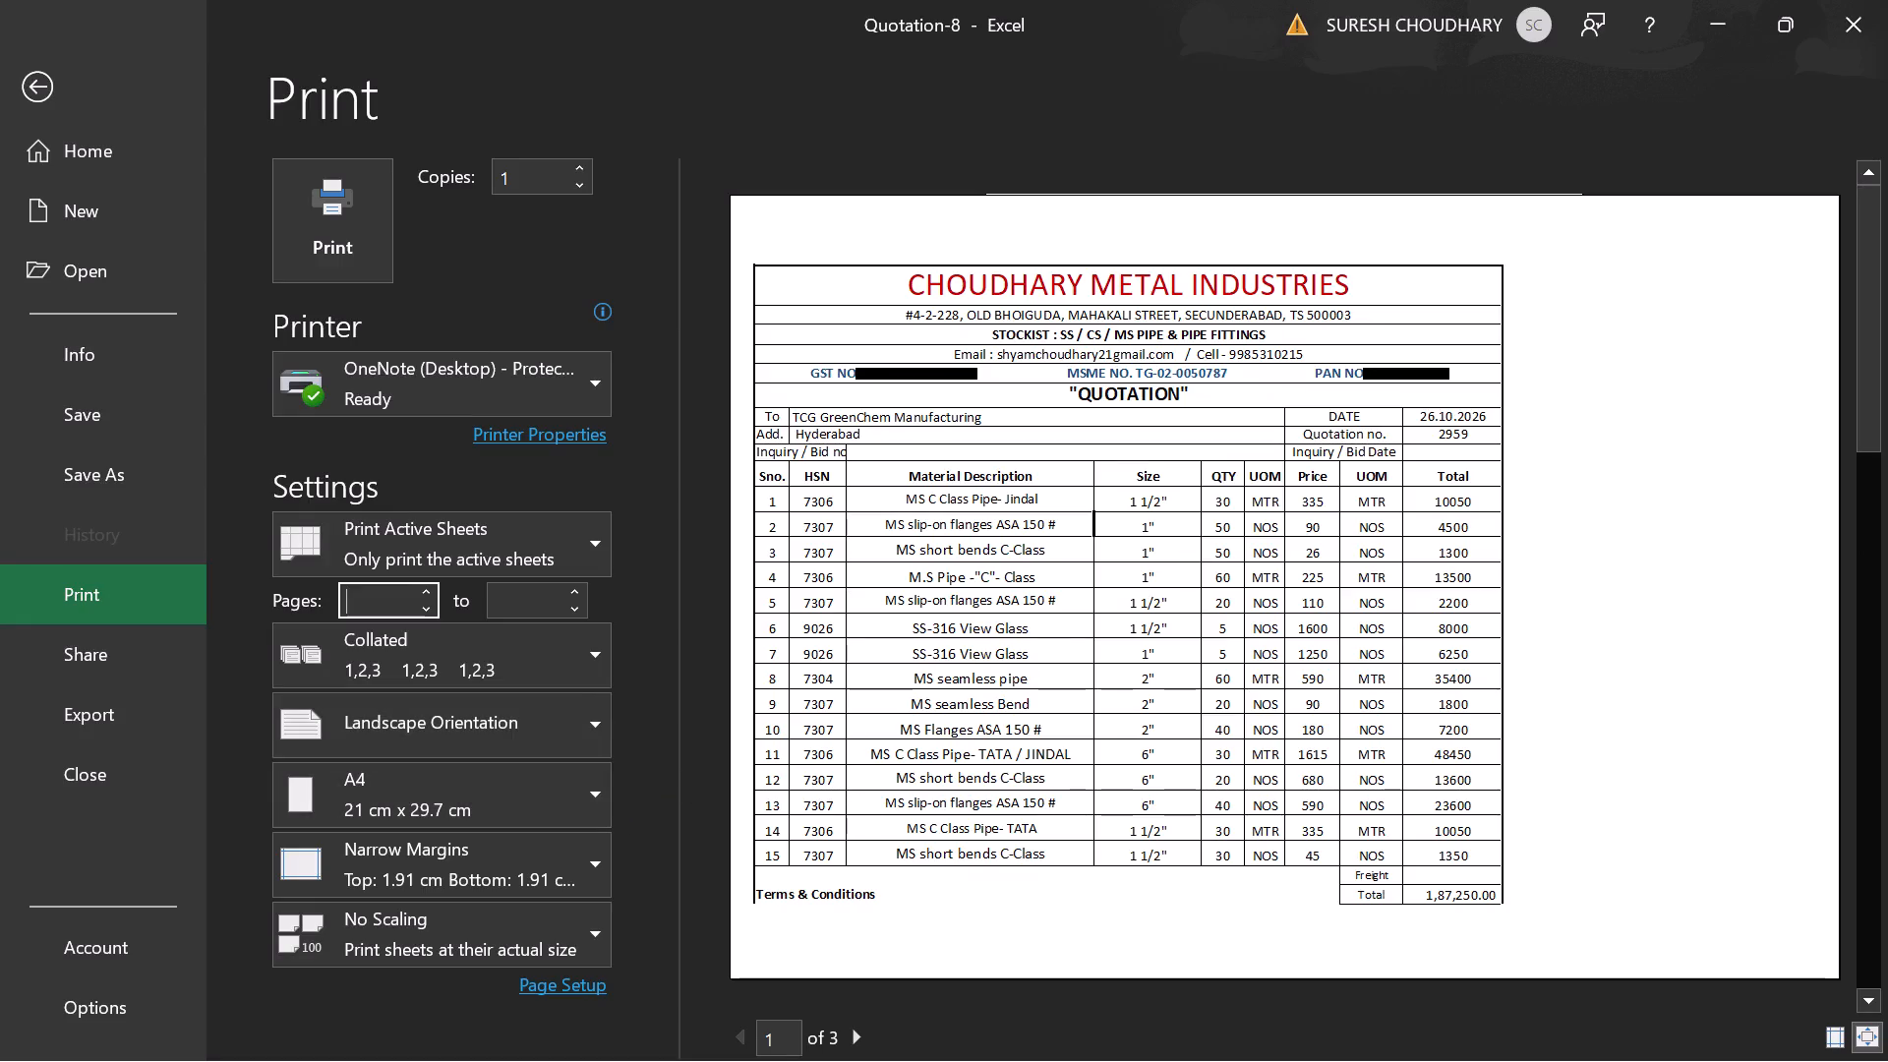
key("1")
left_click(512, 589)
key("2")
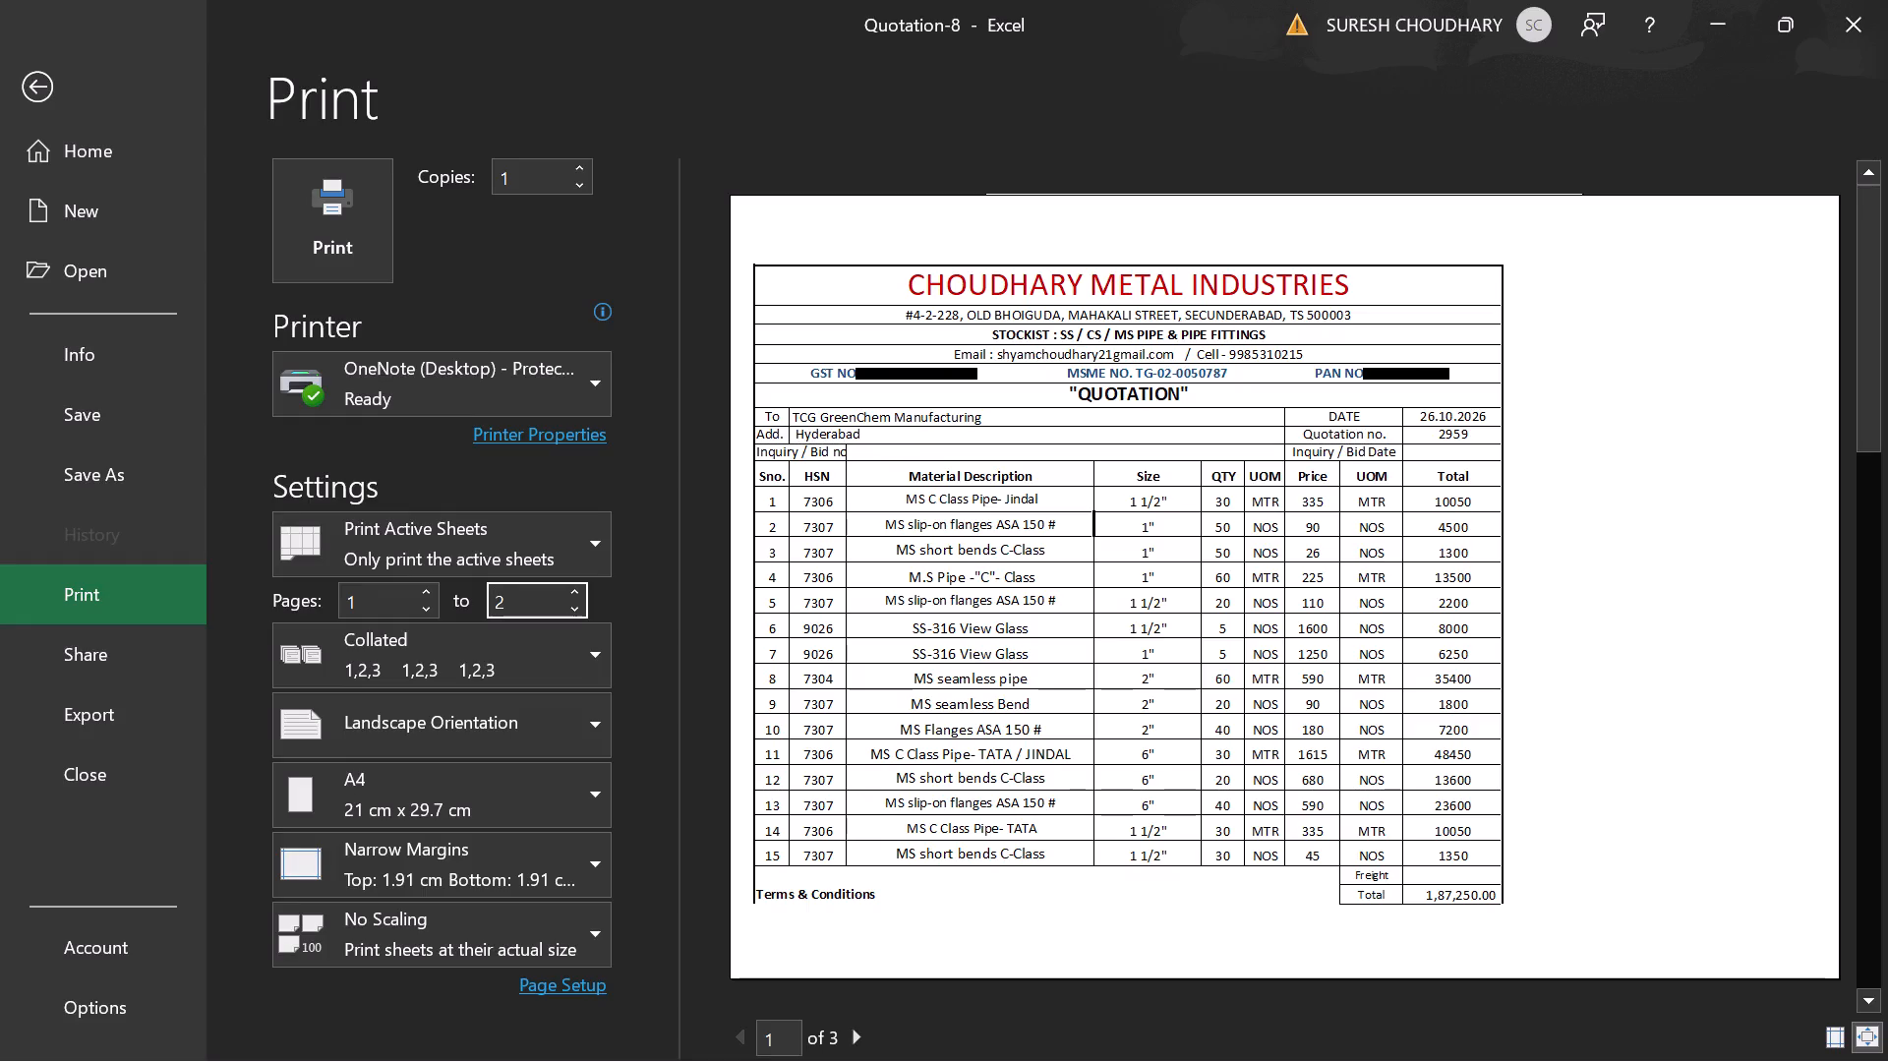
left_click(639, 613)
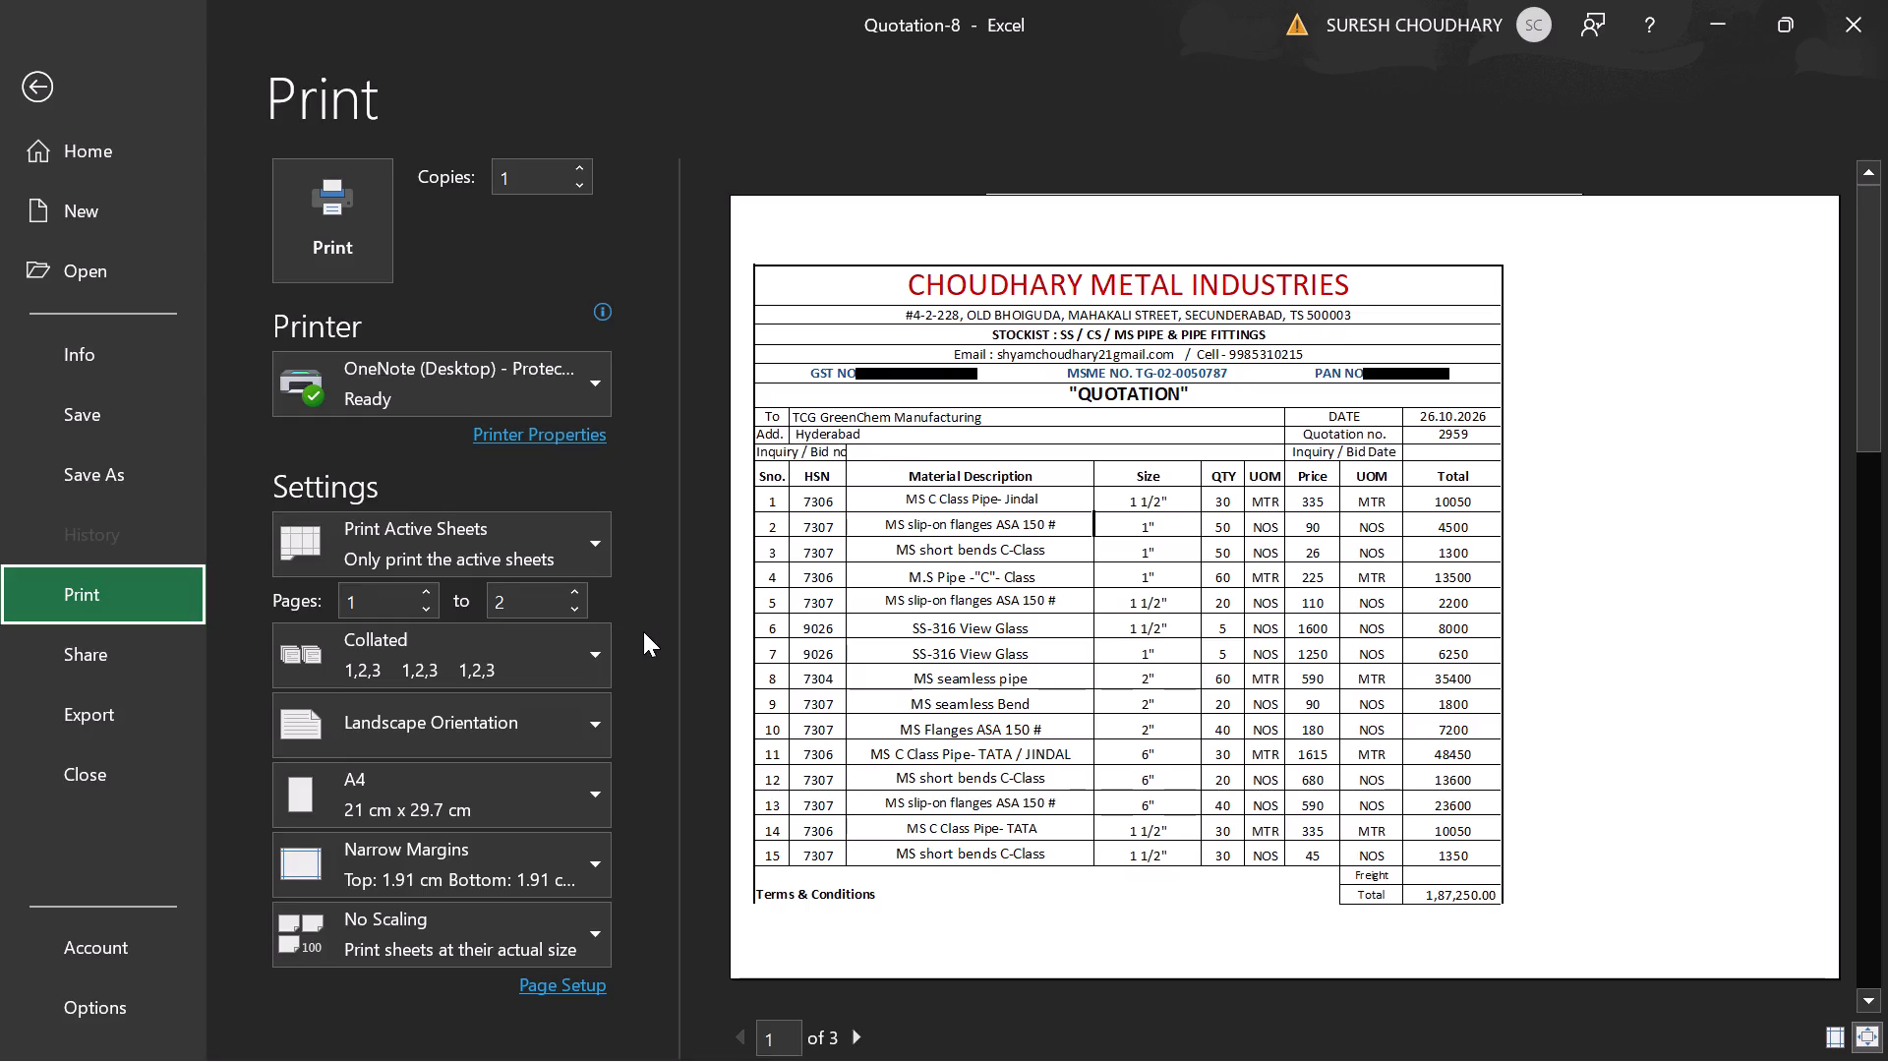
scroll(824, 561, "down", 1)
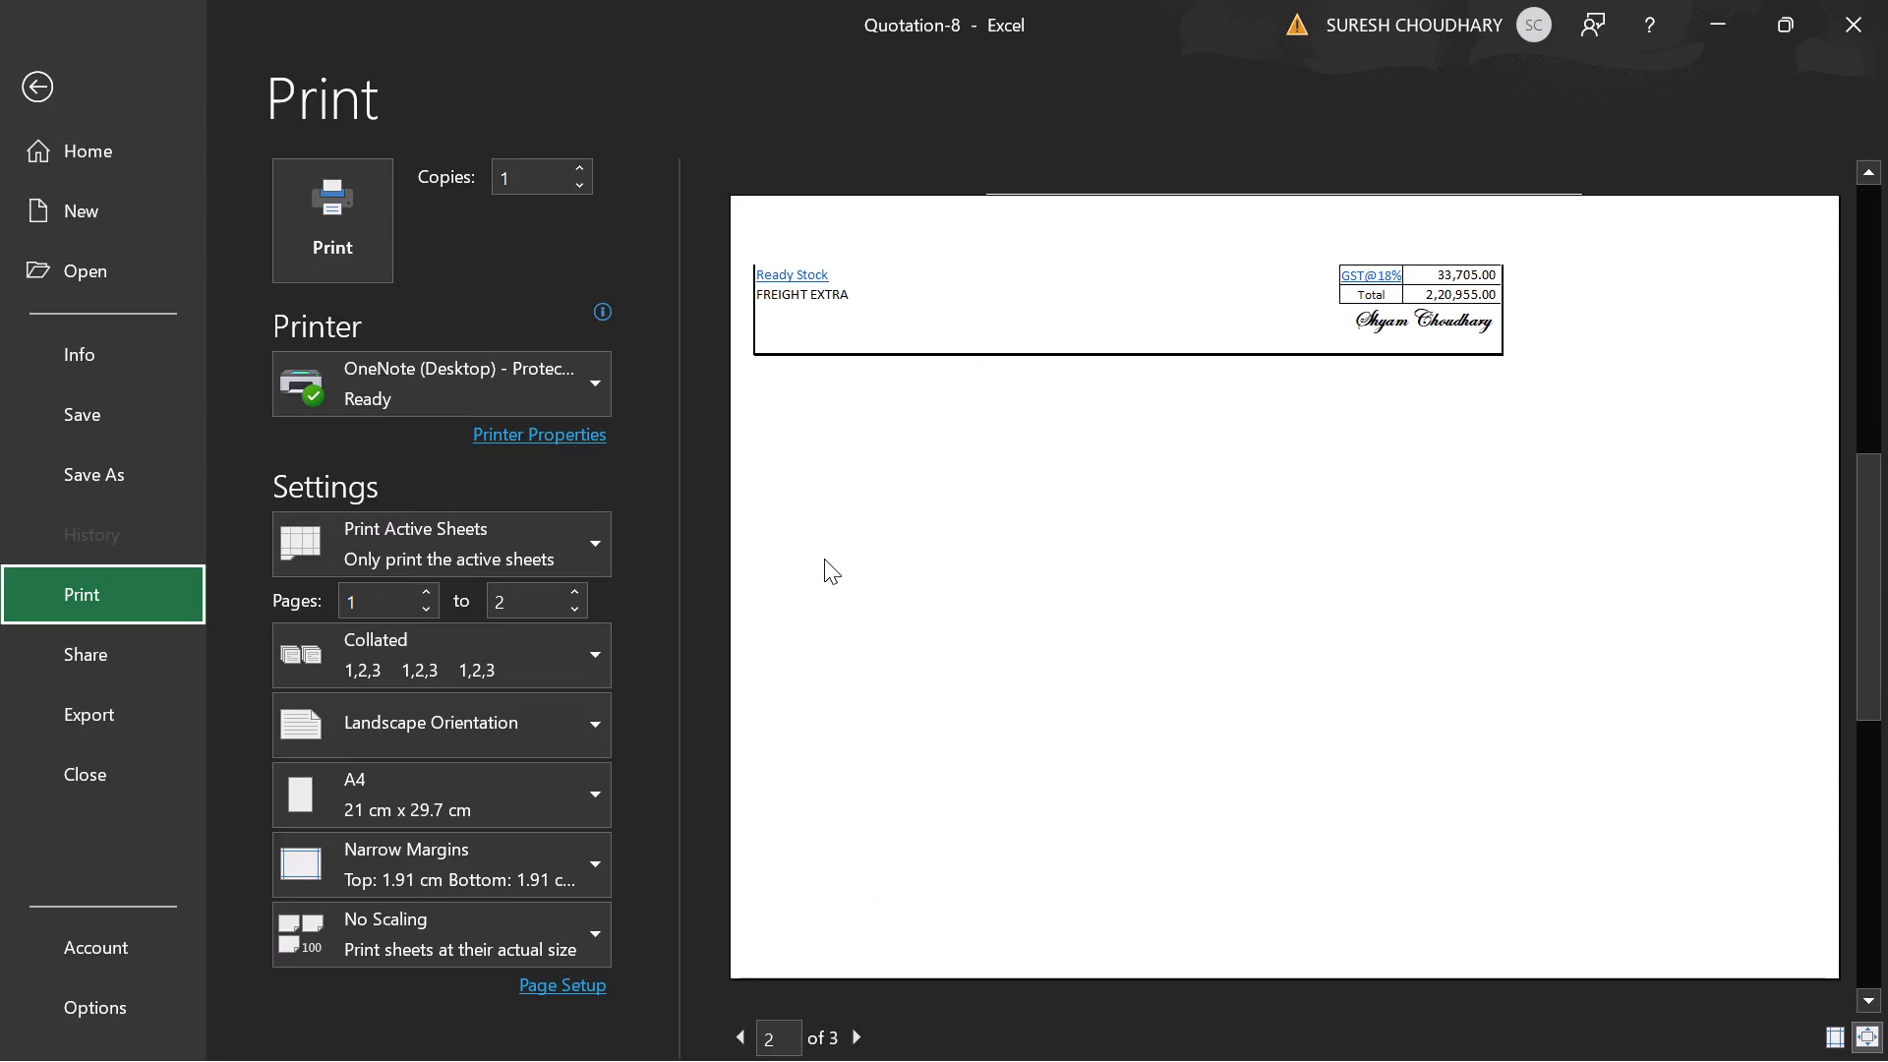
scroll(823, 558, "up", 2)
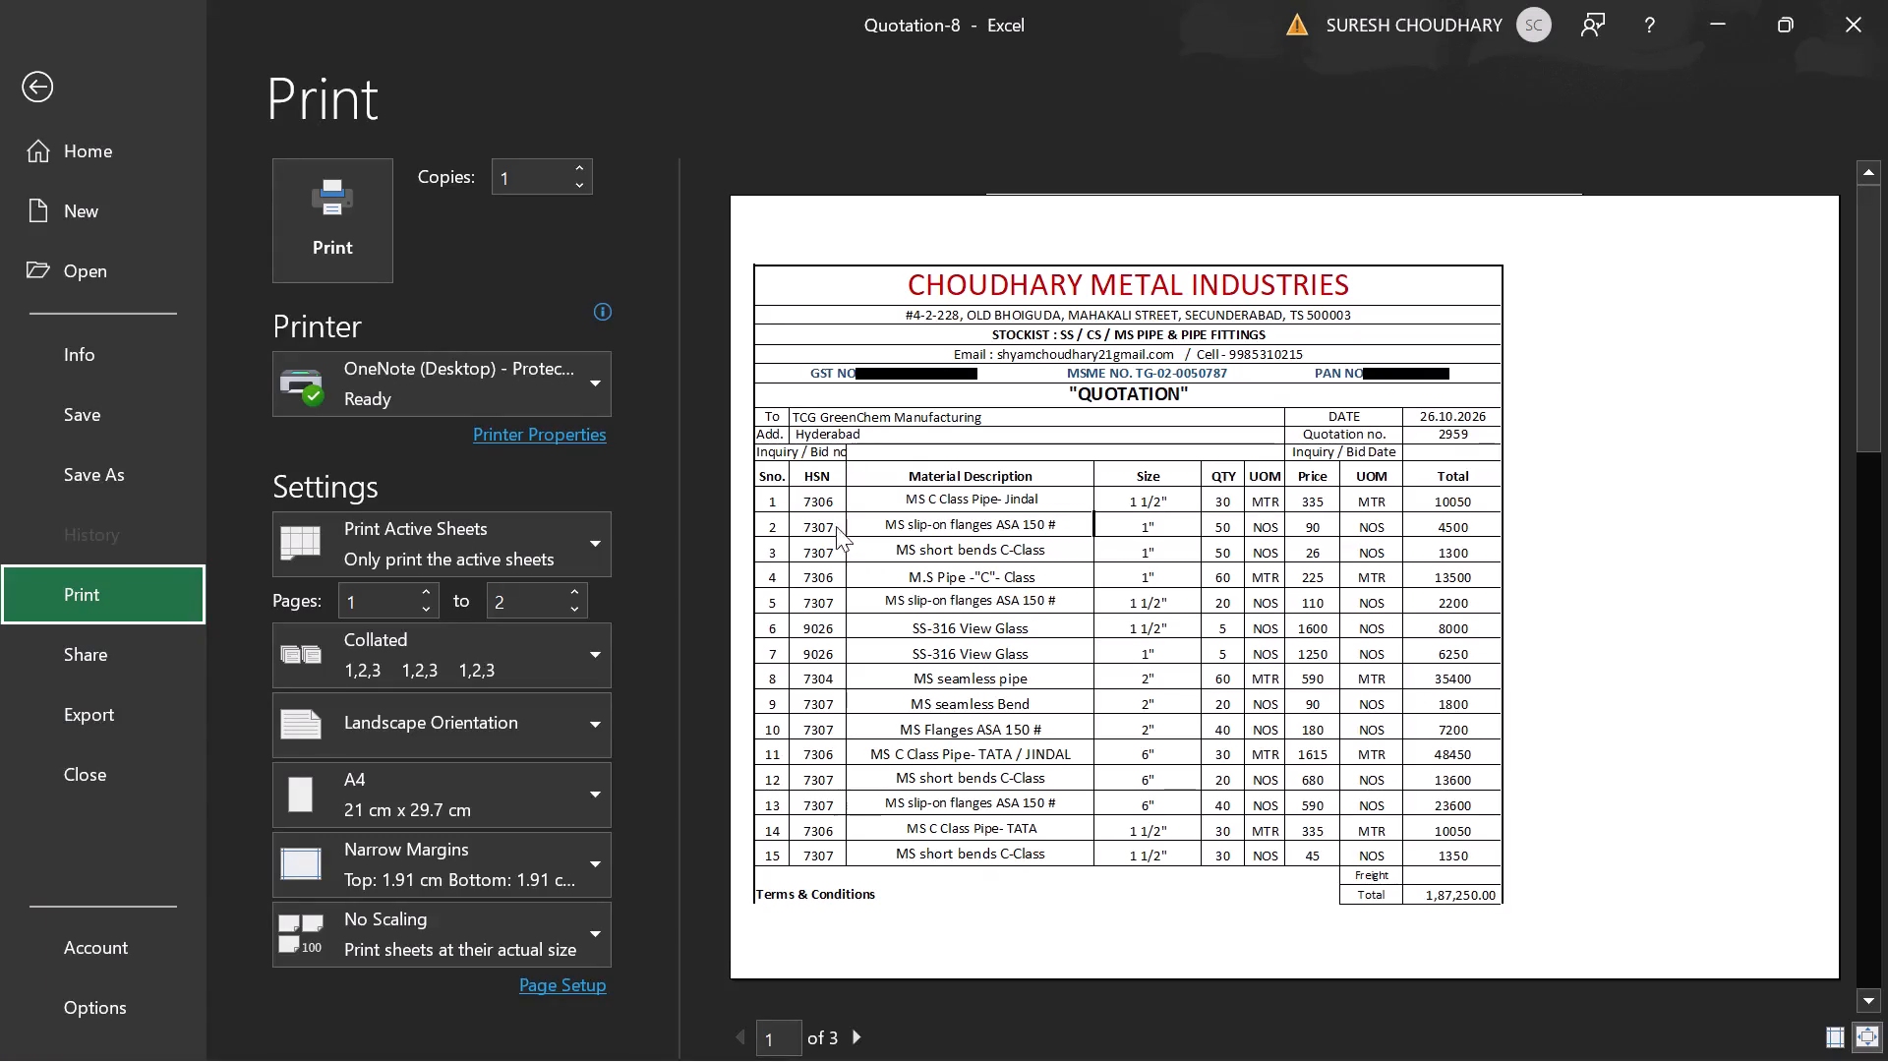
Choose Microsoft Print to PDF as the printer and print the quotation.
left_click(557, 361)
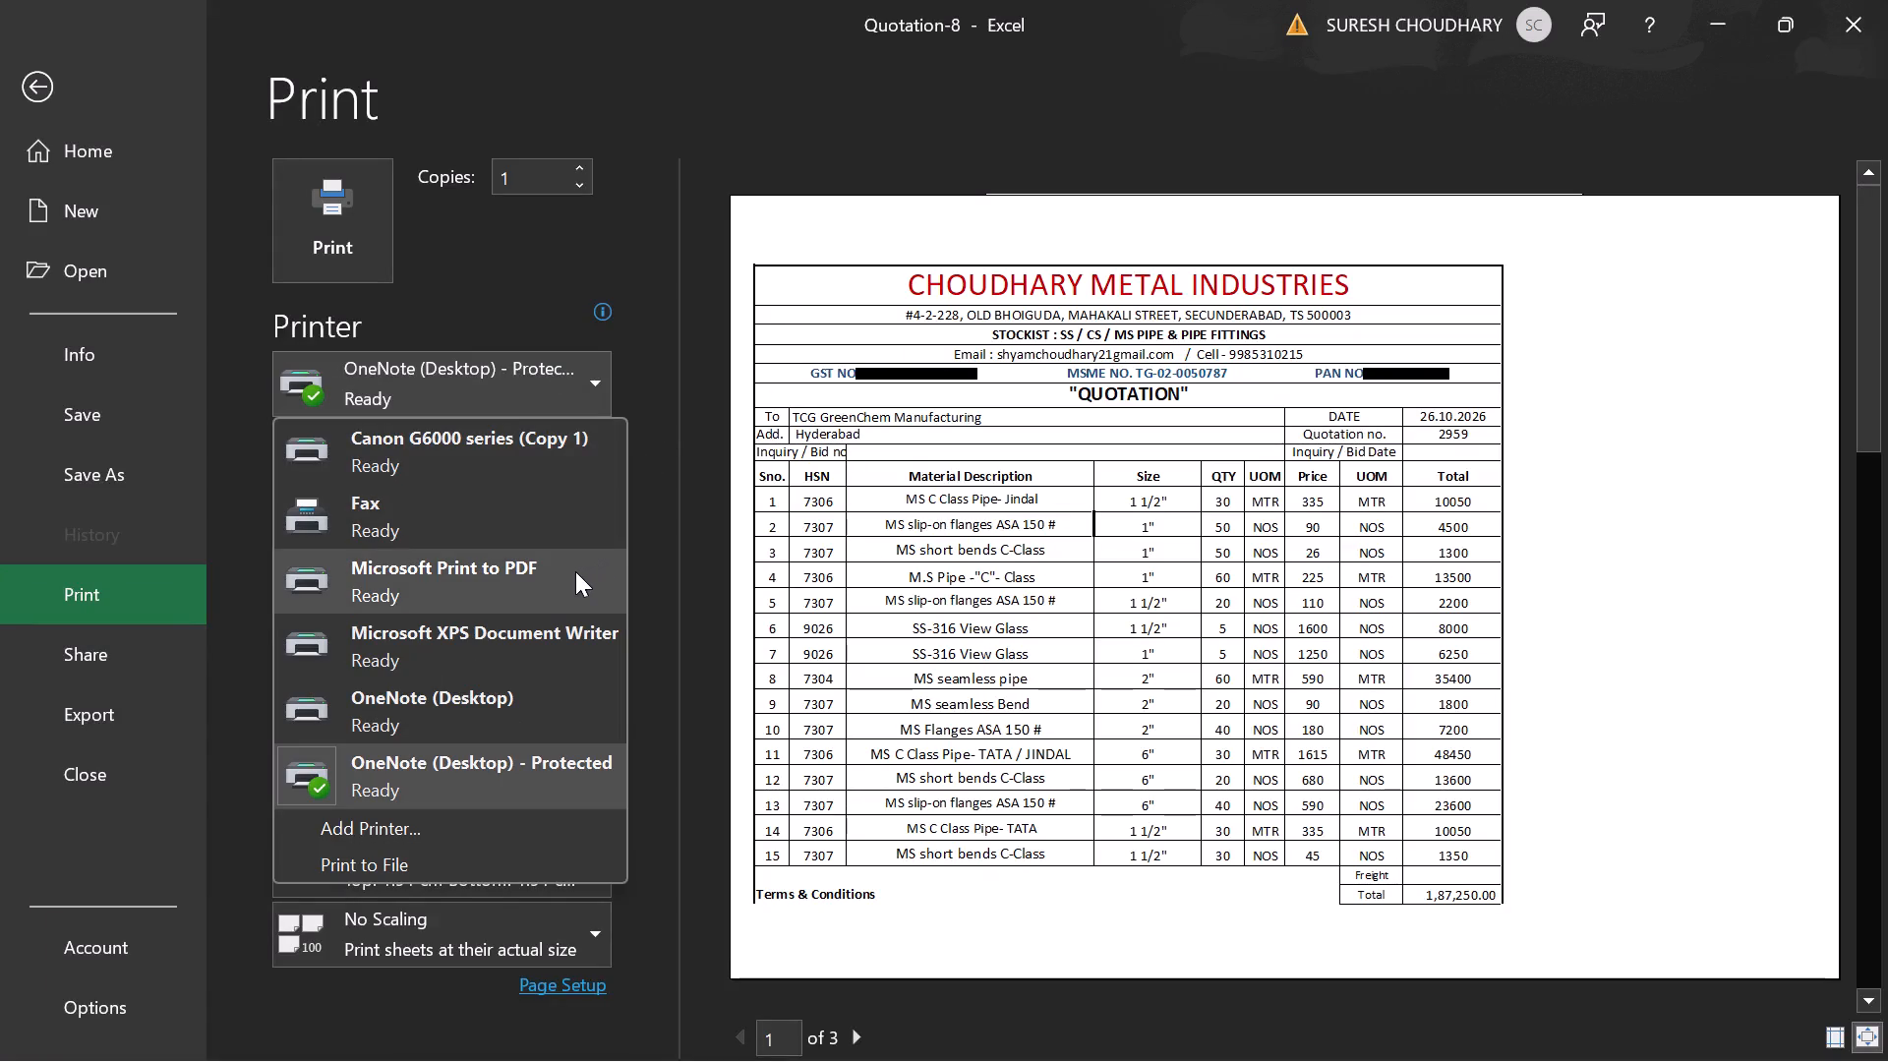
left_click(575, 571)
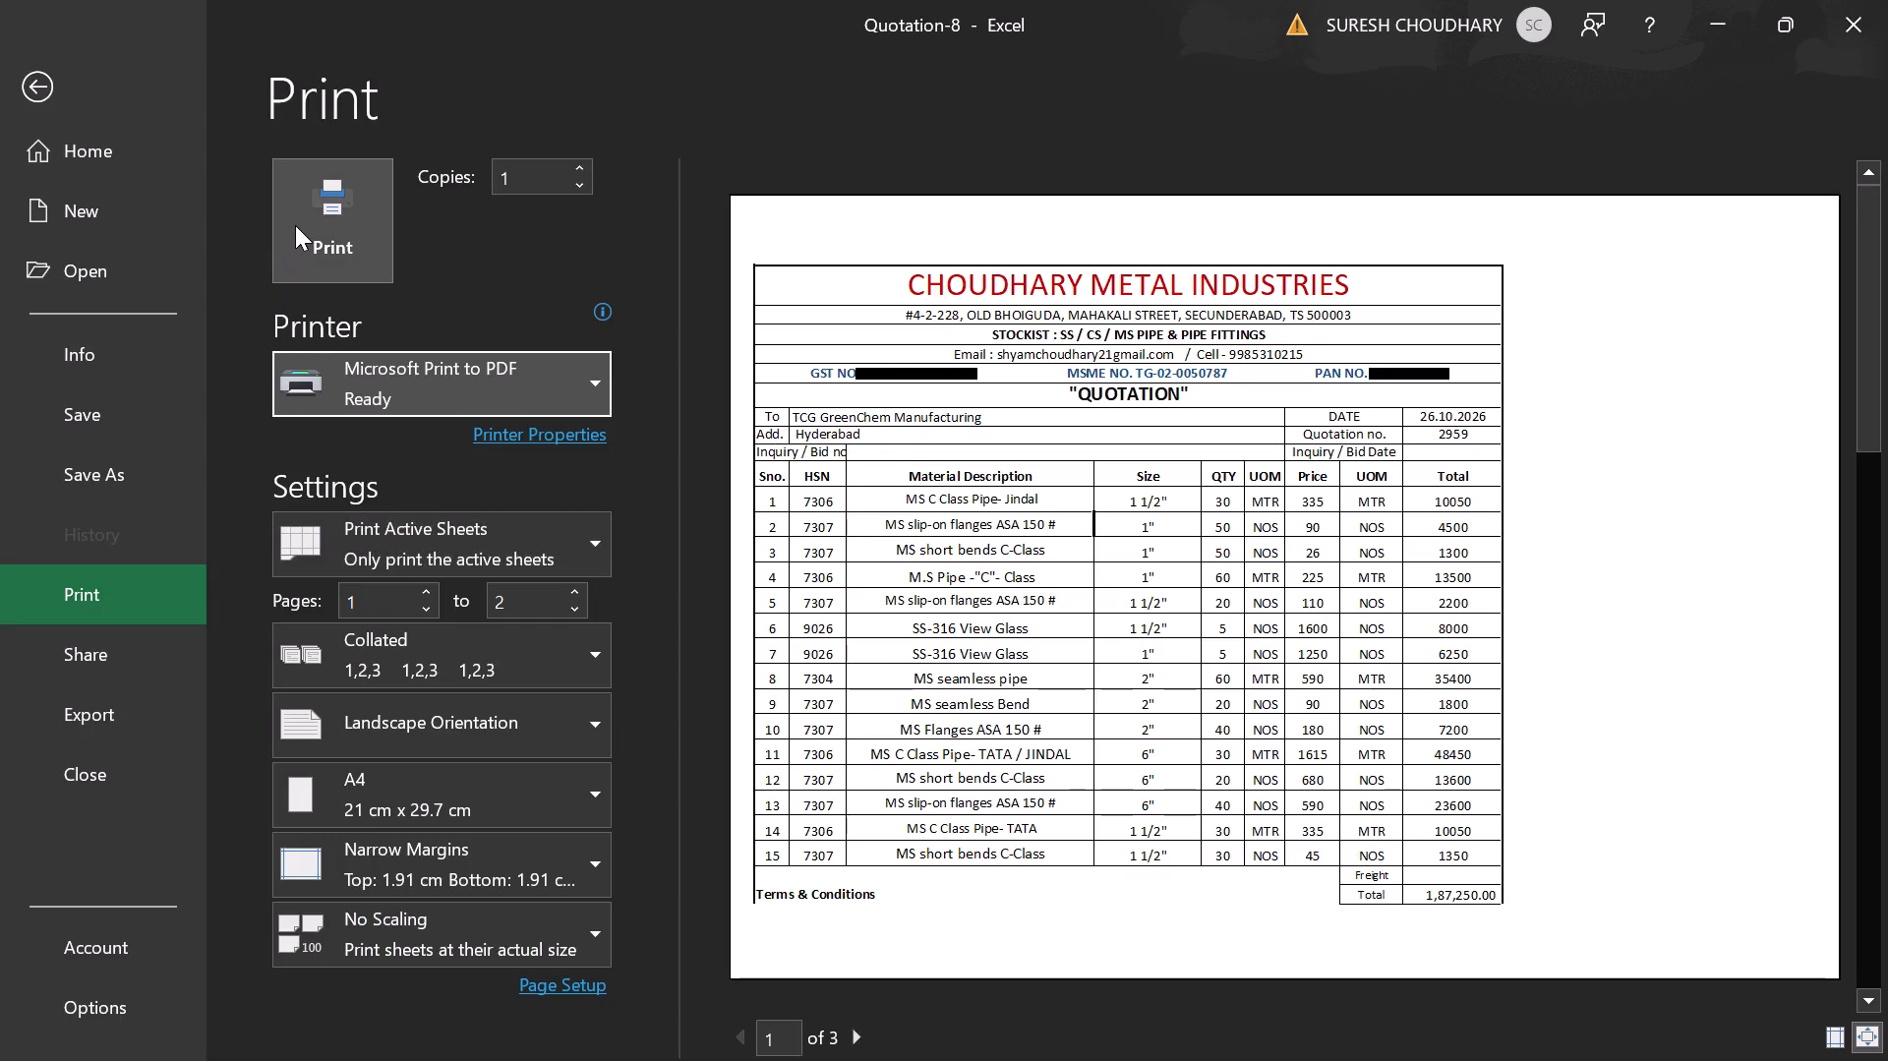
left_click(295, 225)
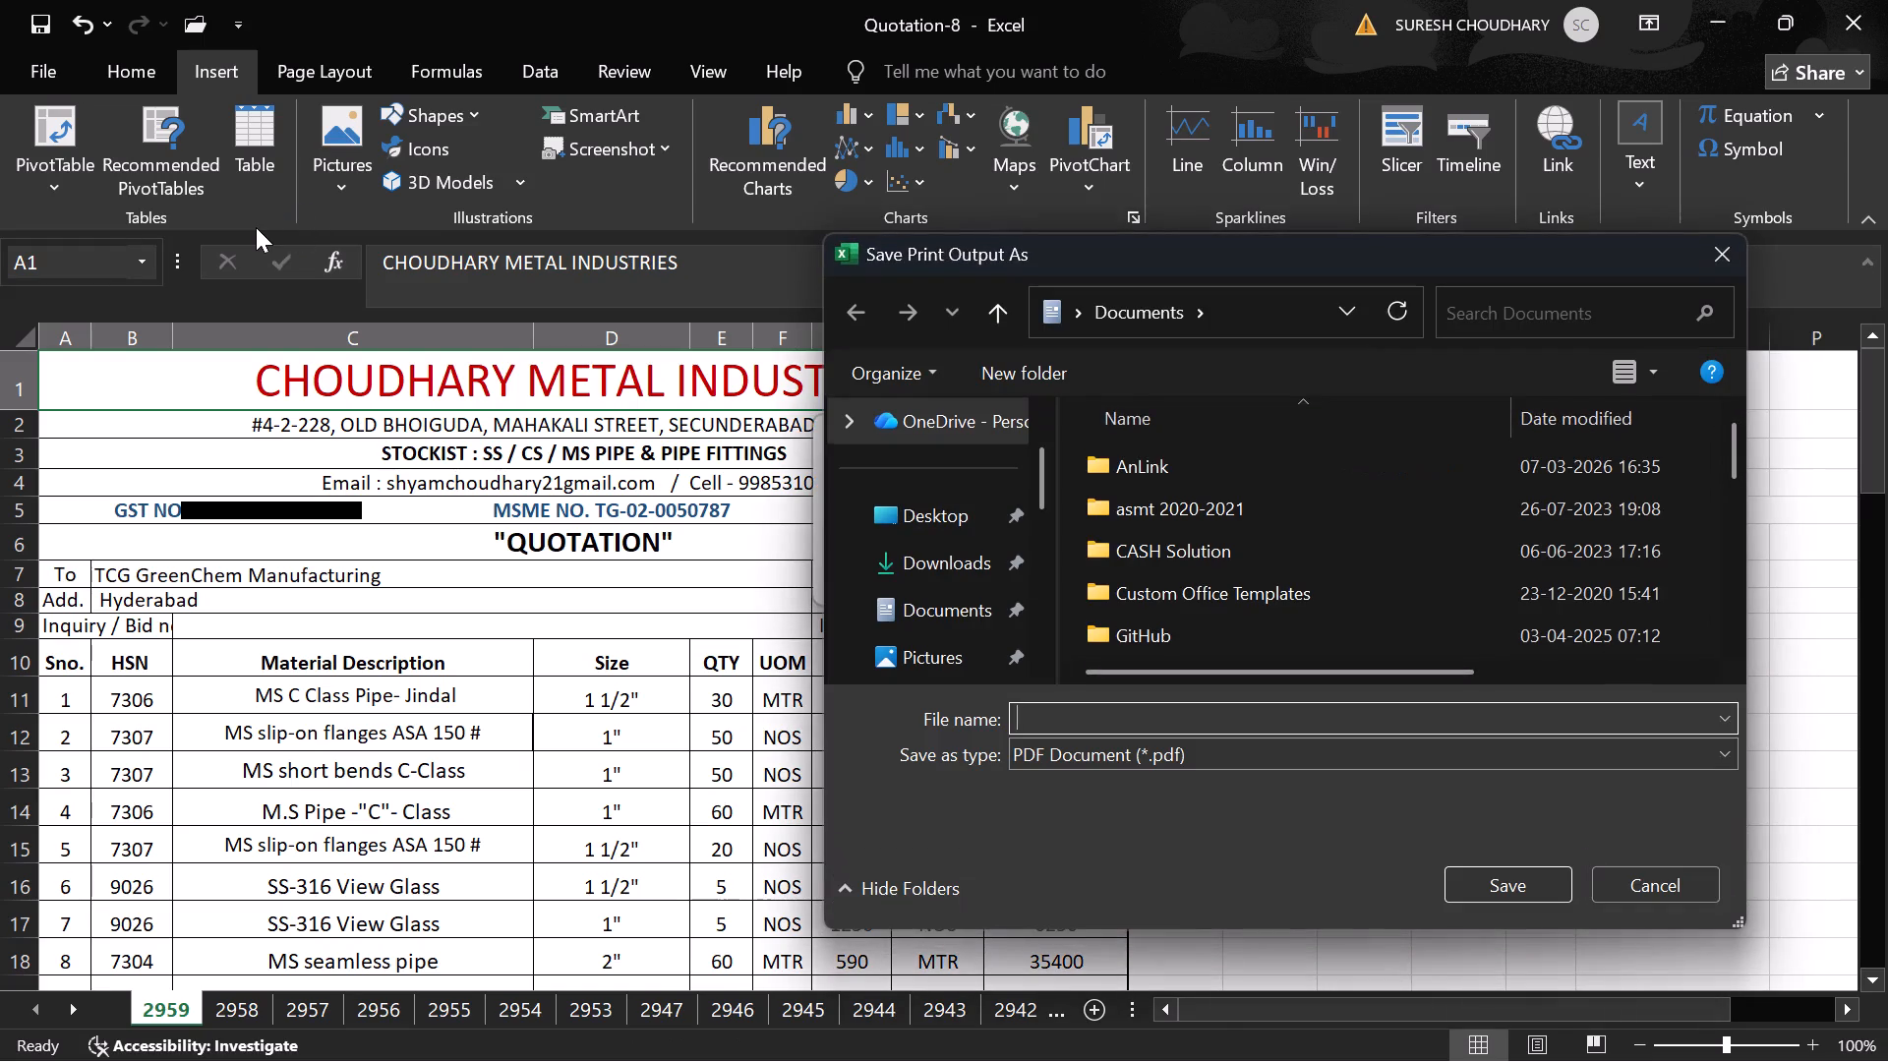
Save the PDF print output in the Documents folder under the file name quote-2959.
key("q")
type("uote")
key("minus")
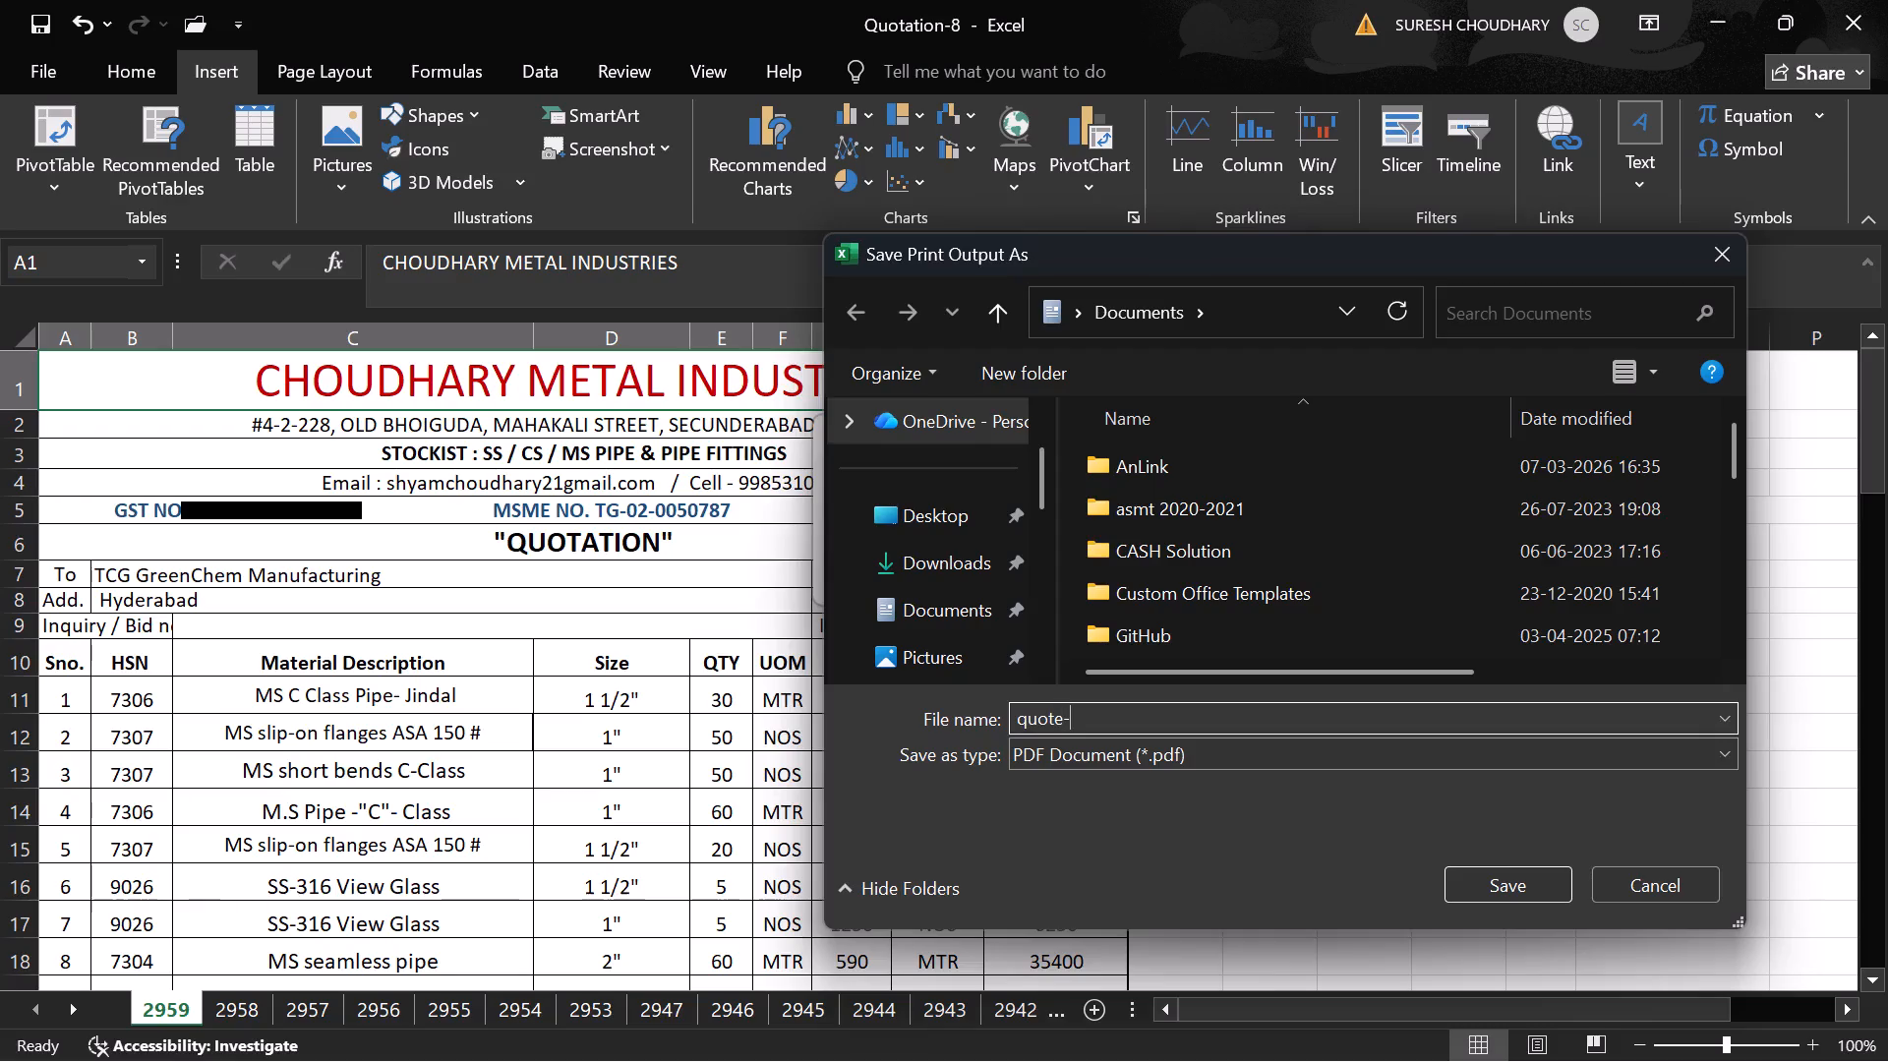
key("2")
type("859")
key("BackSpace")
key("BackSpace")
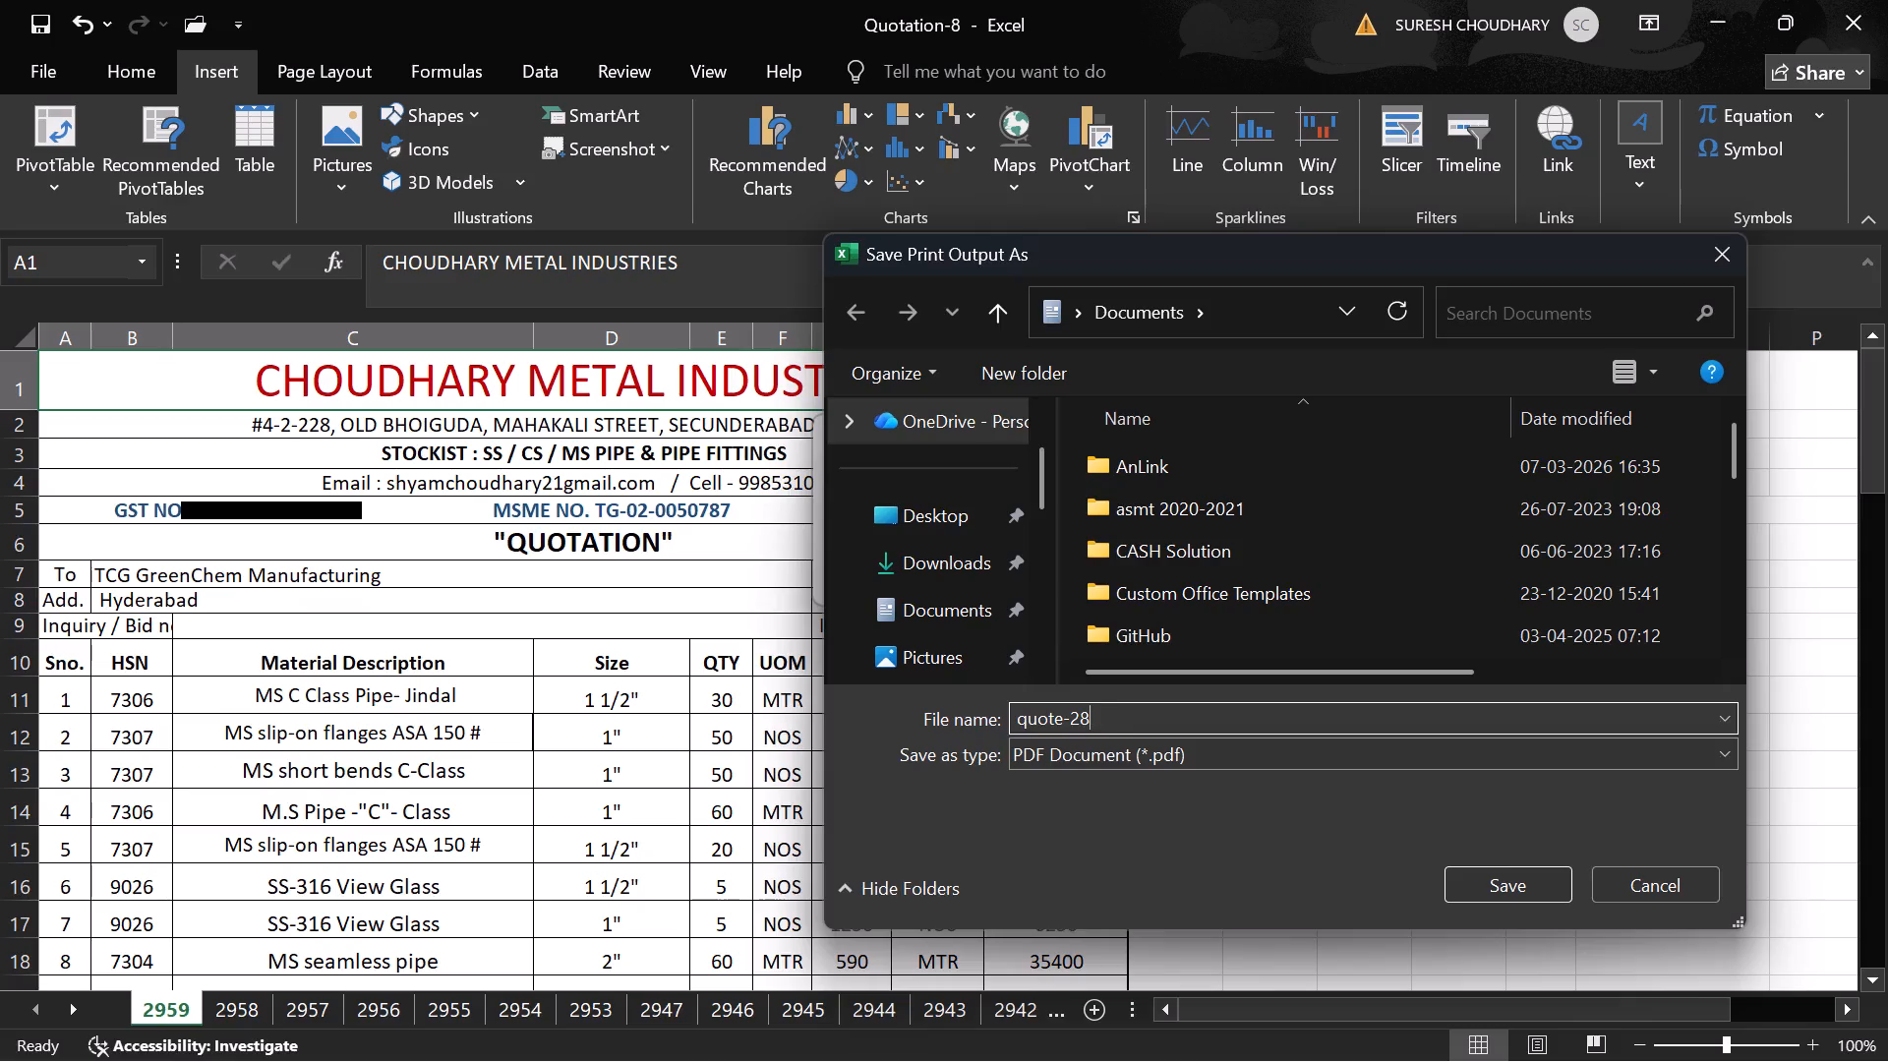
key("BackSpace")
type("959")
Finish saving the PDF print output as quote-2959 in Documents and look over the opened quotation file.
left_click(1494, 885)
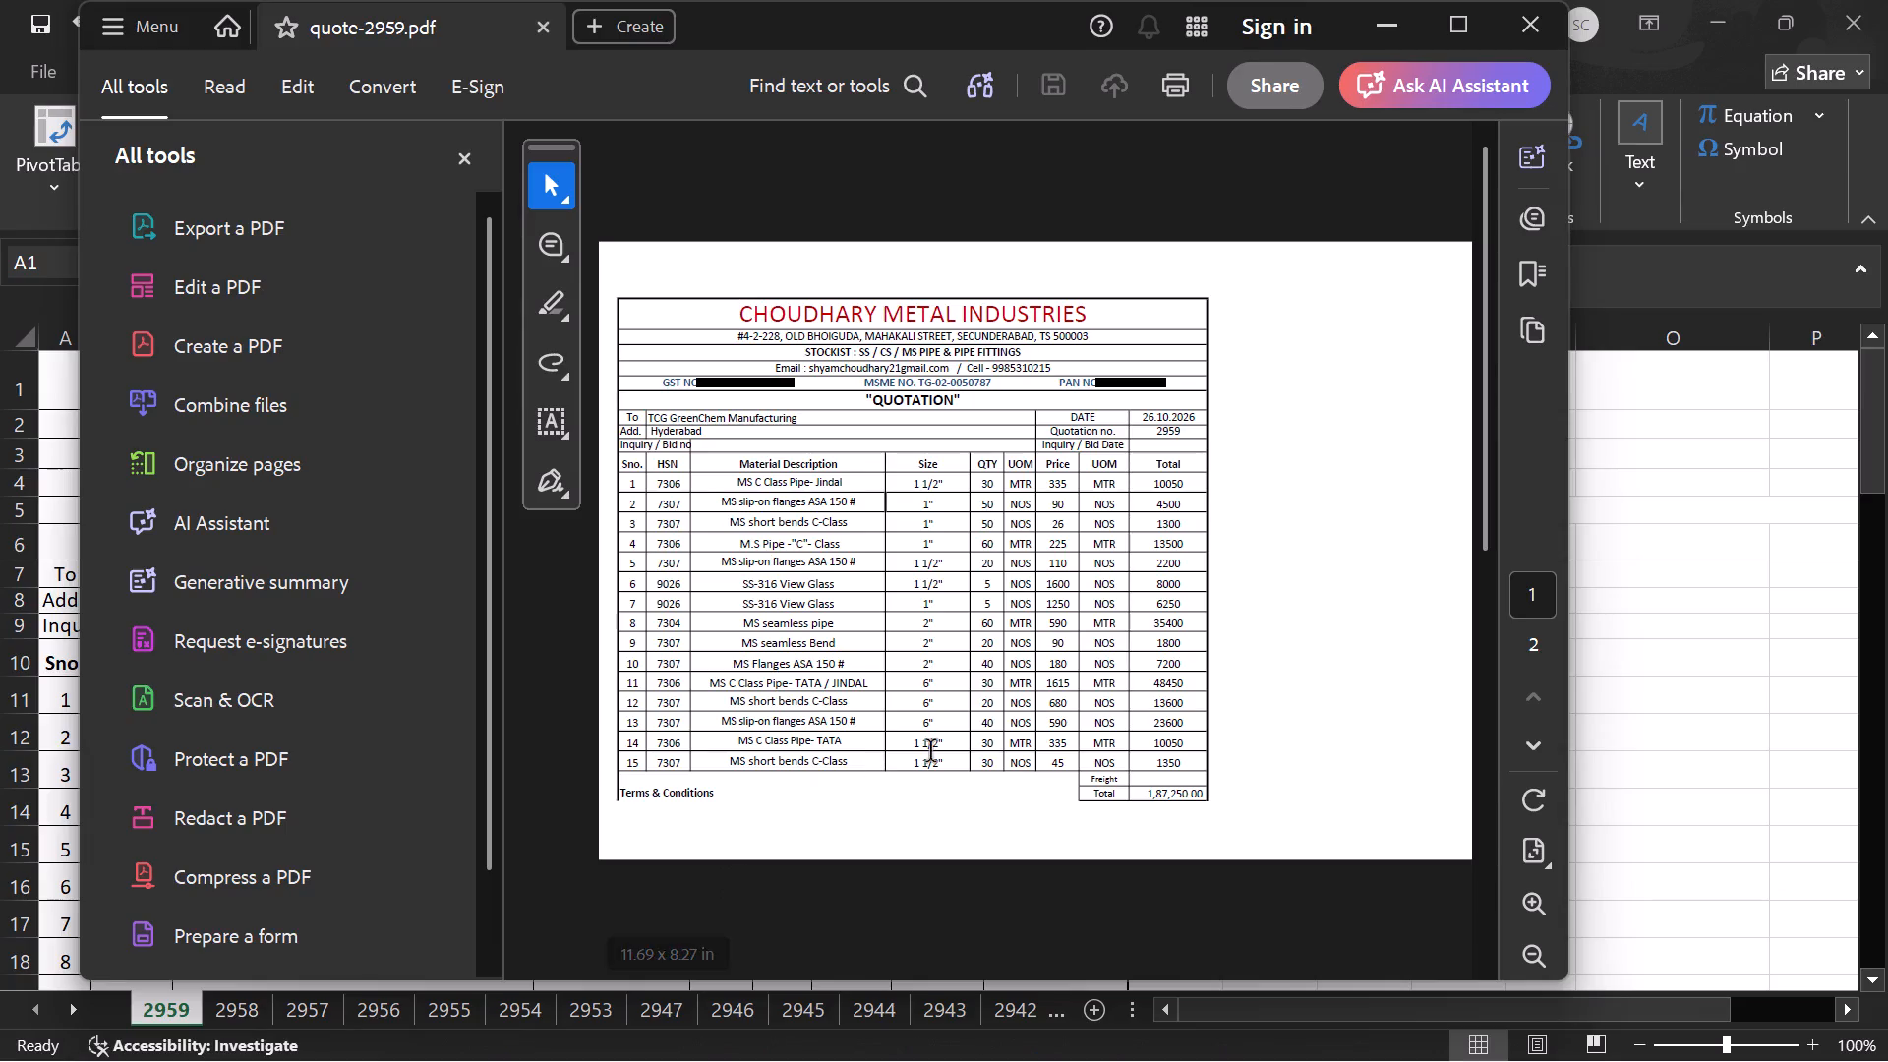
scroll(1014, 694, "down", 1)
scroll(1061, 785, "up", 1)
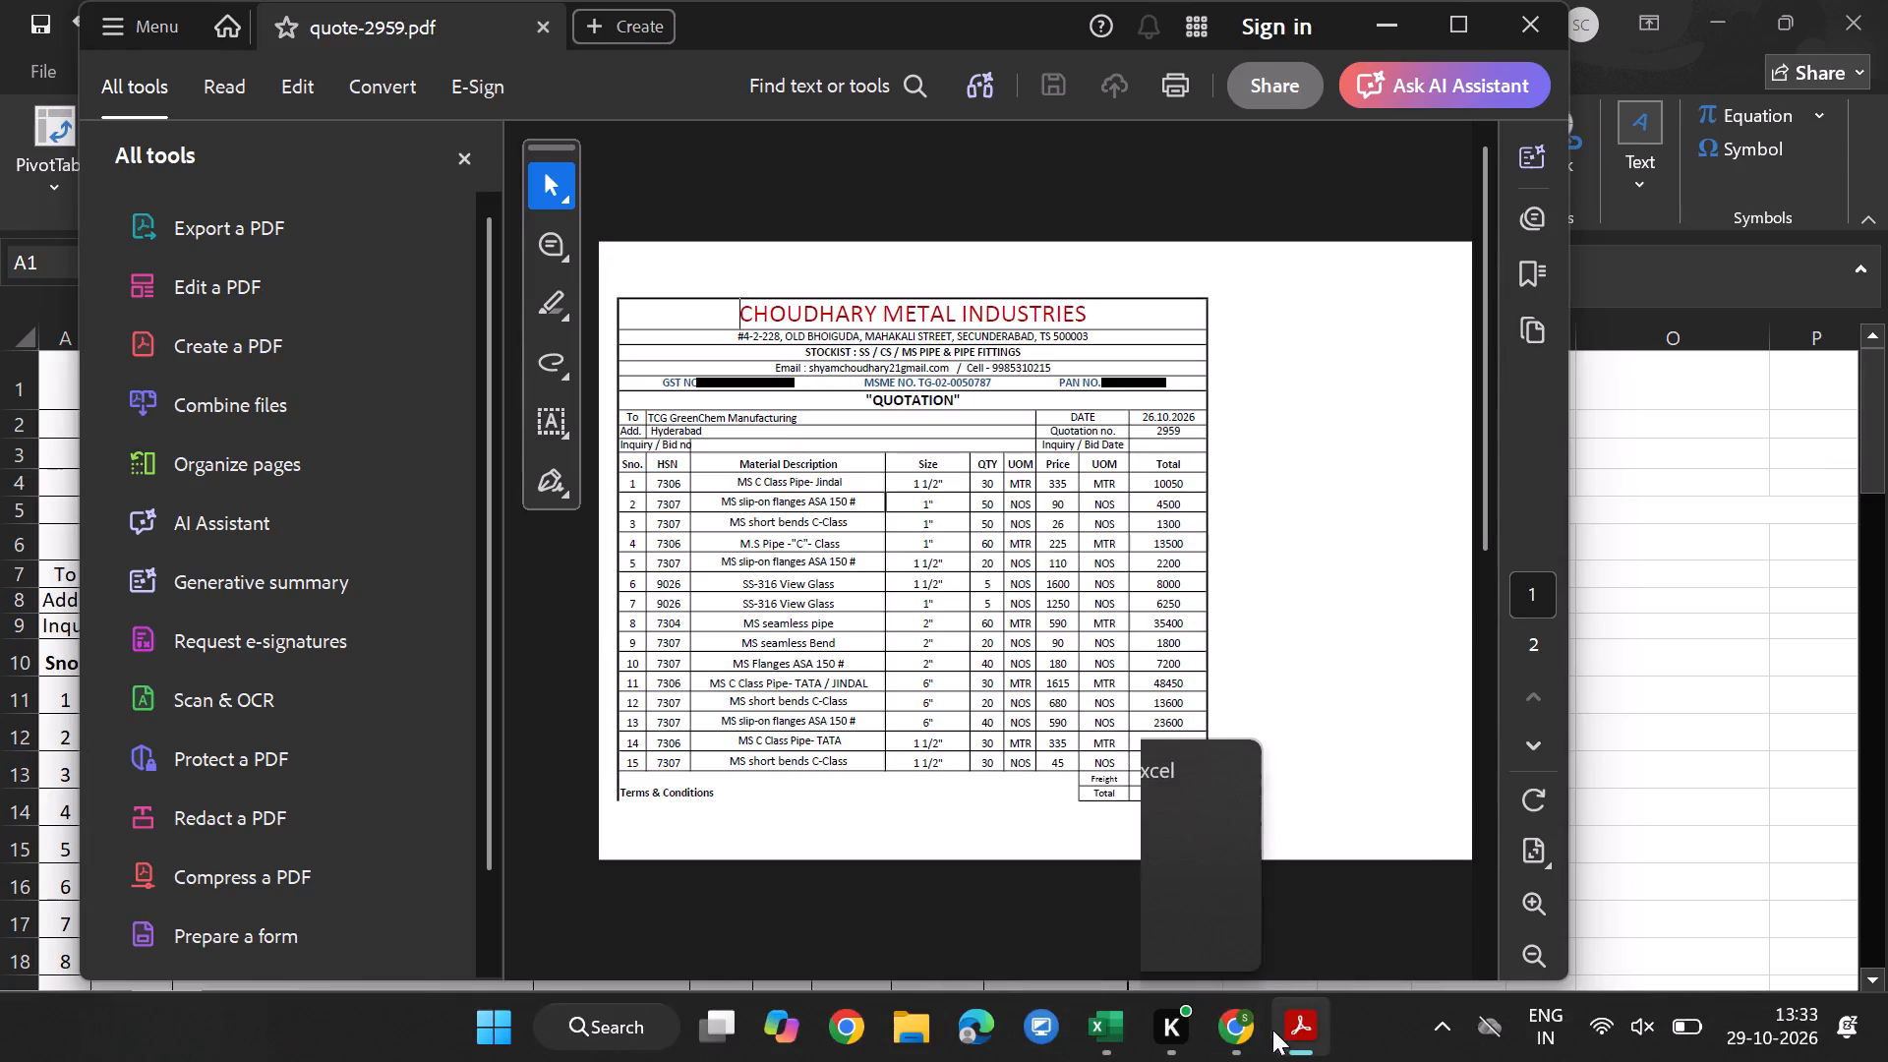
Switch to the email reply in Chrome and refresh the Downloads folder in the attachment file chooser to look for the quotation PDF.
left_click(1228, 1028)
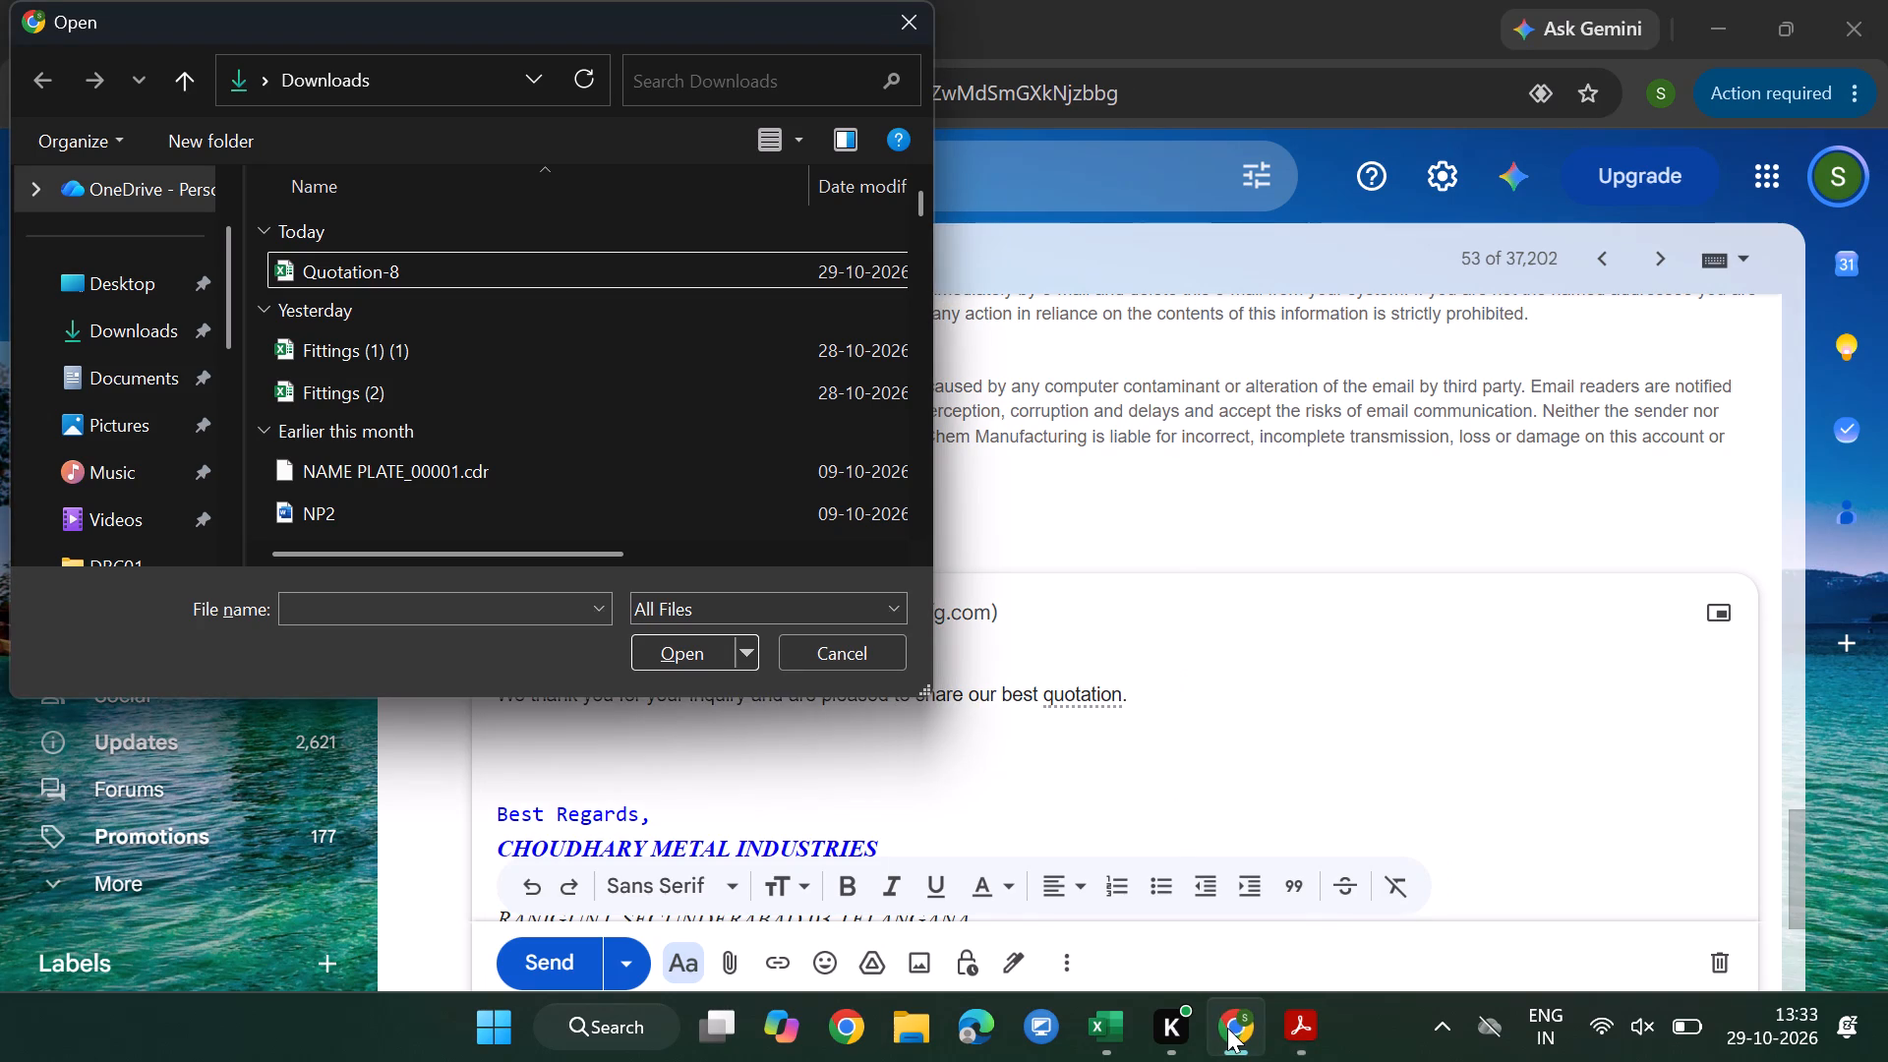
scroll(460, 329, "up", 2)
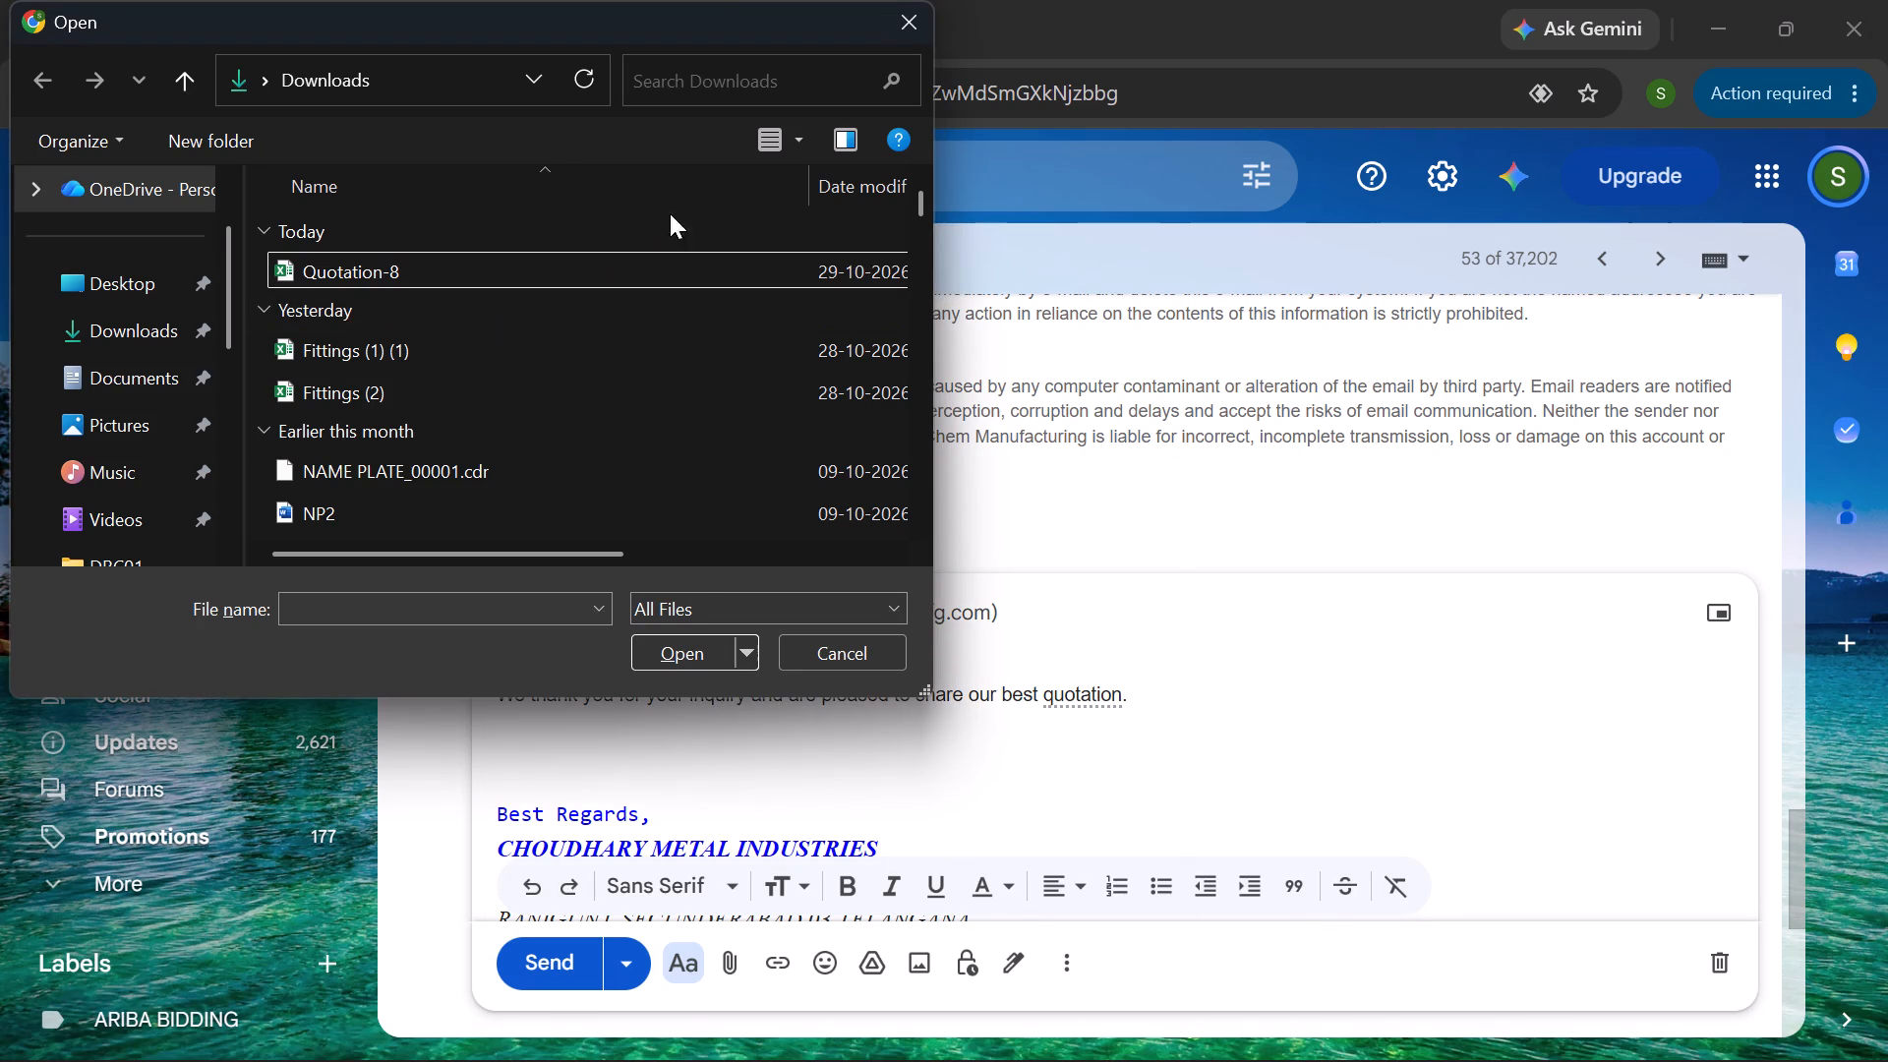
left_click(588, 71)
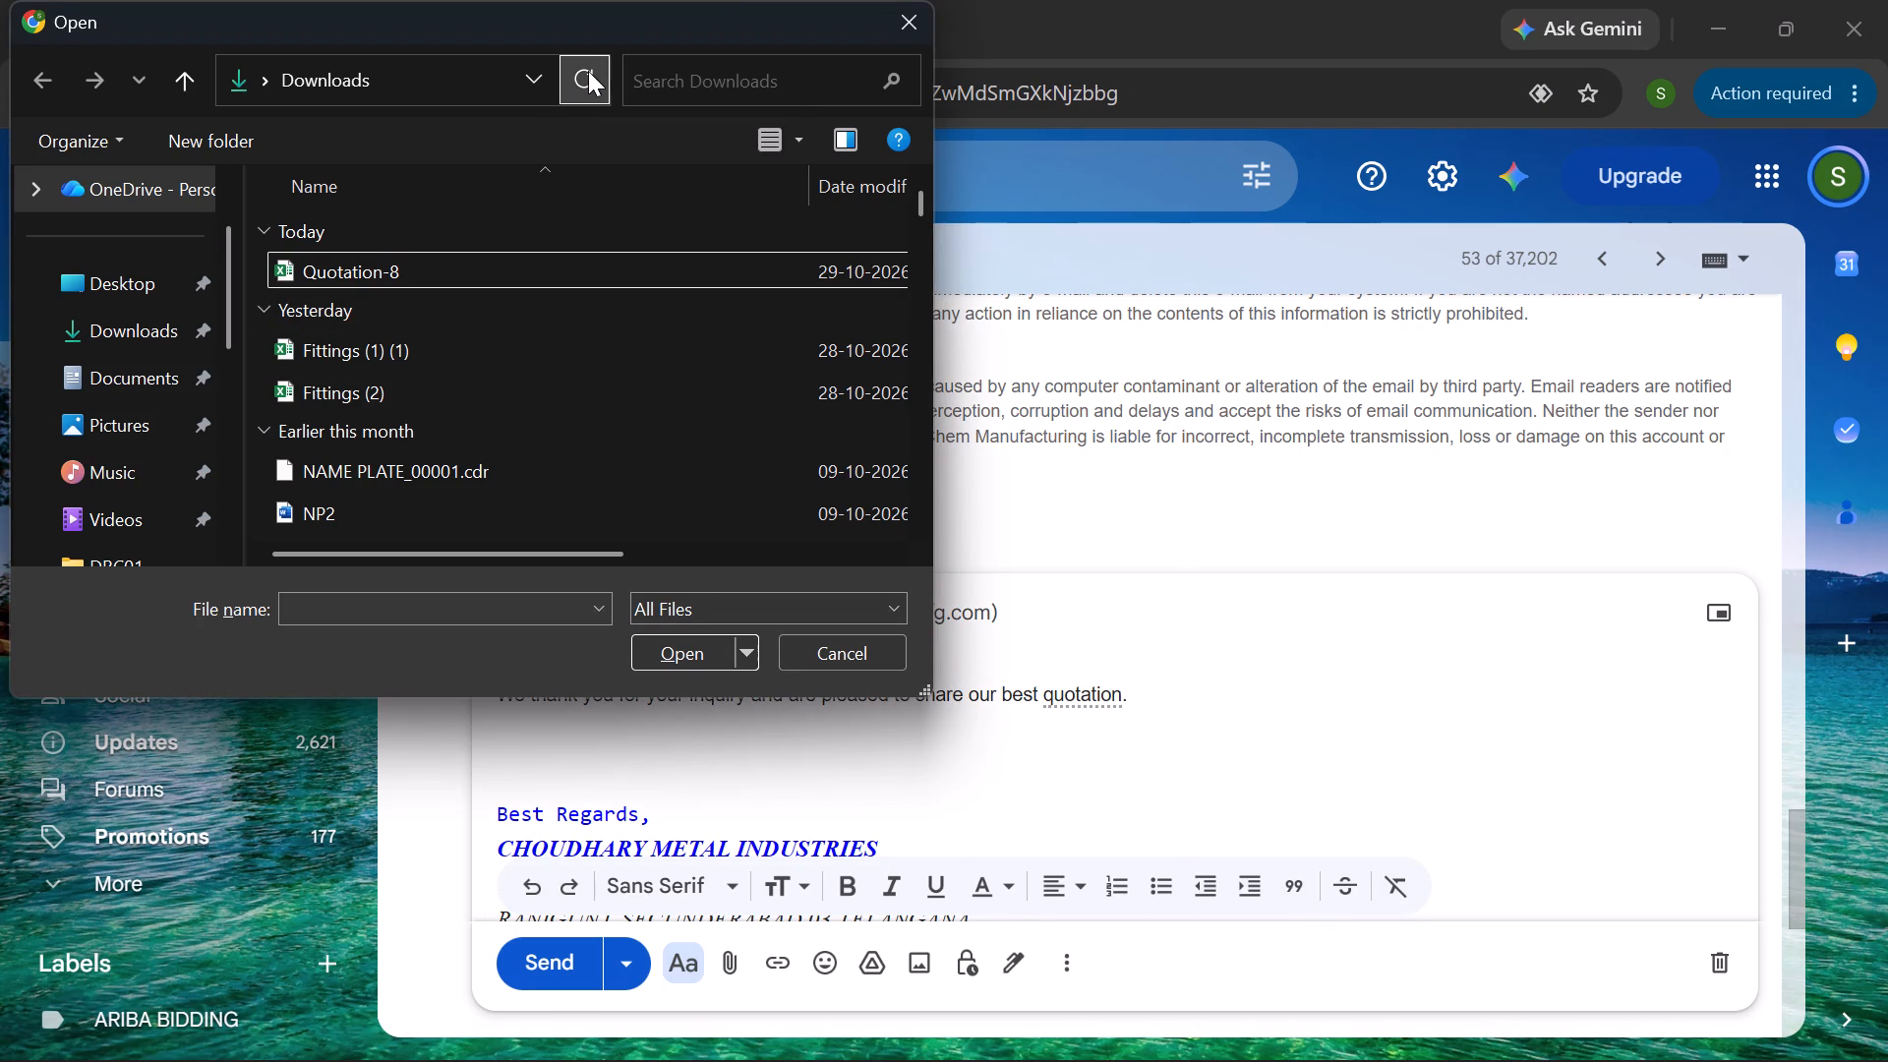
double_click(588, 71)
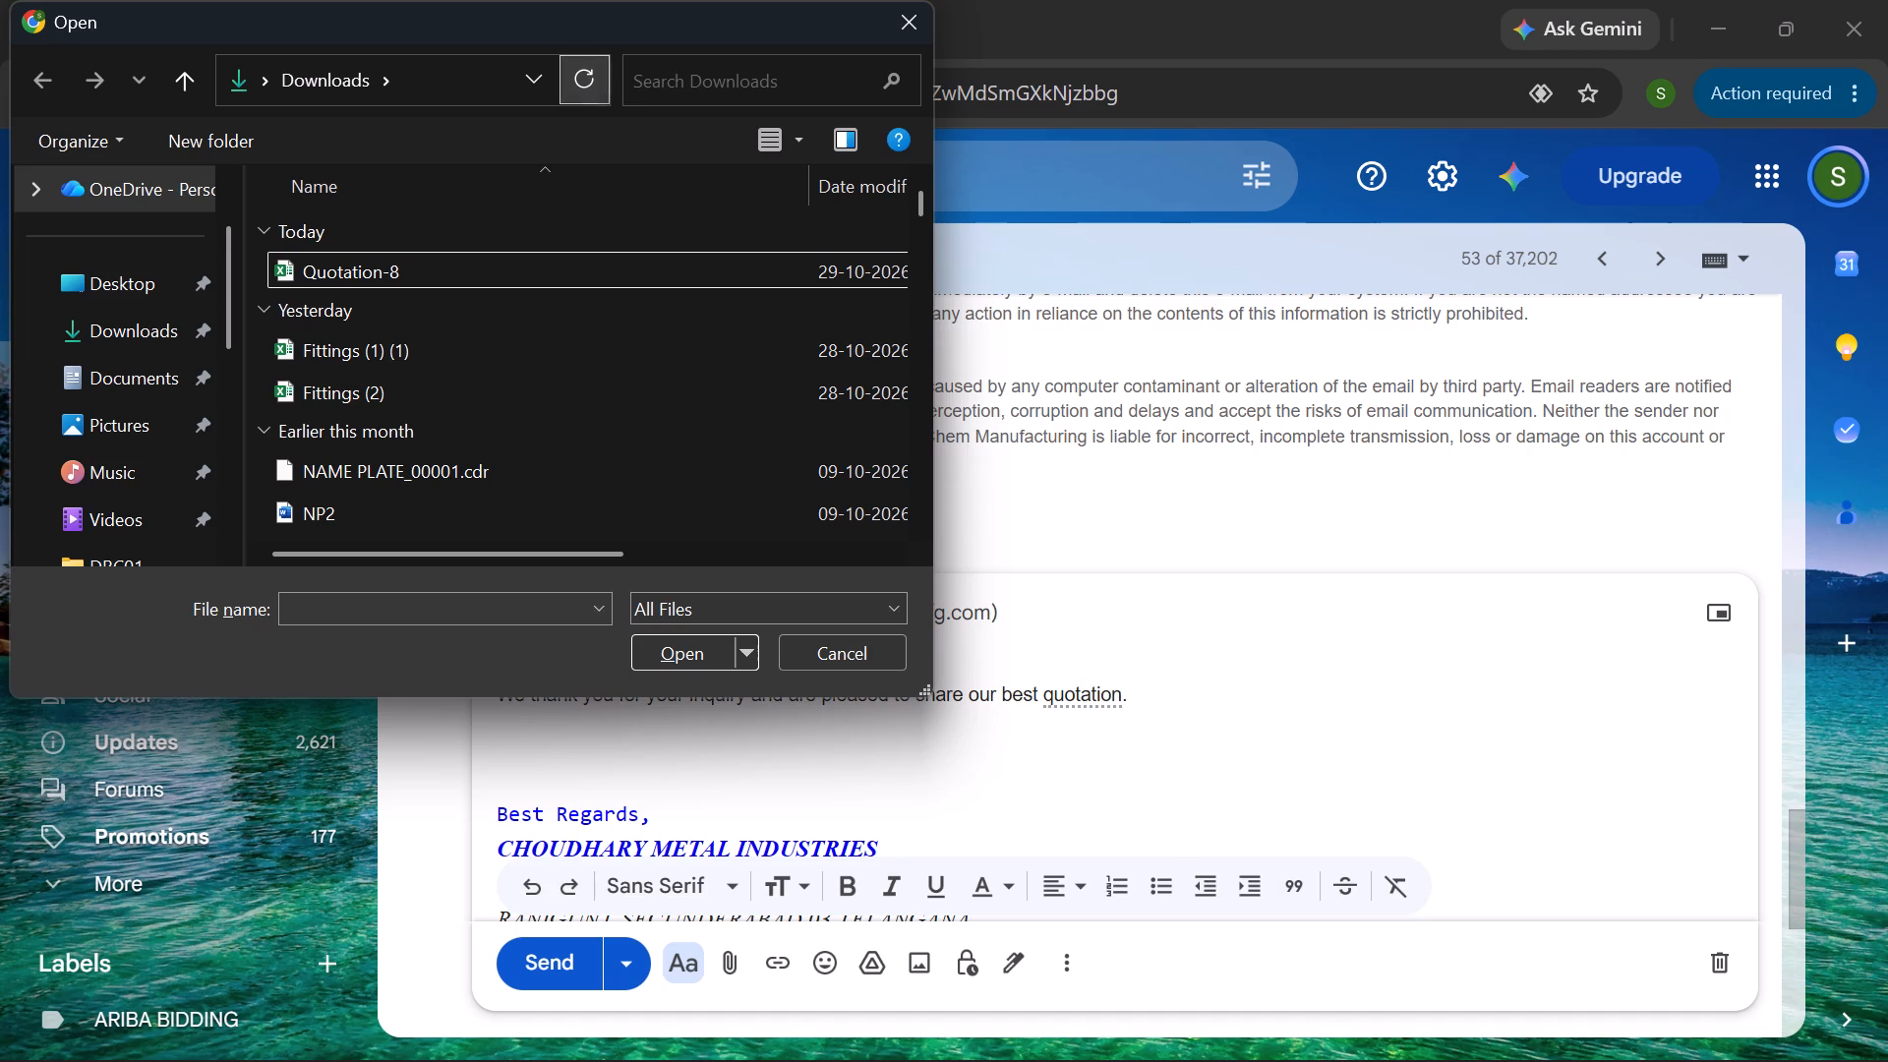
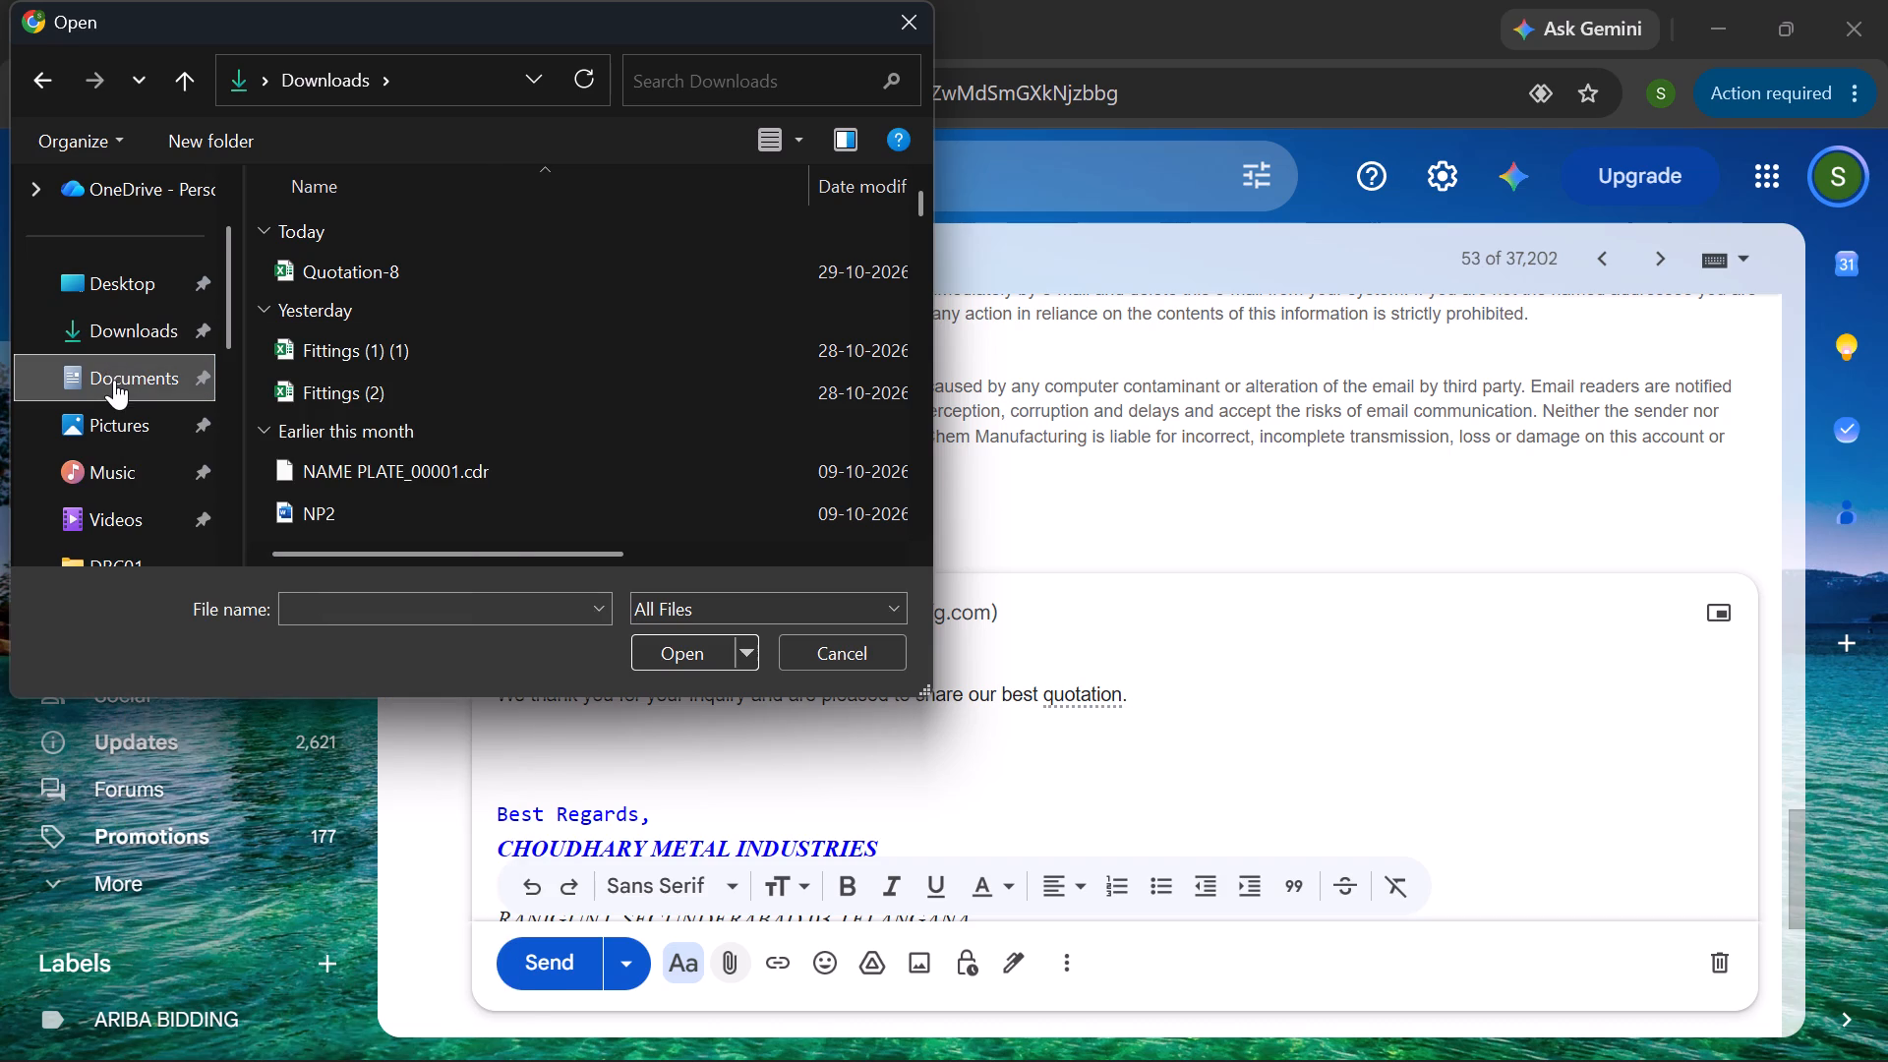
scroll(355, 394, "down", 5)
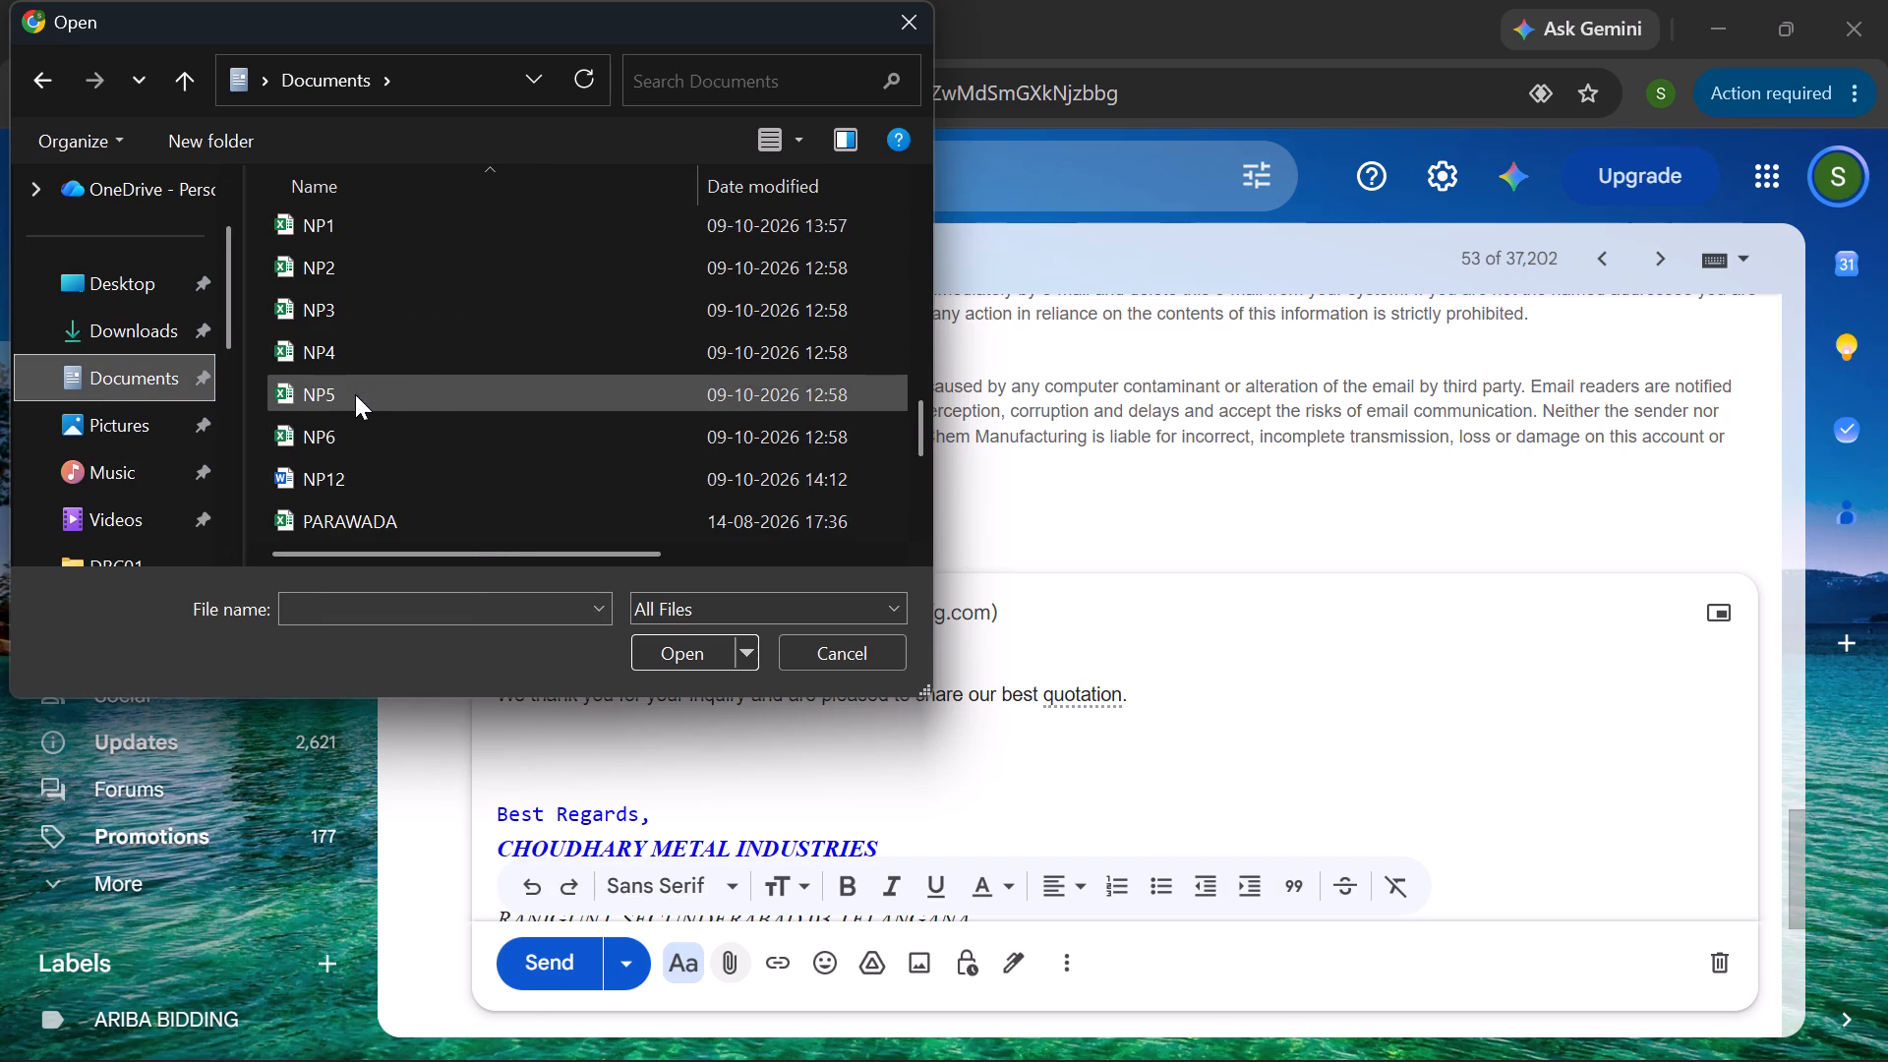
scroll(355, 394, "down", 11)
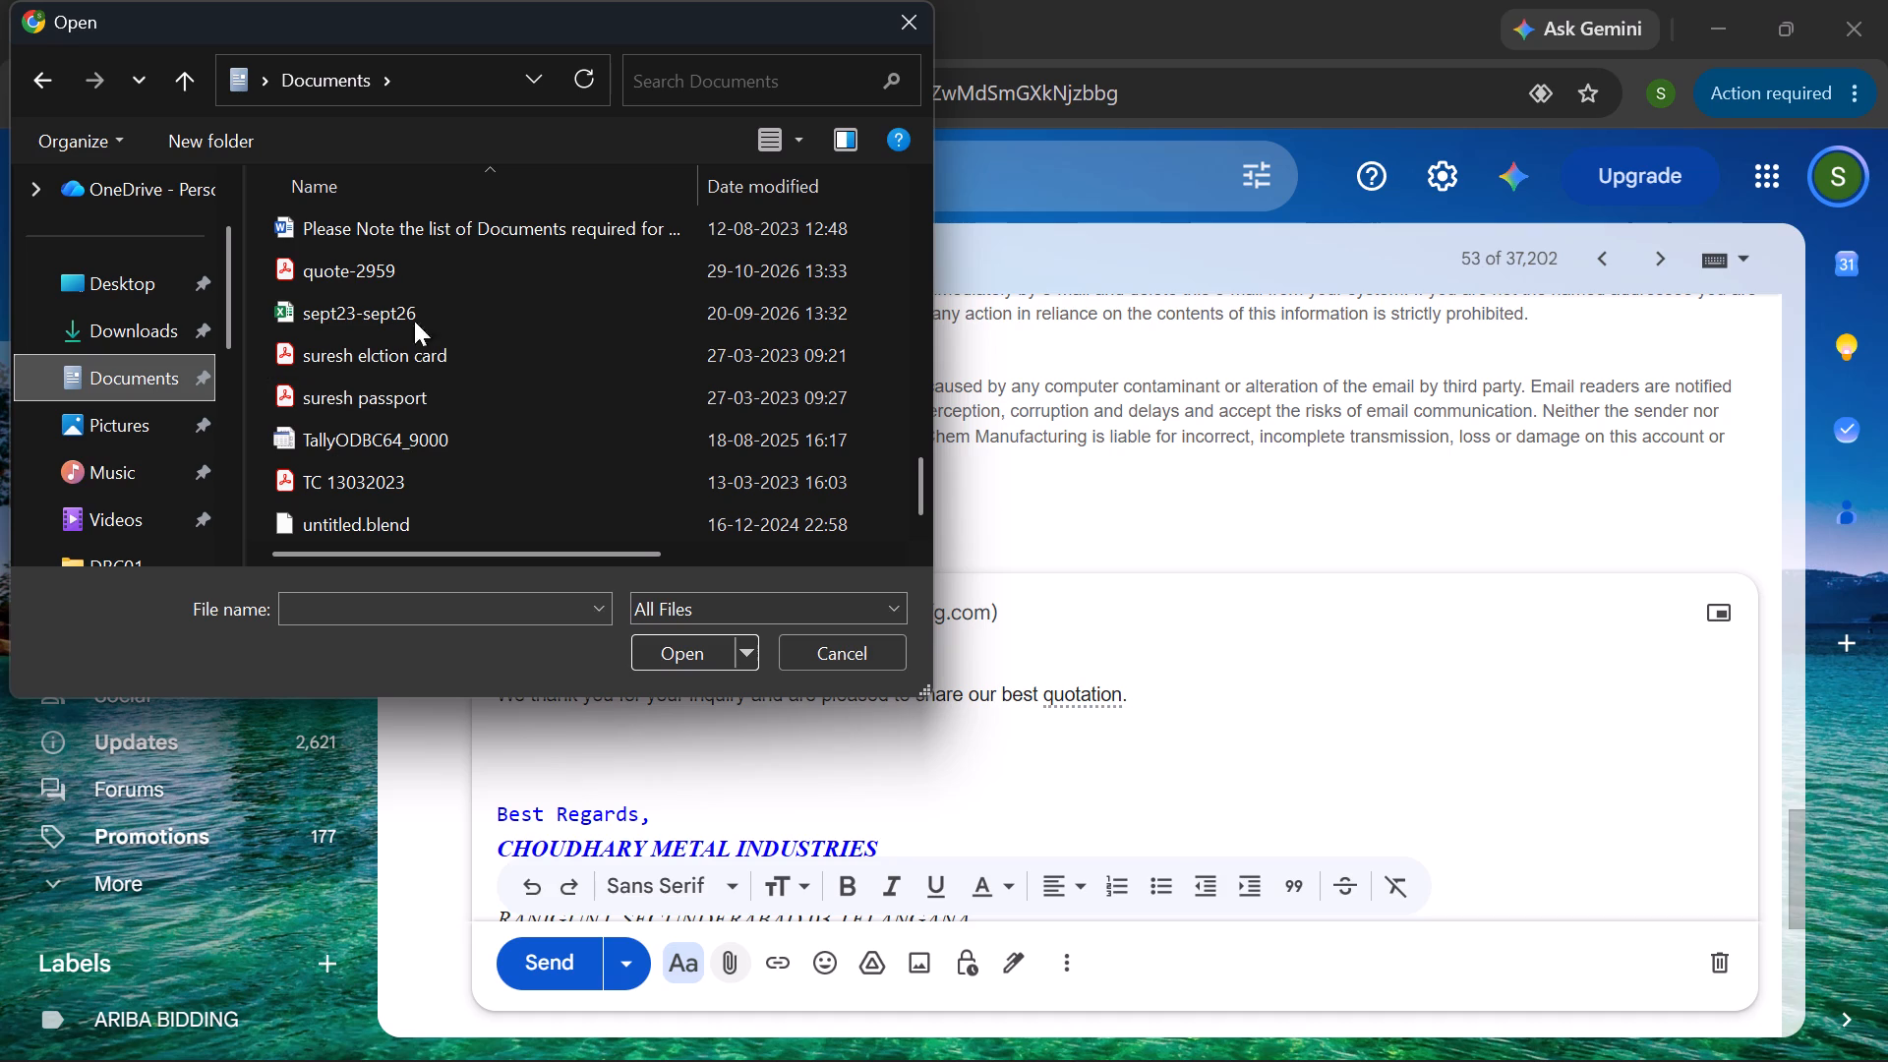